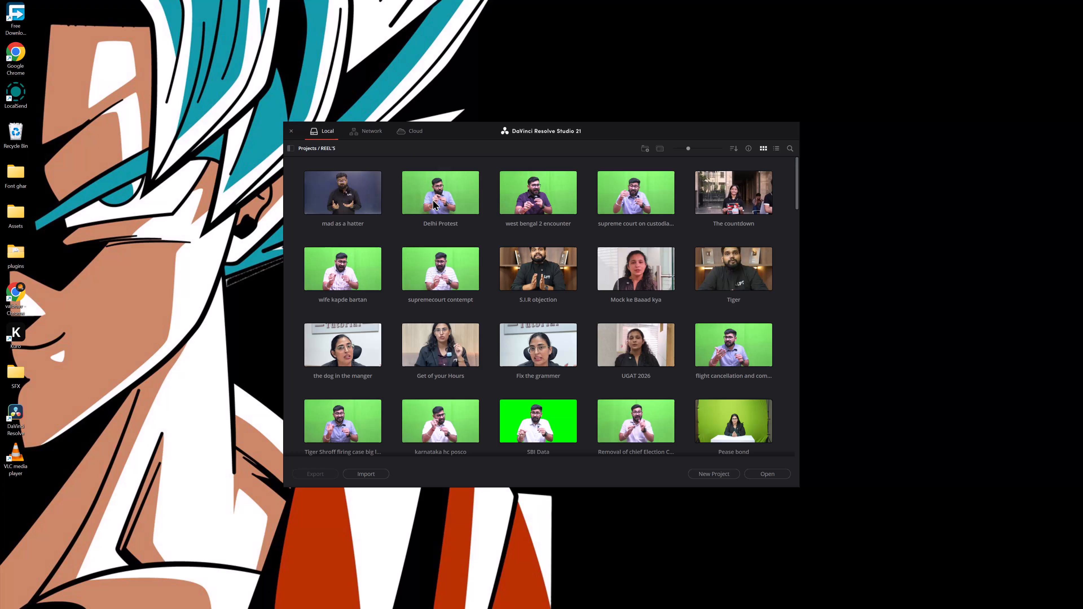
Open the "mad as a hatter" project from the REEL'S folder of local projects.
double_click(349, 187)
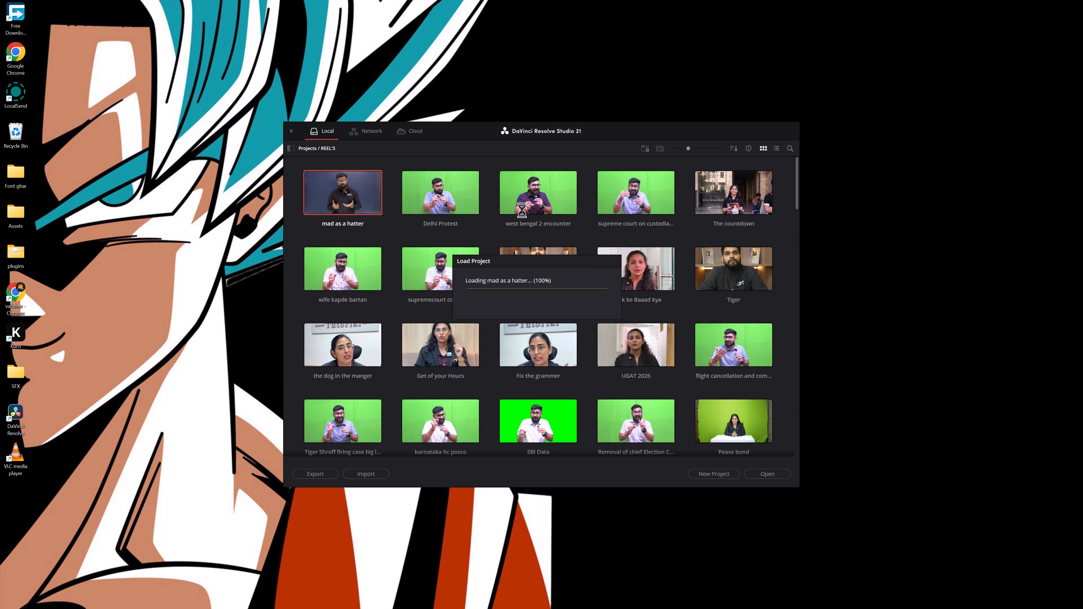
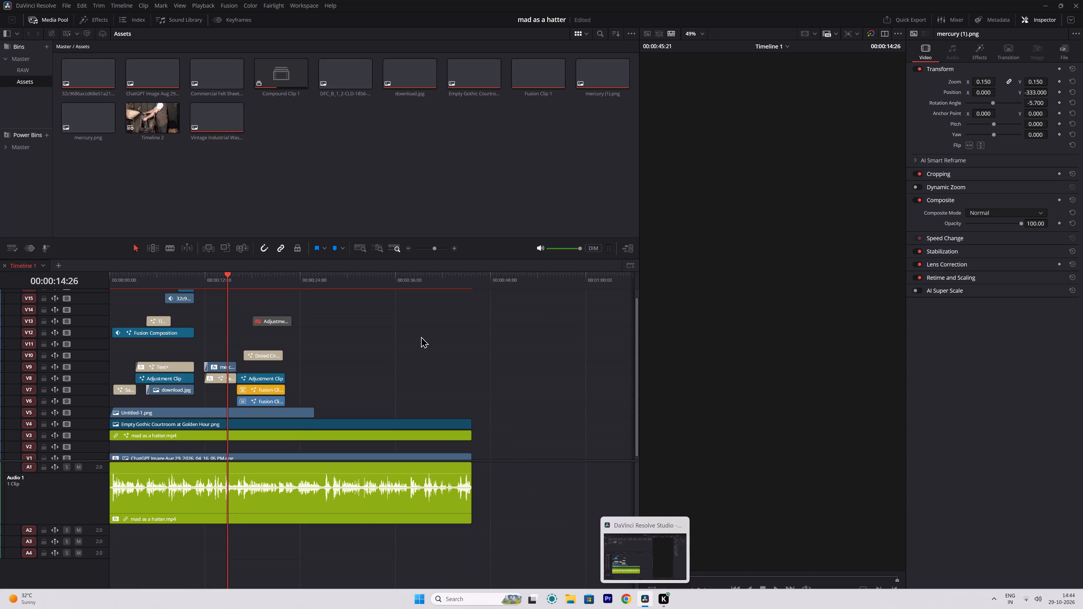
Save the project, moving the timeline playhead to 00:00:46:09, just past the end of the clips.
scroll(429, 331, "up", 5, "ctrl")
key("ctrl+s")
key("ctrl+s")
key("ctrl+s")
key("ctrl+s")
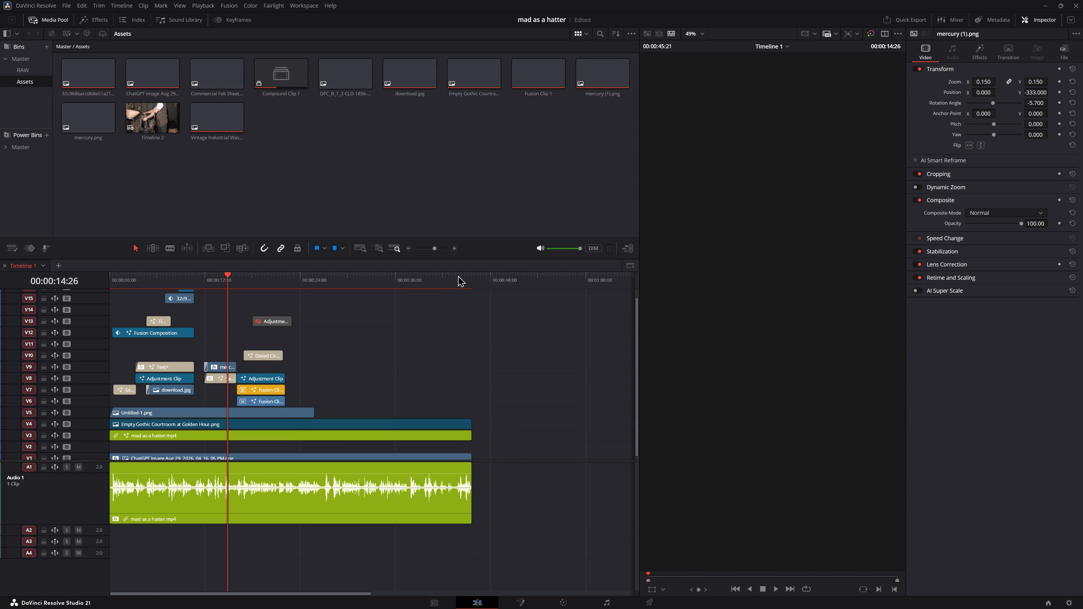
left_click(477, 279)
key("ctrl+s")
key("ctrl+s")
key("ctrl+s")
key("ctrl+s")
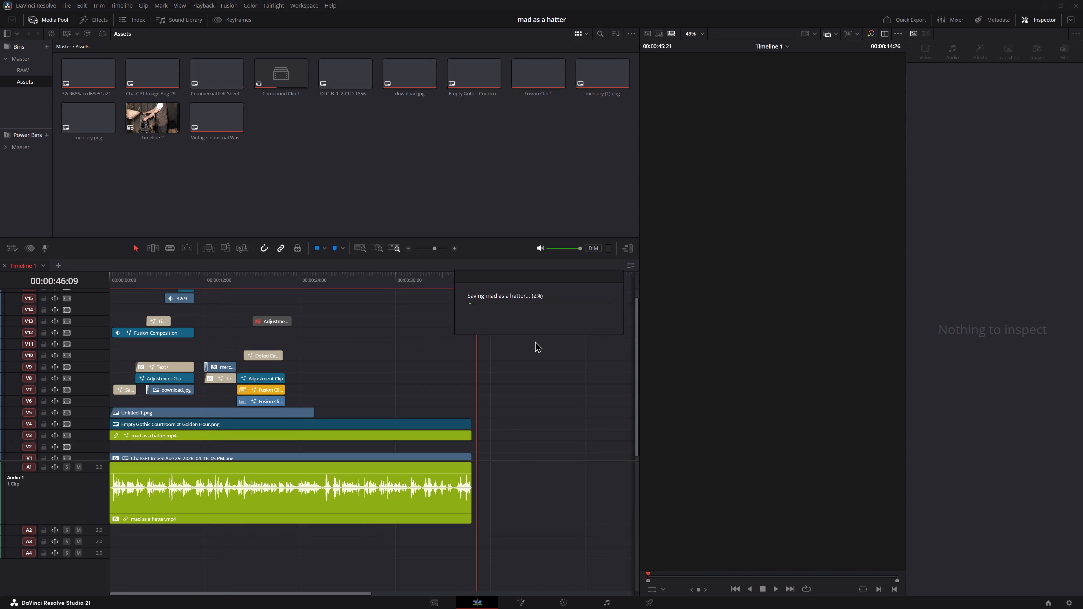
key("ctrl+s")
key("ctrl+s")
key("ctrl+s")
key("ctrl+s")
key("ctrl+s")
key("ctrl+s")
key("ctrl+s")
key("ctrl+s")
key("ctrl+s")
key("ctrl+s")
key("ctrl+s")
key("ctrl+s")
key("ctrl+s")
key("ctrl+s")
key("ctrl+s")
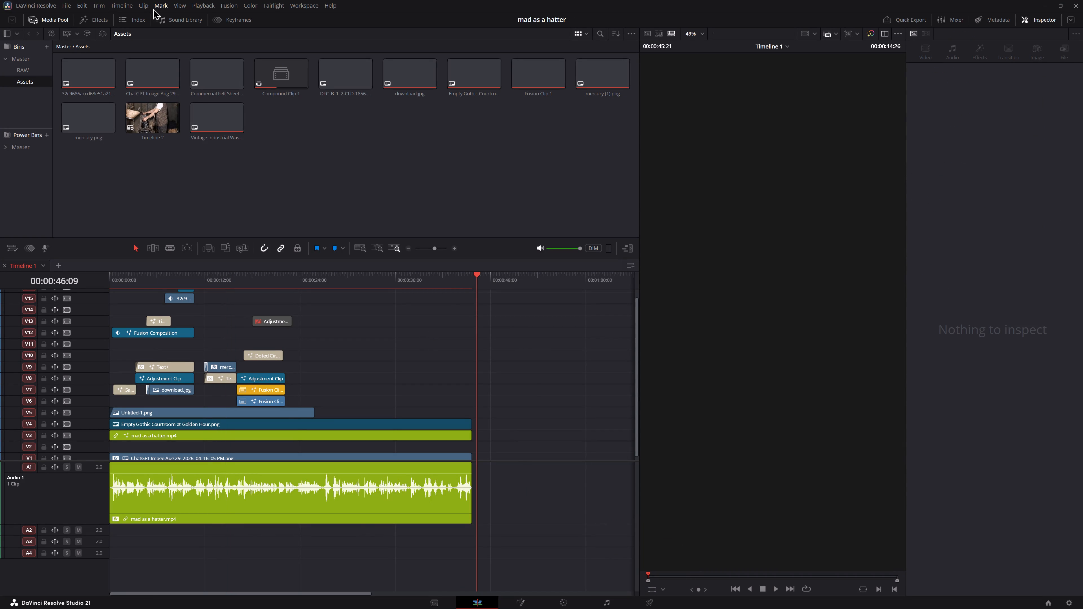
Set the timeline playback resolution to Half.
left_click(205, 6)
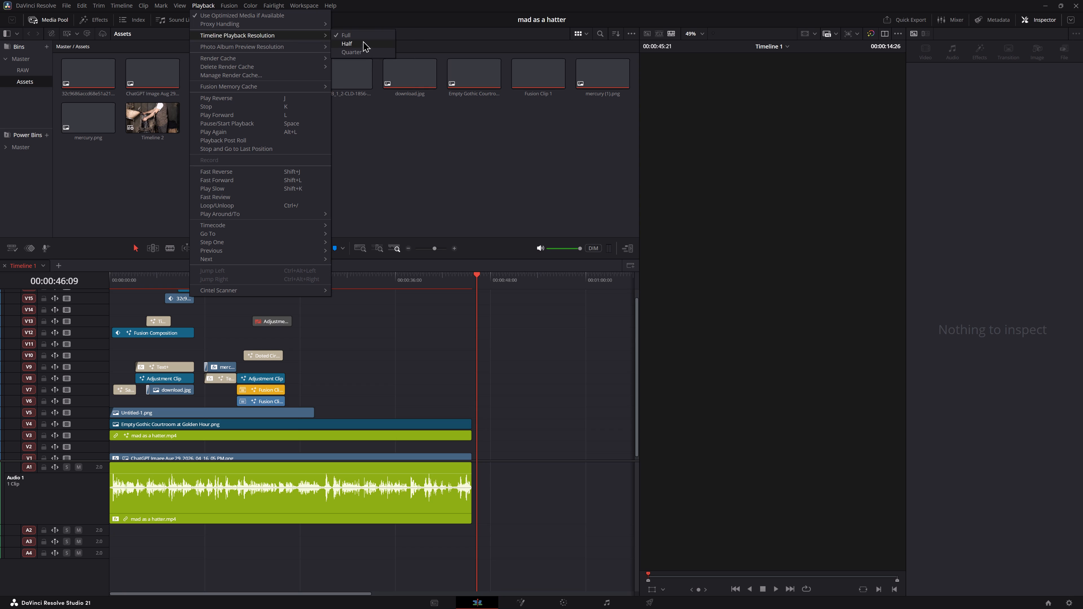
left_click(361, 45)
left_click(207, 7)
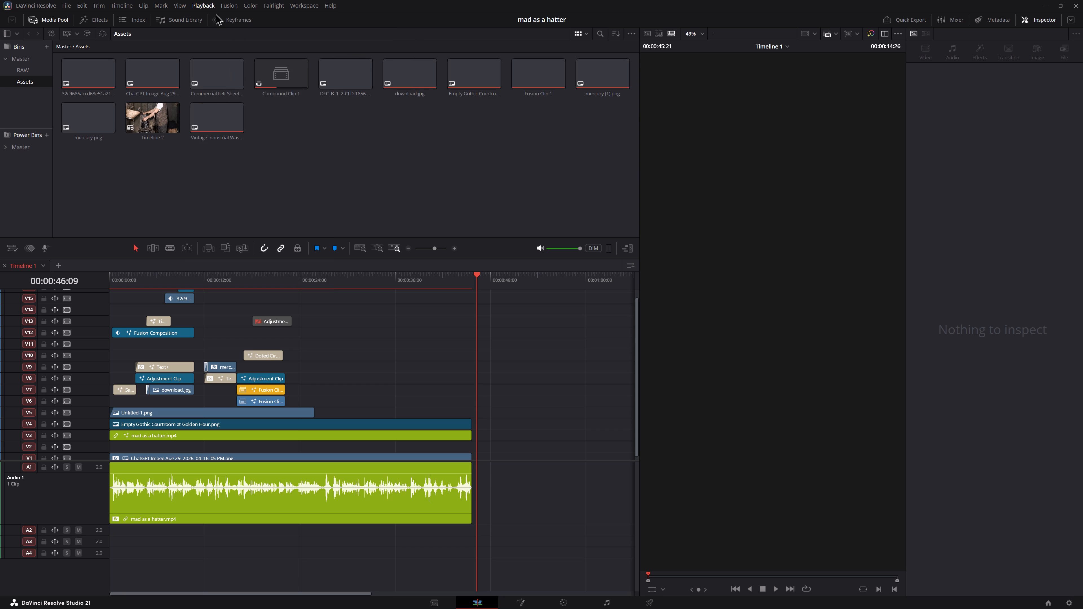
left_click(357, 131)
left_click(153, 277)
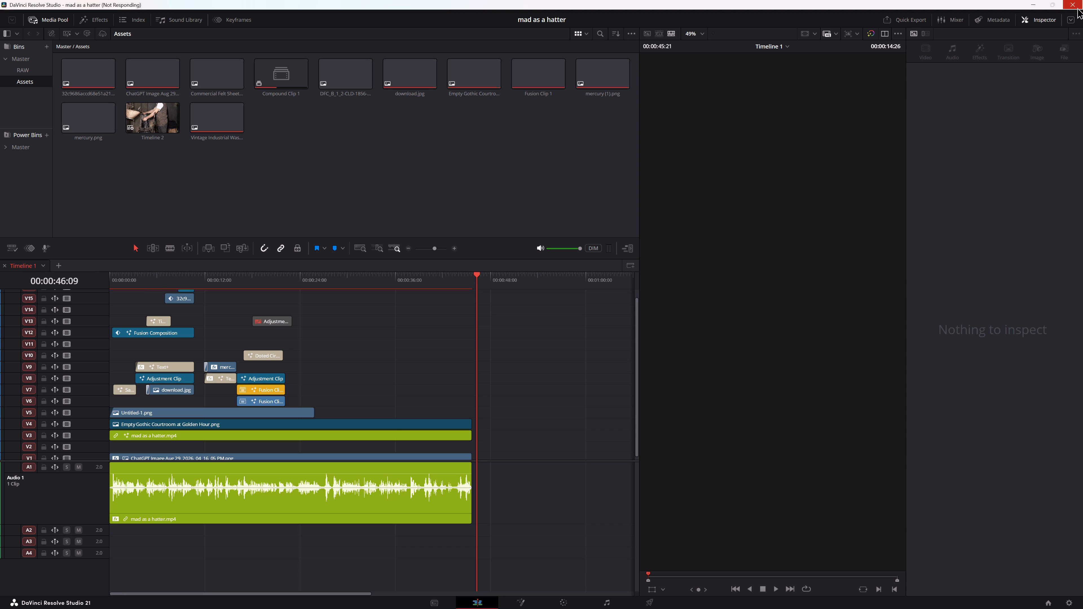
Force the unresponsive DaVinci Resolve program to close.
left_click(527, 316)
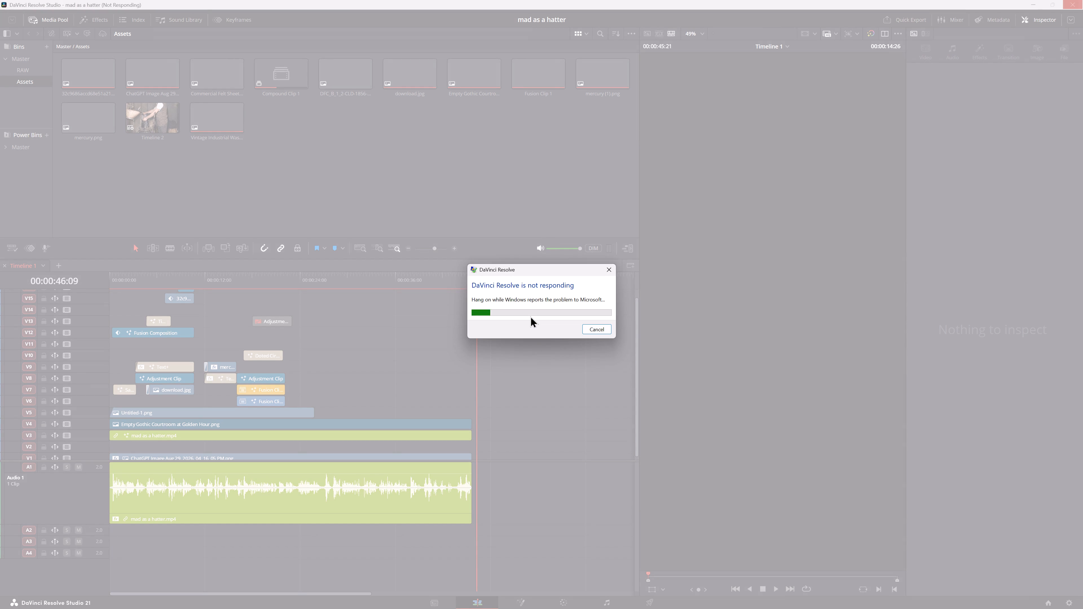
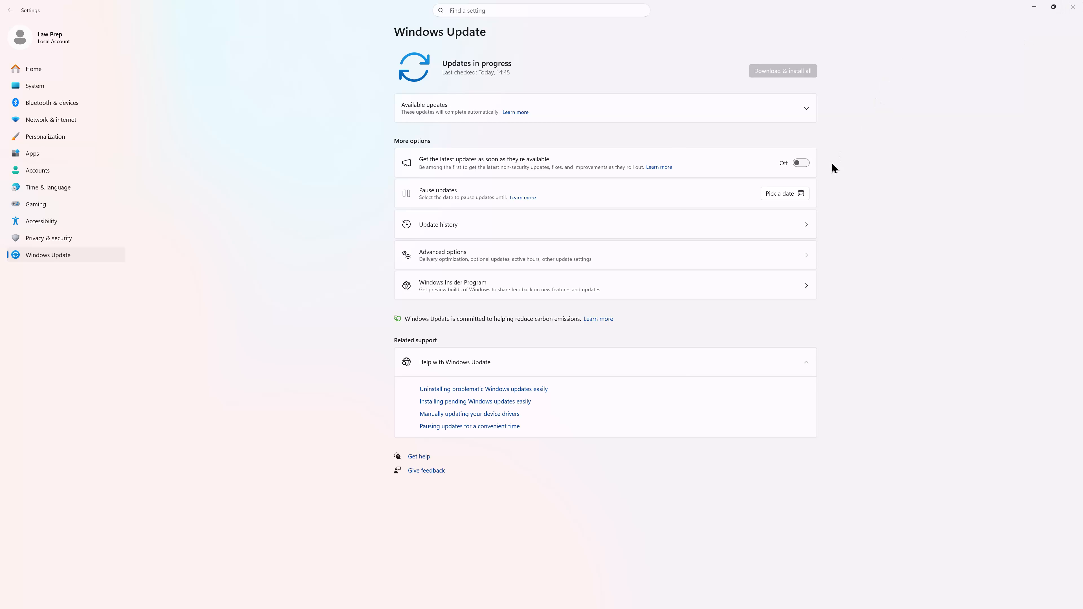
Check the open windows in the task overview and close the Windows Update settings window.
key("alt+Tab")
key("super+Tab")
key("super+Tab")
key("super+Tab")
key("super+Tab")
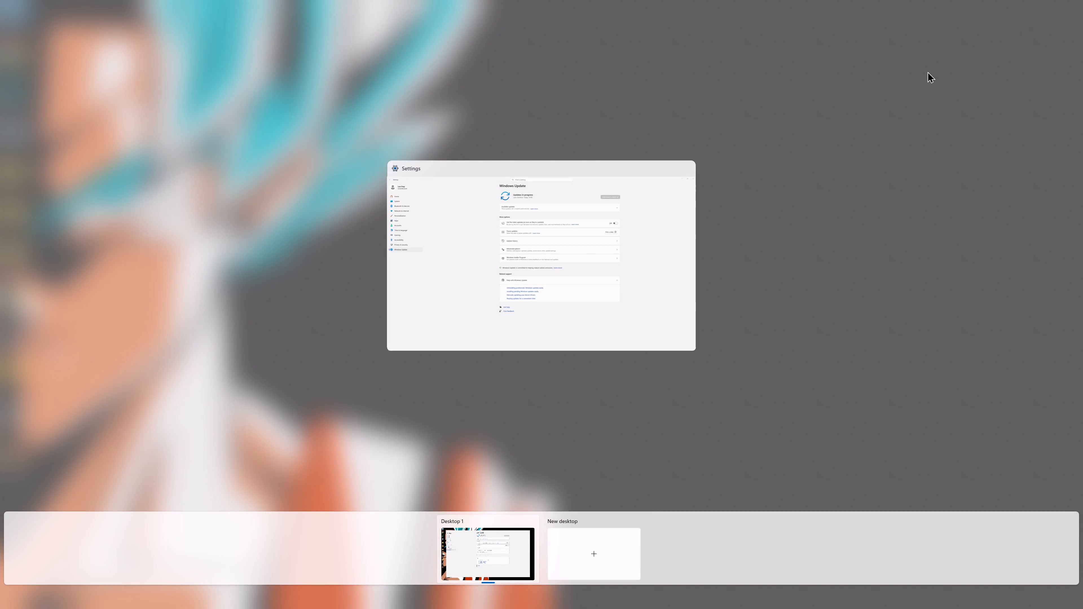
key("super+Tab")
left_click(1082, 0)
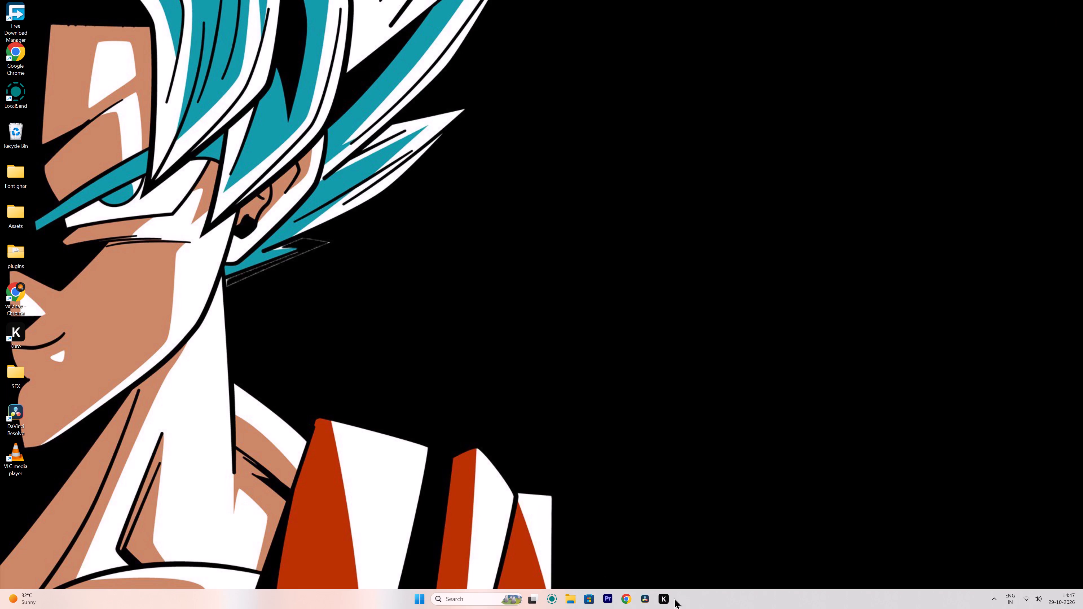
Launch Google Chrome from the desktop.
left_click(626, 599)
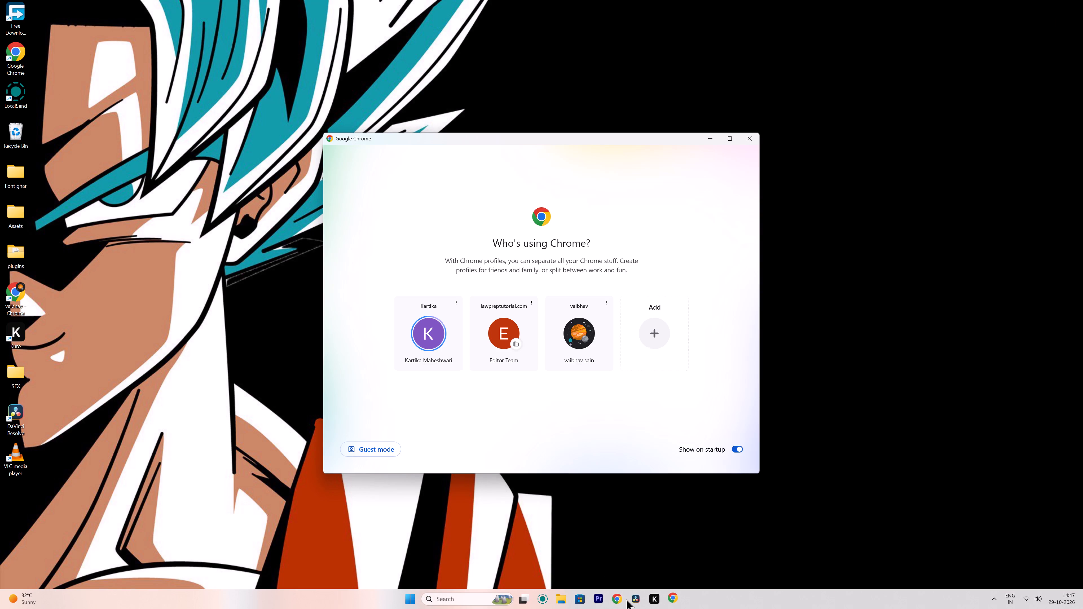
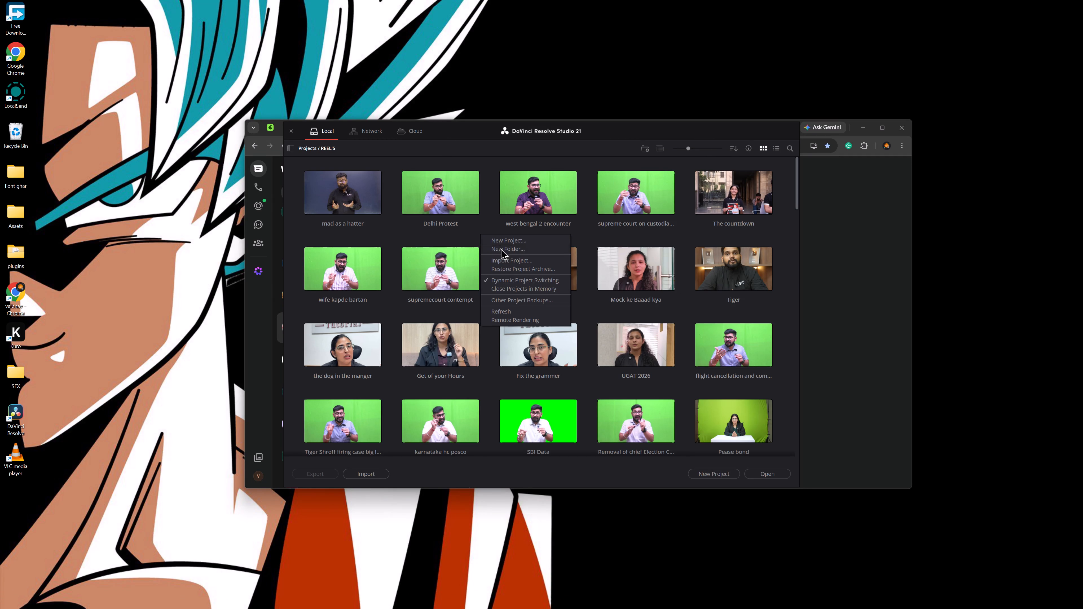
Start a project archive export for the "mad as a hatter" project in the REEL'S folder.
left_click(455, 245)
right_click(336, 196)
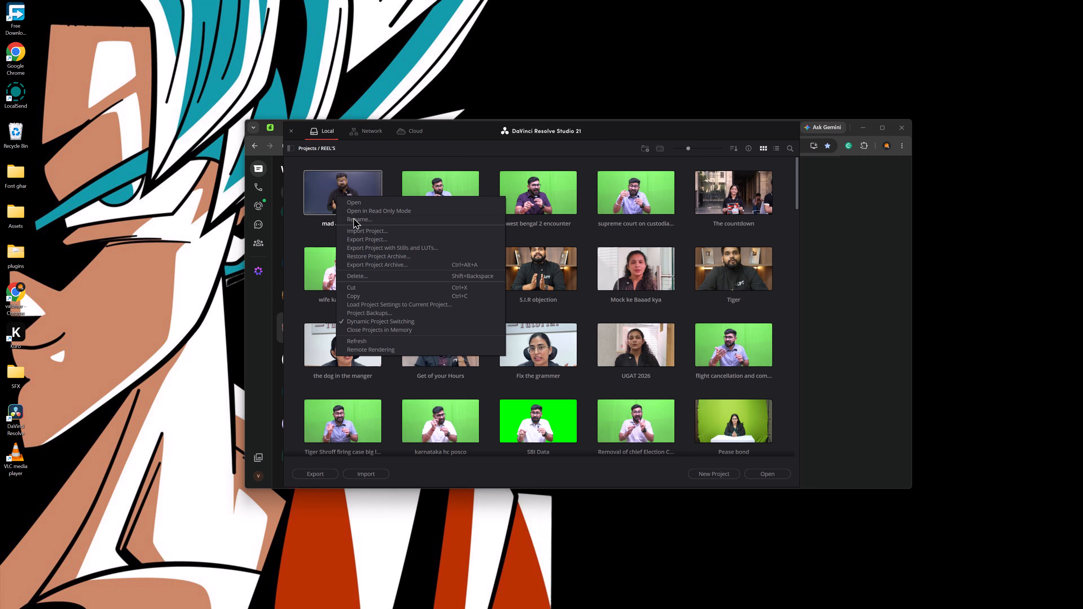
left_click(381, 262)
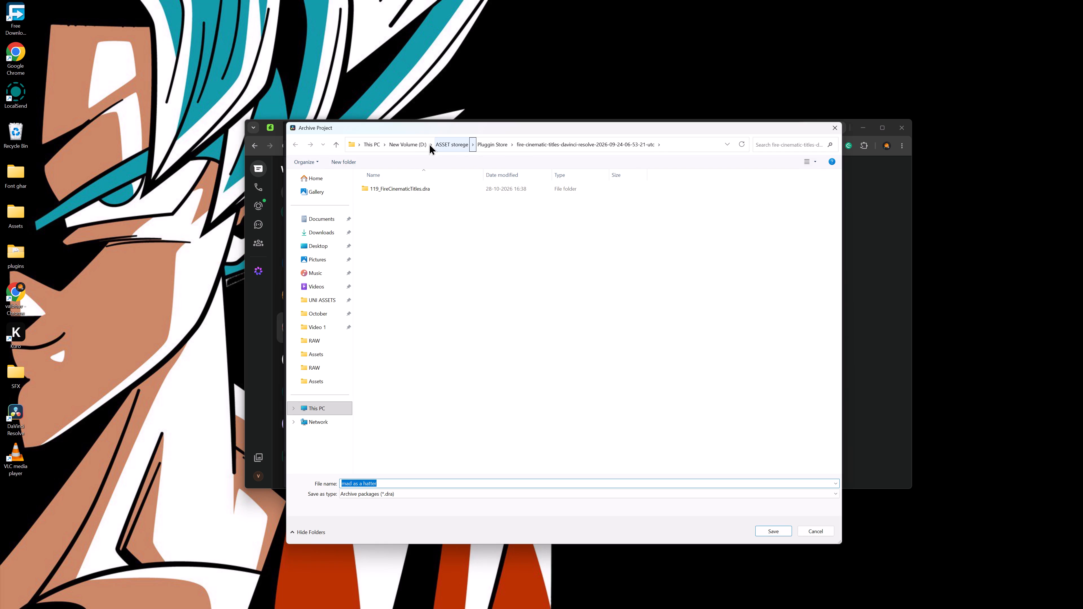
Create a folder named Exp inside October > 29 > Video 1 for the project archive.
left_click(330, 313)
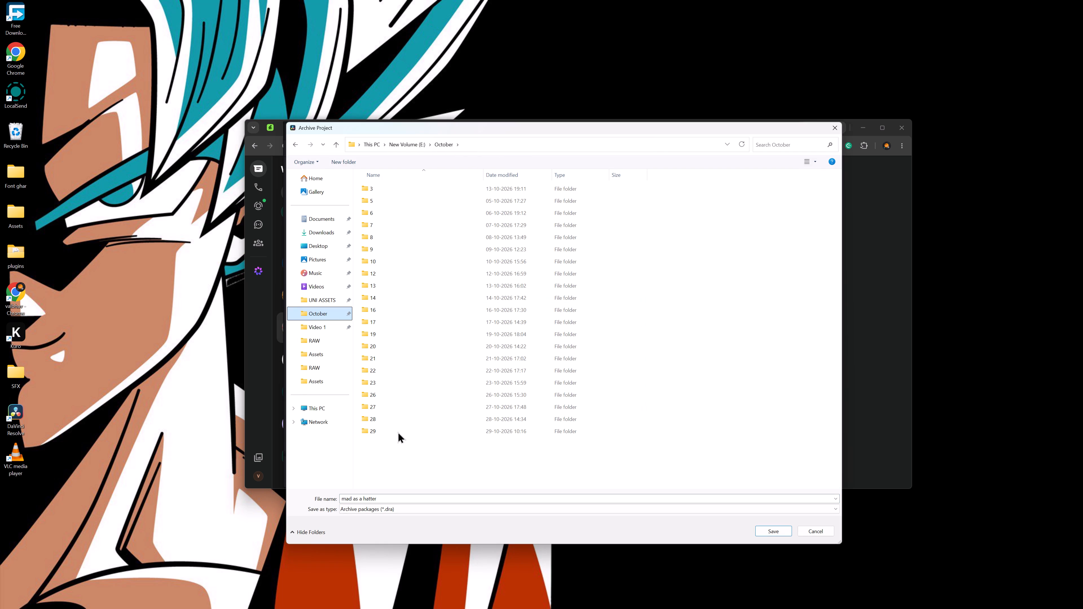
double_click(396, 428)
double_click(399, 188)
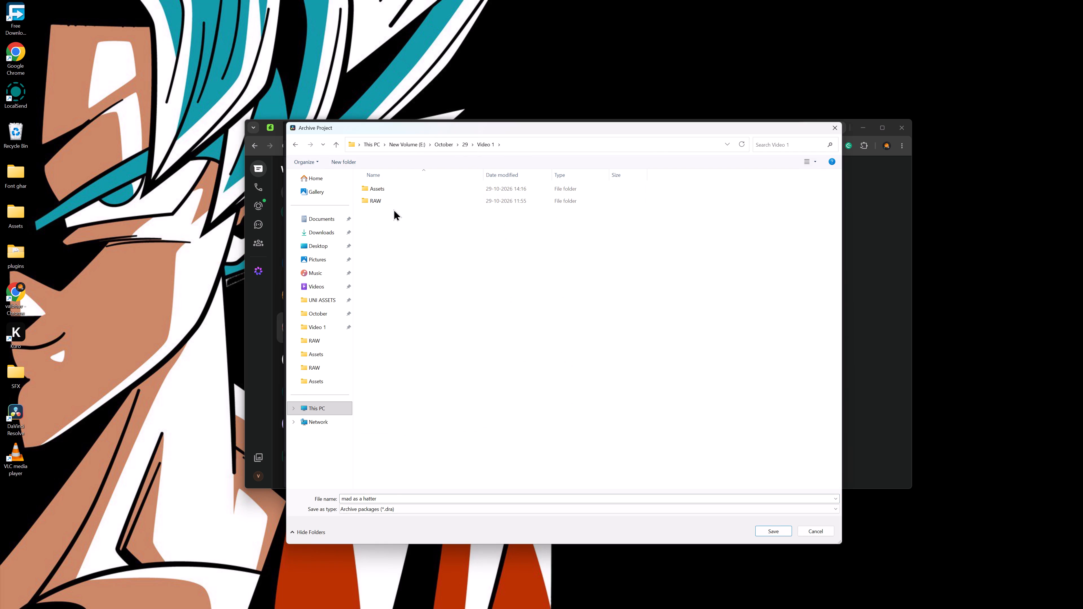
key("ctrl+shift+n")
key("ctrl+shift+BackSpace")
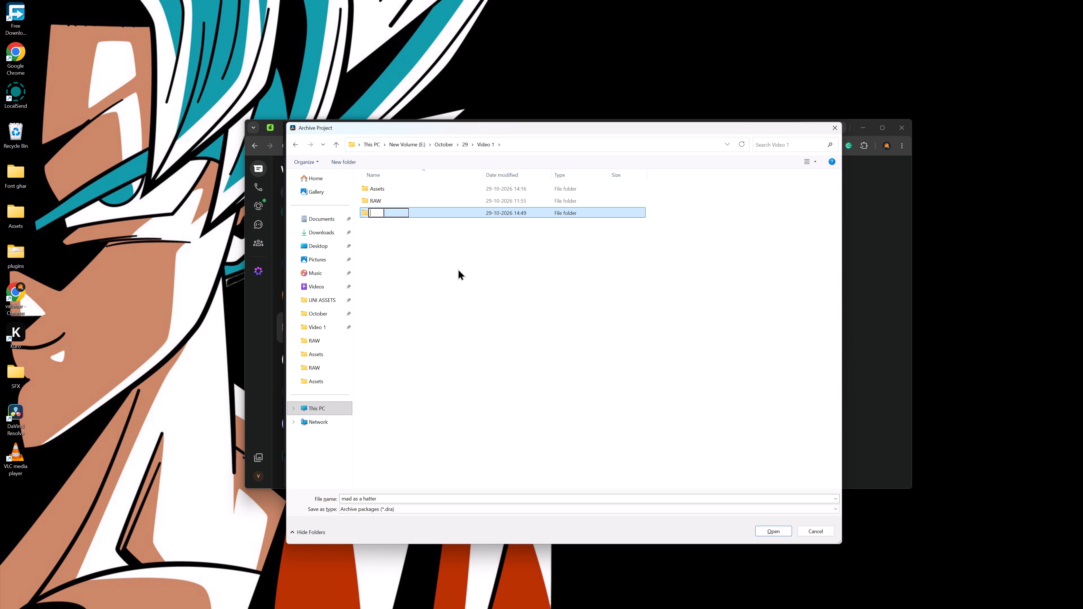
type("Exp")
key("Return")
Archive the project as "mad as a hatter" in the Exp folder, including proxy media along with media files and render cache.
double_click(445, 200)
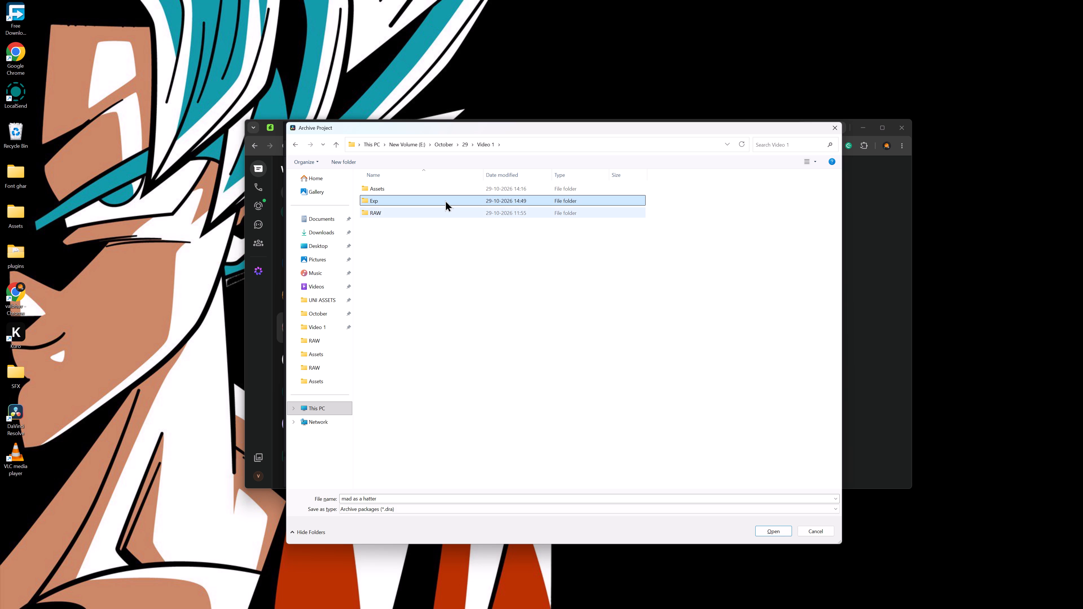
left_click(772, 535)
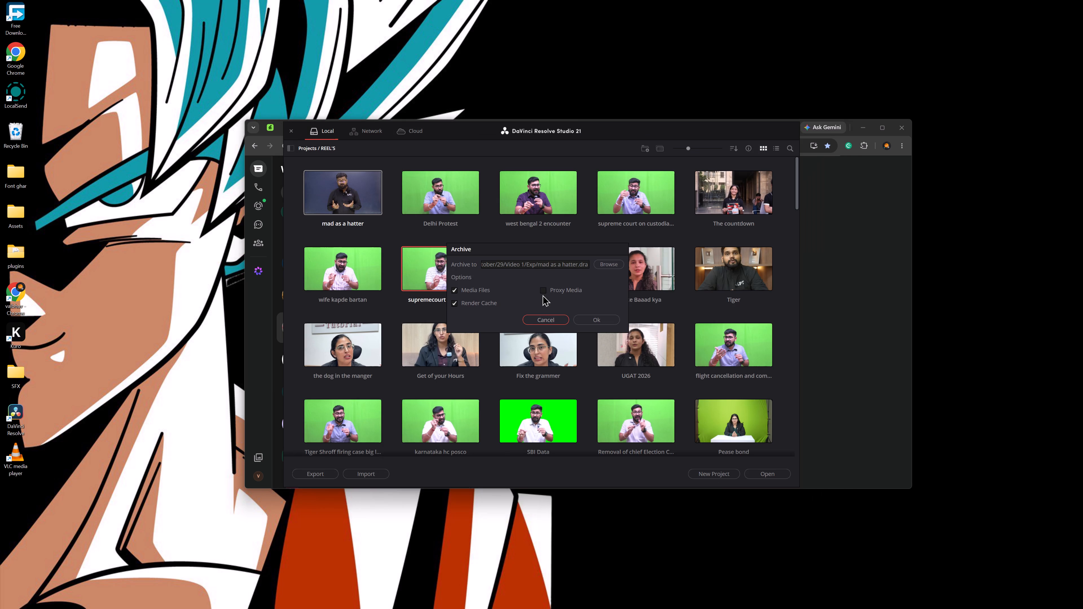
left_click(550, 287)
left_click(598, 320)
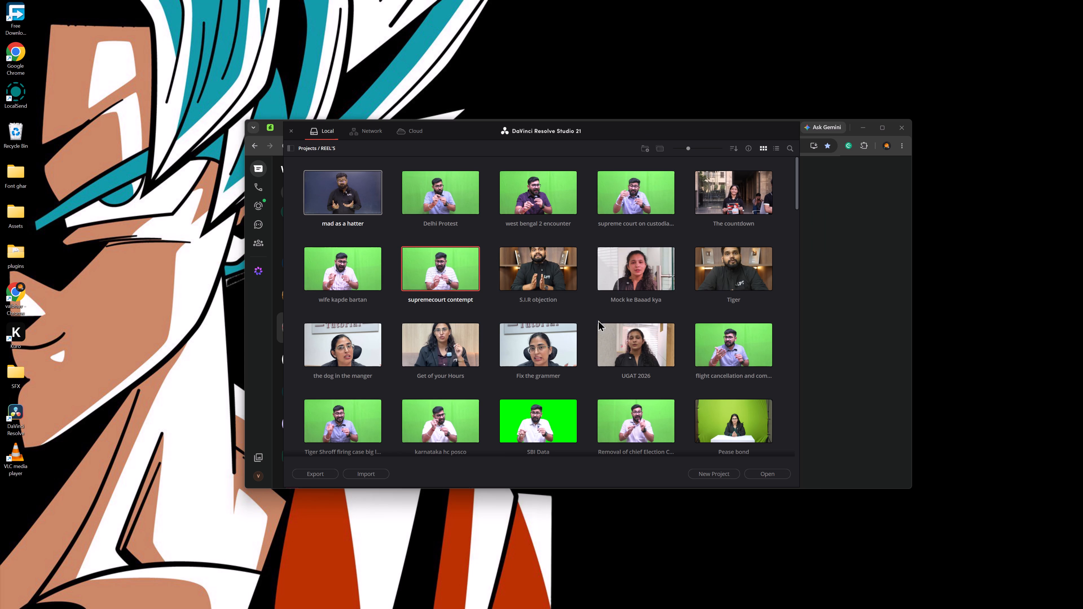
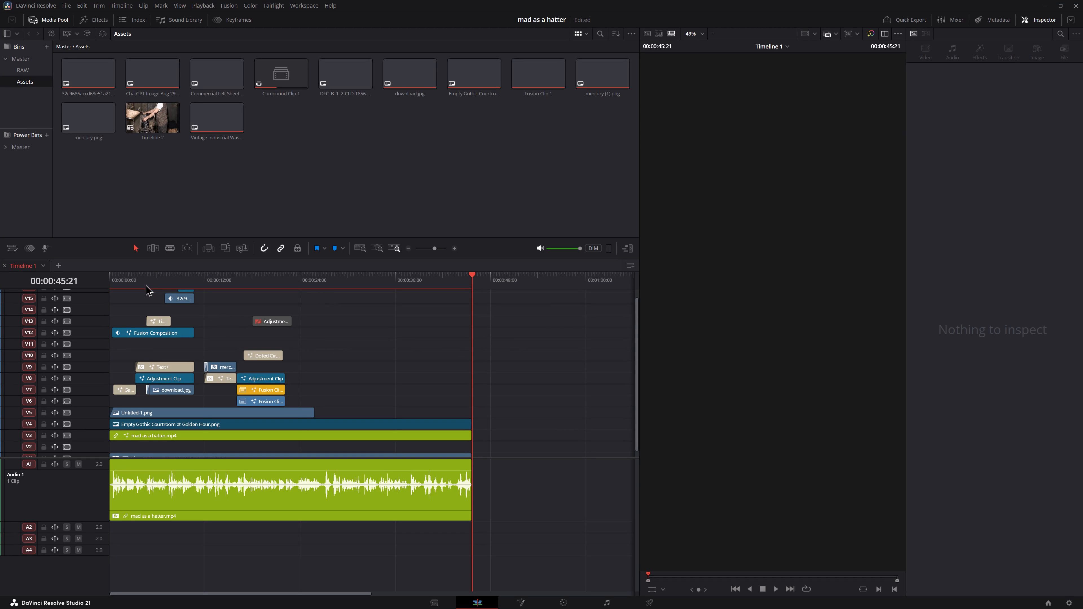
Move the playhead to the start of Timeline 1 and try to play it back.
left_click_drag(128, 278, 98, 279)
key("space")
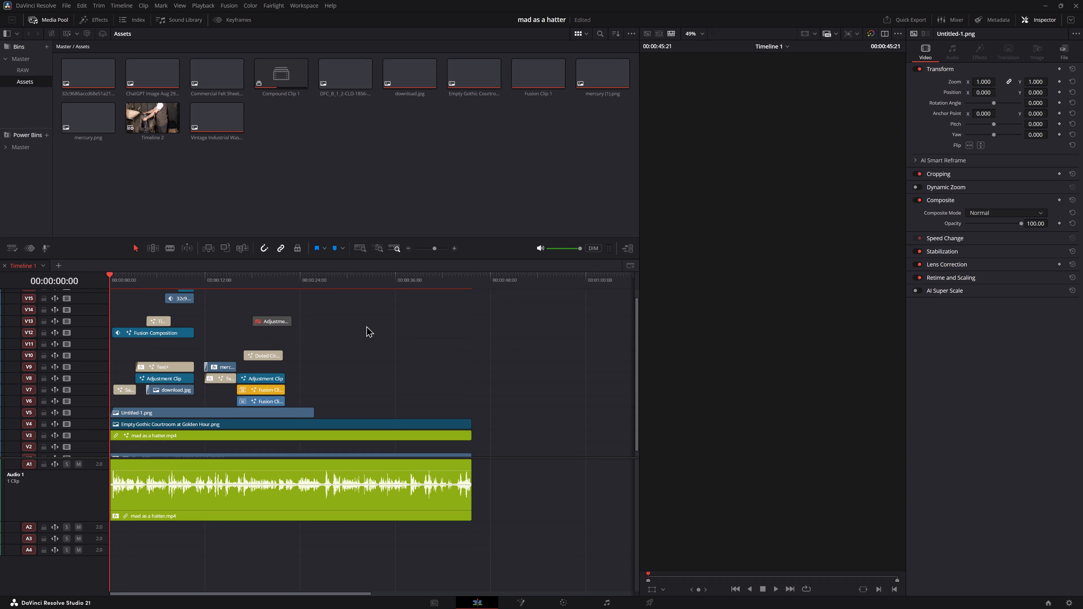
key("space")
left_click(479, 335)
key("space")
key("space")
key("space")
key("space")
key("space")
key("space")
Save the "mad as a hatter" project.
key("ctrl+s")
key("ctrl+s")
key("ctrl+s")
key("ctrl+s")
Scrub the opening seconds of Timeline 1 and try playing it again from the start.
key("space")
left_click(154, 275)
left_click(149, 279)
left_click_drag(142, 277, 88, 278)
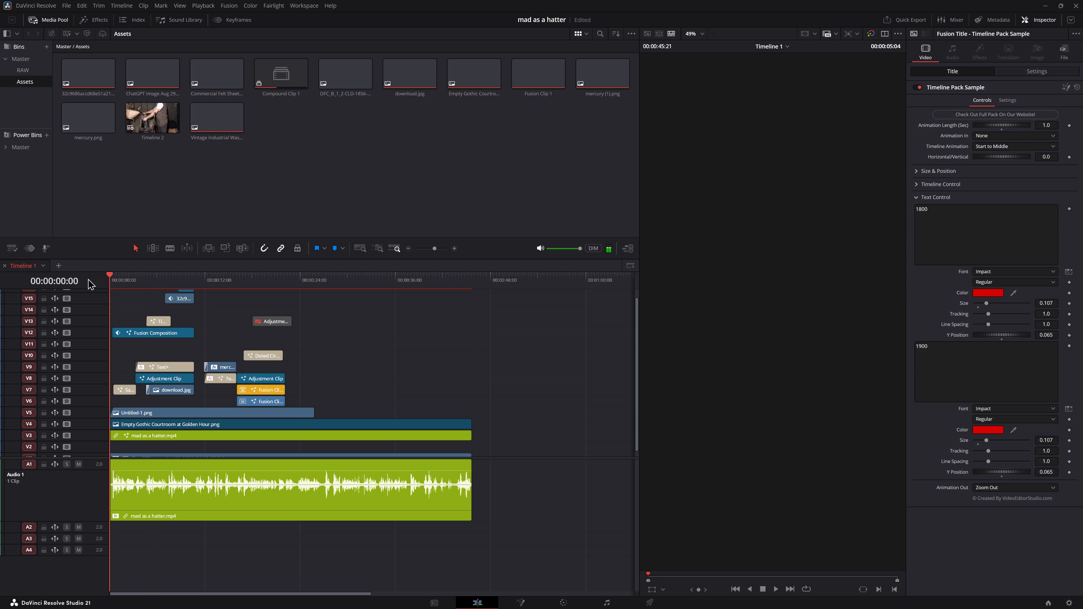
left_click_drag(88, 278, 87, 279)
key("space")
Check the title, adjustment and Fusion clips around 16 to 23 seconds and Untitled-1.png on V5, retrying playback.
left_click(357, 345)
left_click(282, 356)
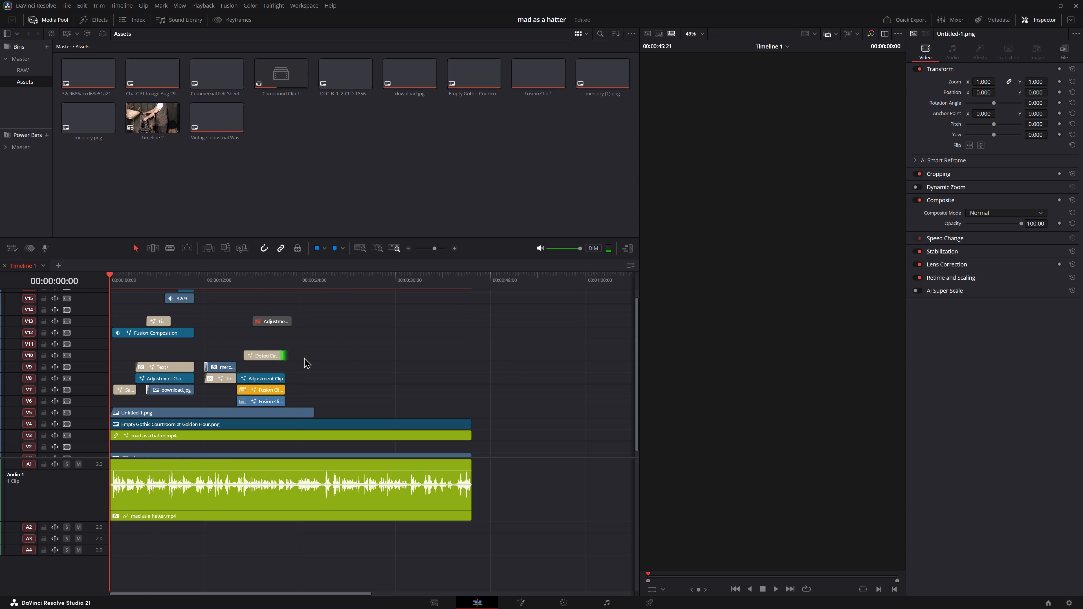
left_click(304, 357)
left_click(269, 379)
left_click(375, 352)
left_click(245, 399)
left_click(253, 390)
left_click(350, 356)
key("space")
scroll(227, 372, "down", 5)
left_click(208, 403)
key("space")
key("space")
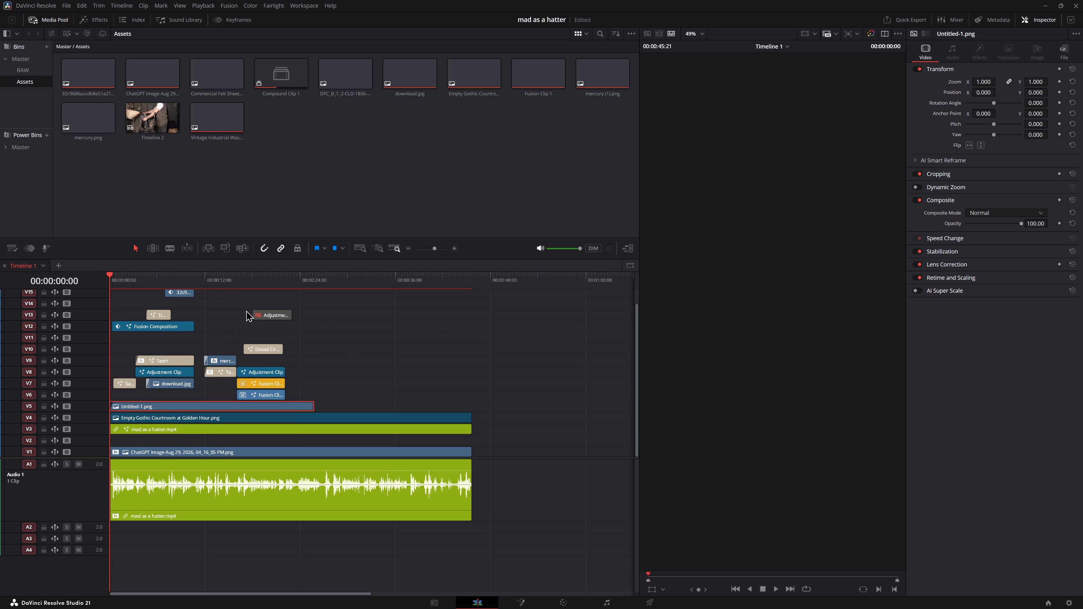
right_click(319, 315)
left_click(296, 285)
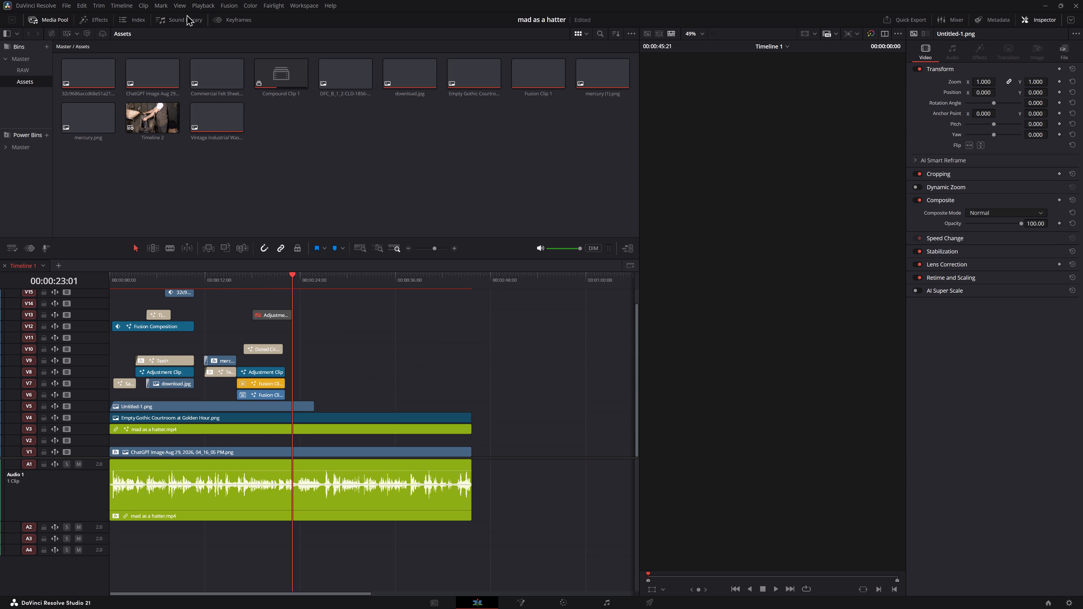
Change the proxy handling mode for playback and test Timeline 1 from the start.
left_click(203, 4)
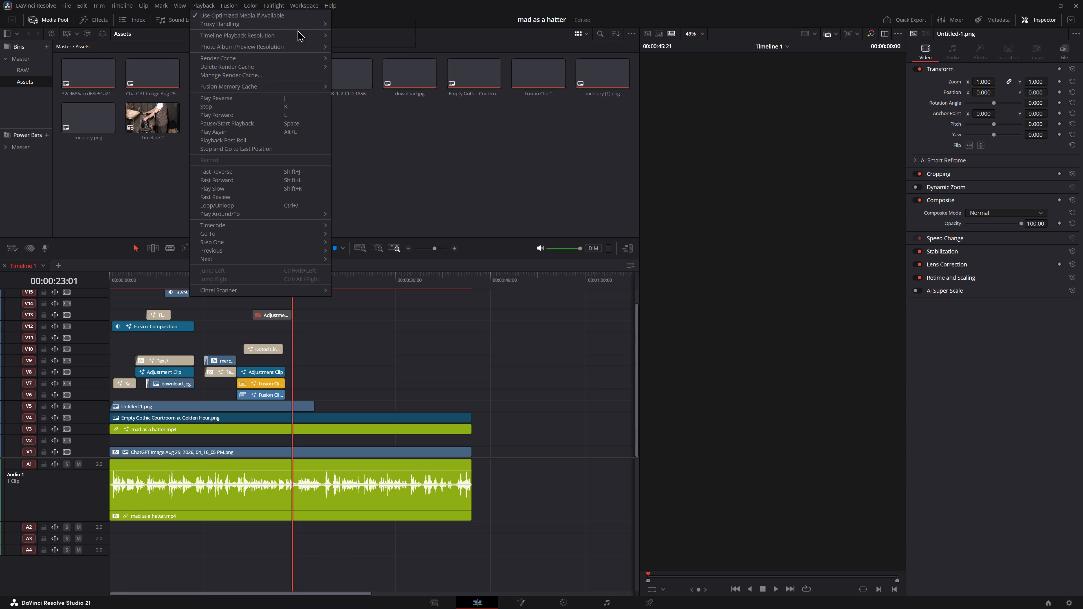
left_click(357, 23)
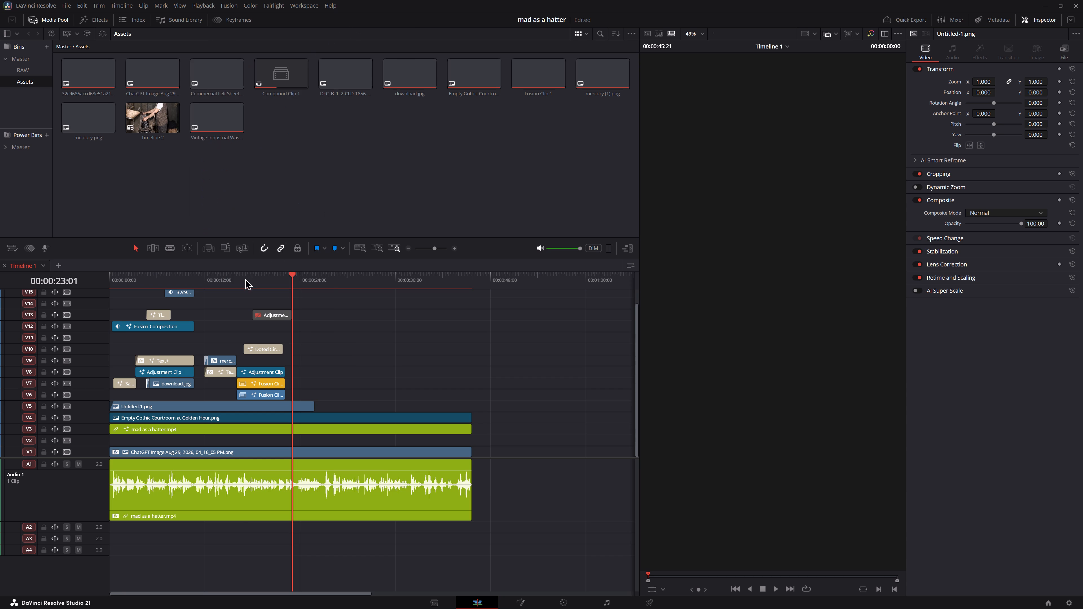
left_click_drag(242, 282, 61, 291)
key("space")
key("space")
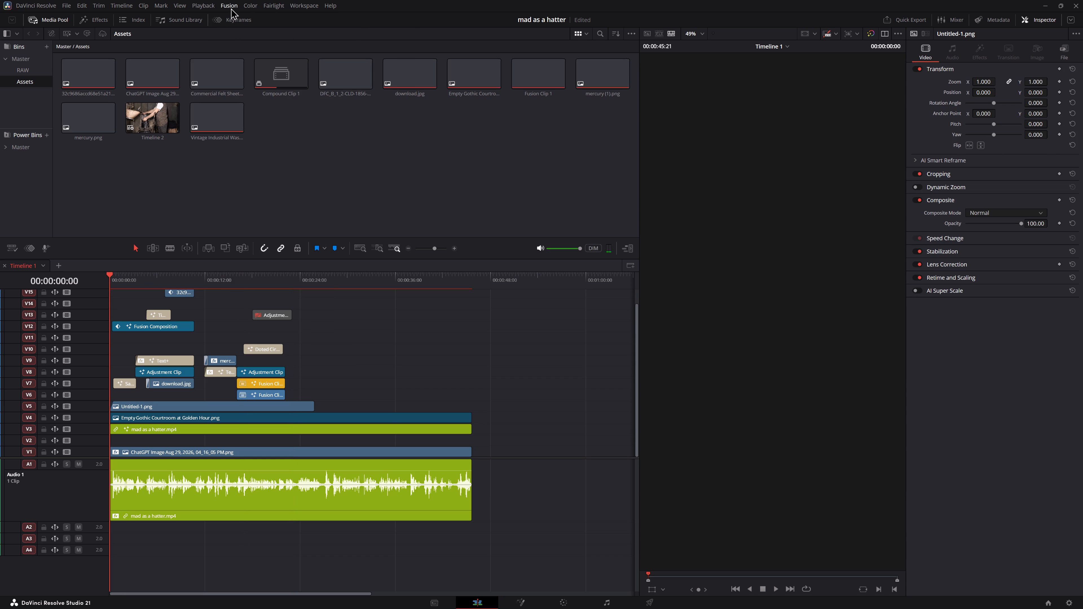
Switch proxy handling to a different mode and return the playhead to the start of Timeline 1.
left_click(204, 5)
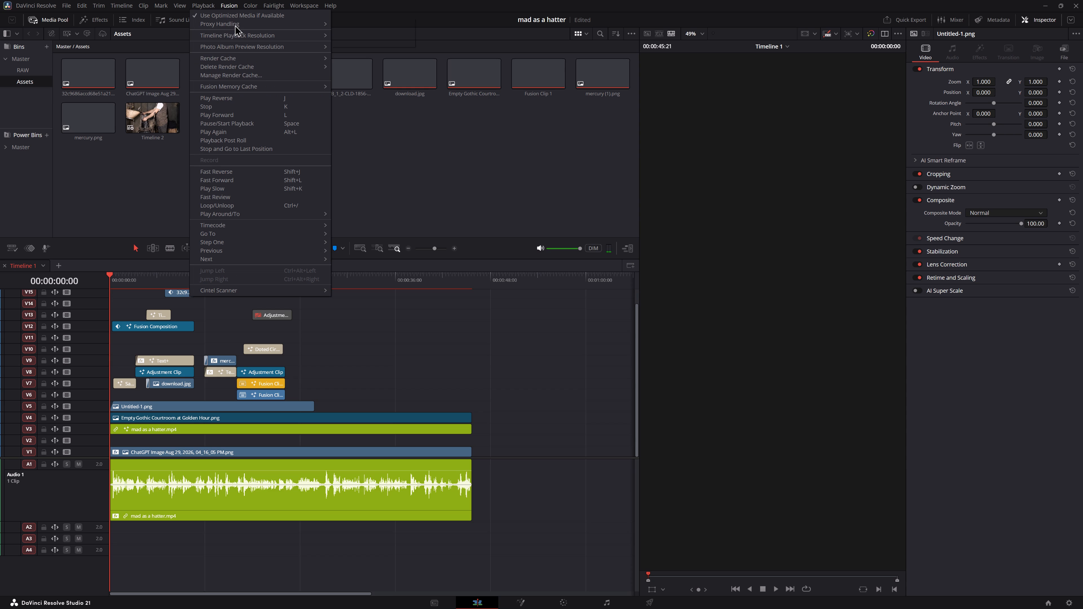
left_click(349, 40)
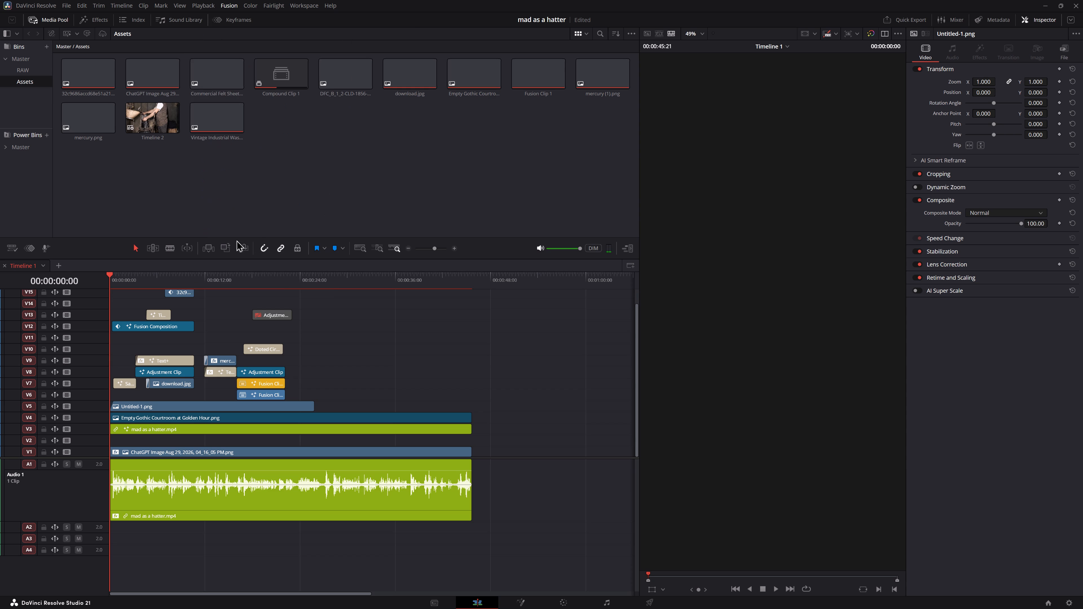
left_click_drag(140, 273, 110, 274)
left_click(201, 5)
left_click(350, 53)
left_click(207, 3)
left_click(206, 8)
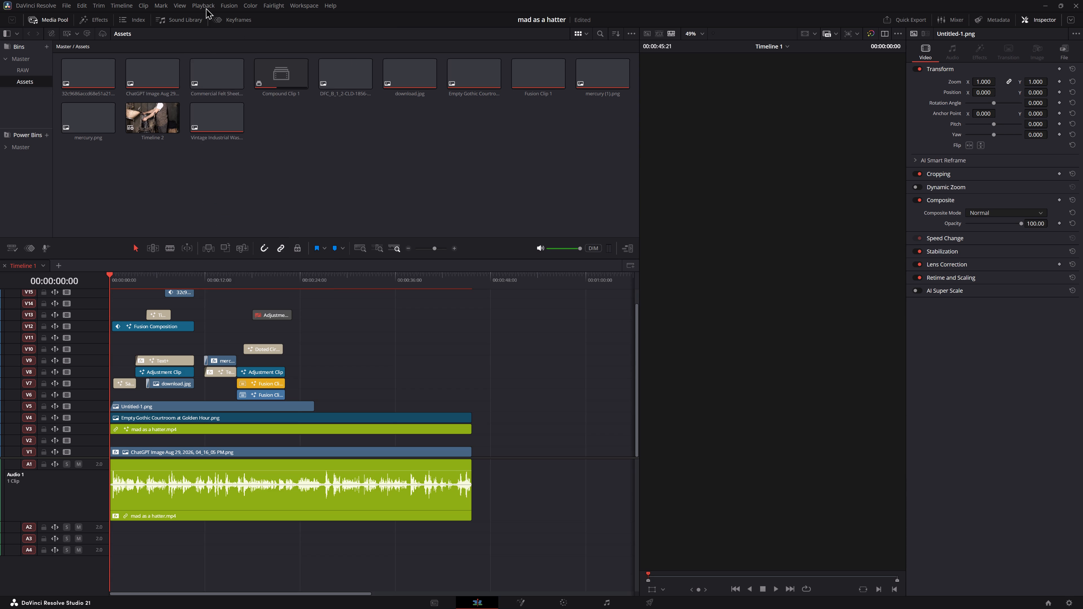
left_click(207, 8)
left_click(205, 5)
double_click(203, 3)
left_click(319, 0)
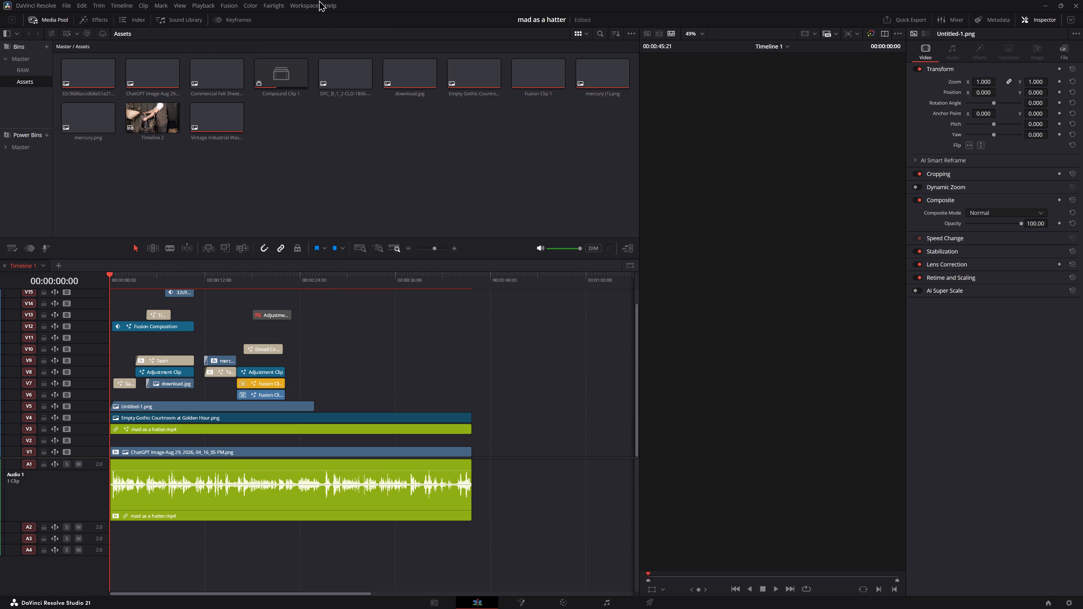
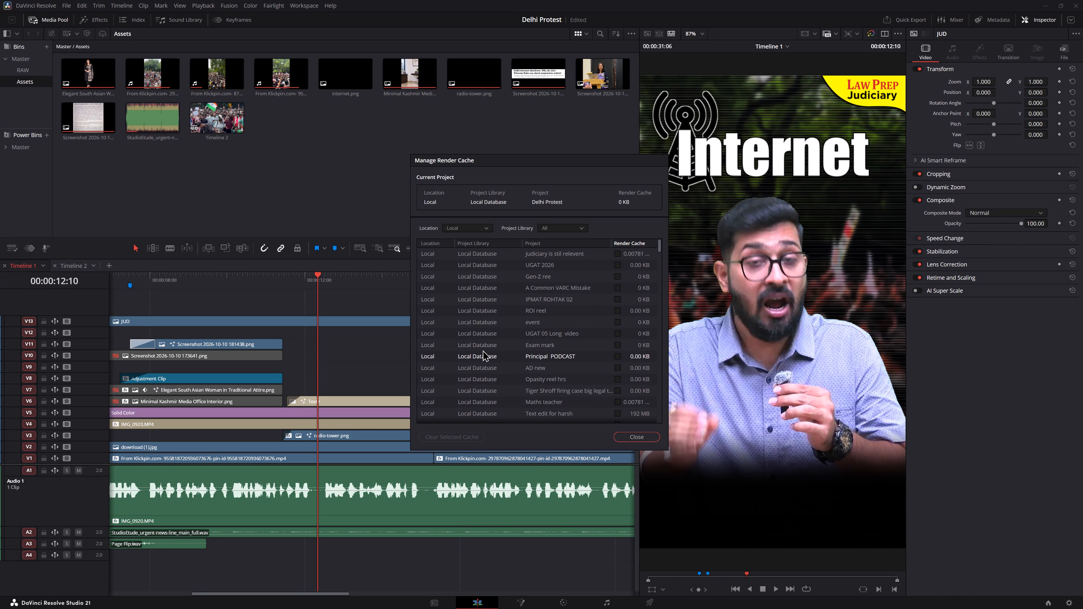
Find the project "Text edit for harsh" in the render cache manager and clear its cache.
scroll(483, 350, "down", 3)
scroll(542, 359, "down", 1)
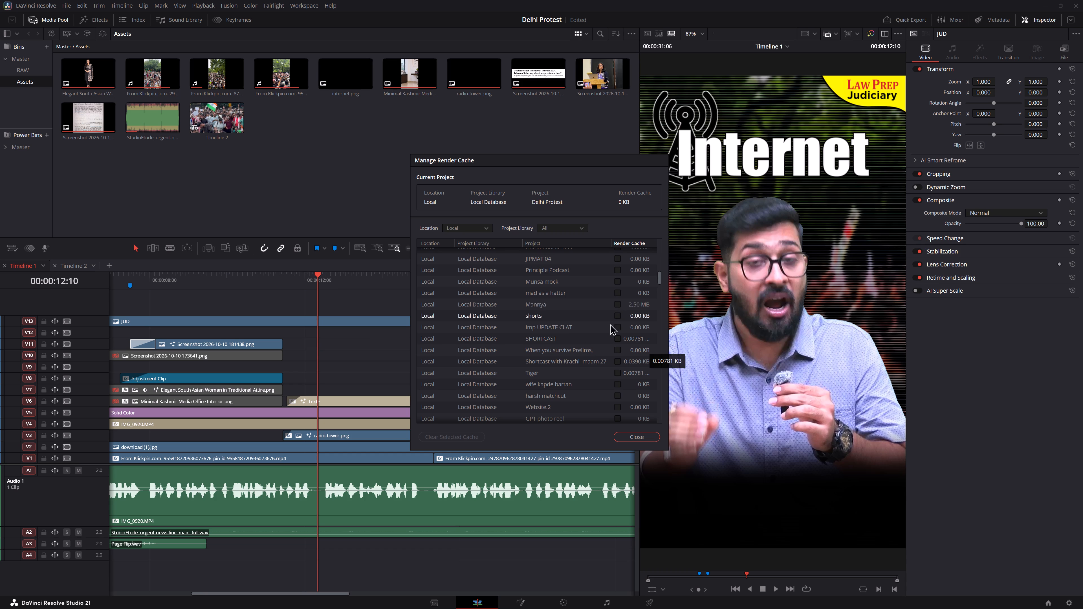
scroll(608, 332, "up", 16)
scroll(608, 332, "down", 1)
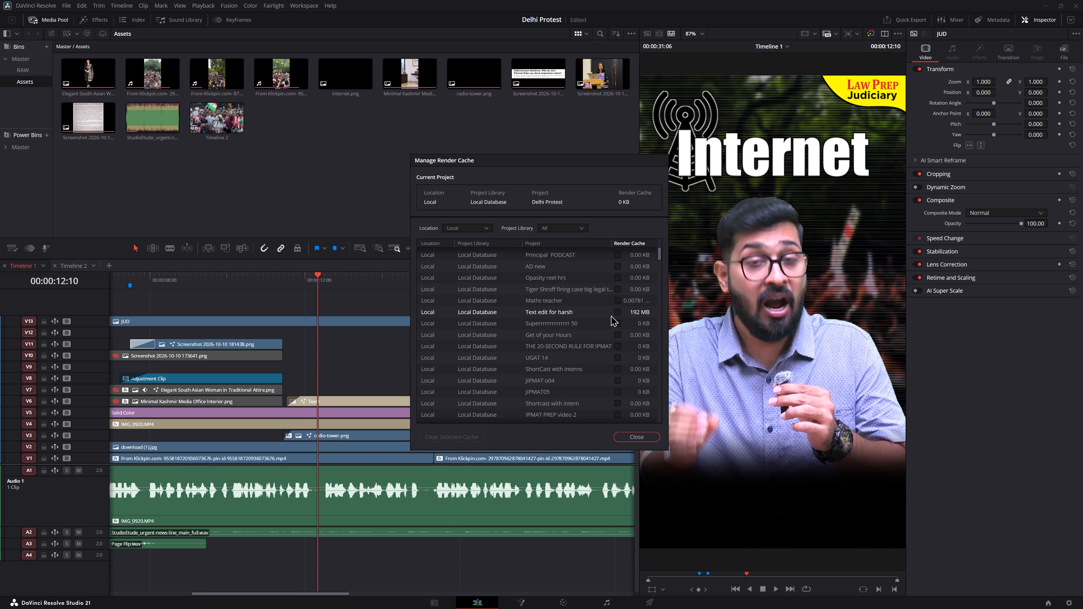
left_click(618, 310)
left_click(467, 436)
Clear the render caches of "new teacher", "Harsh ke reel 6" and "judiciary nishtha mam shorts", and close the cache manager.
scroll(547, 360, "down", 10)
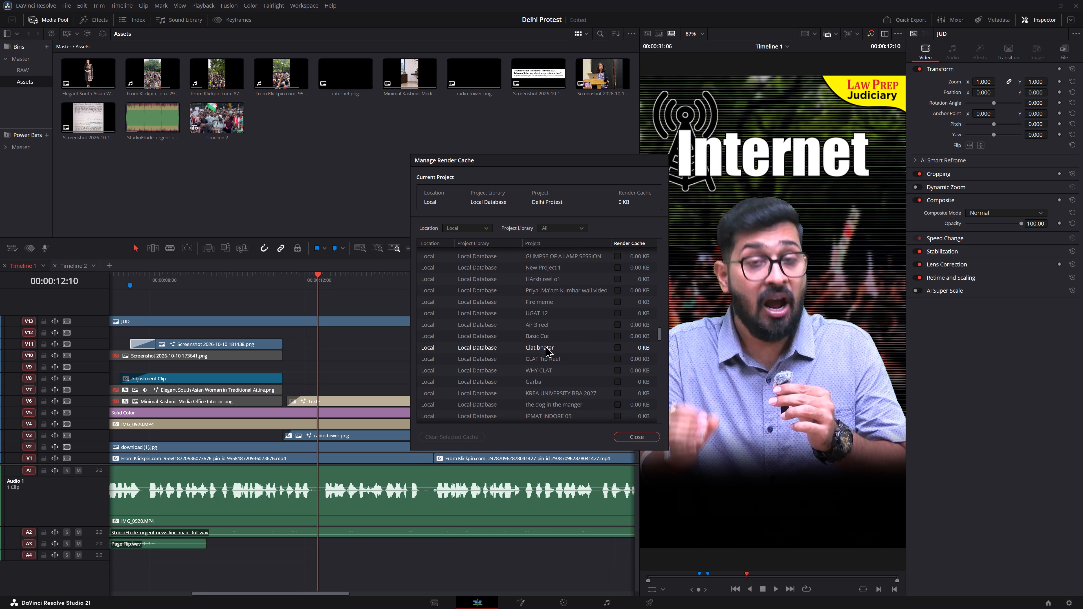
scroll(545, 346, "up", 2)
scroll(545, 346, "down", 6)
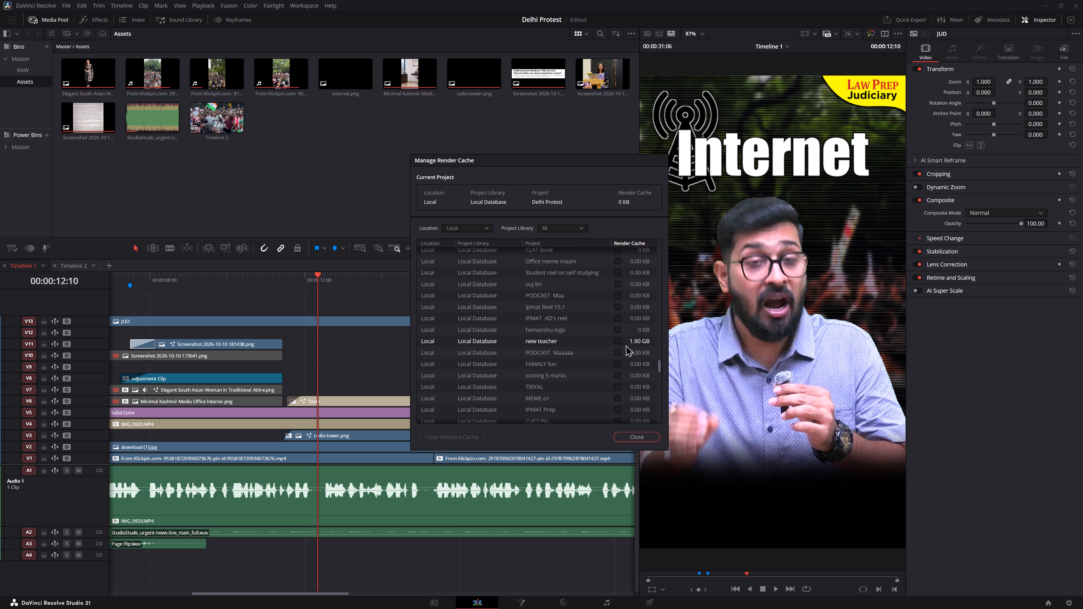
left_click(619, 341)
scroll(619, 341, "down", 4)
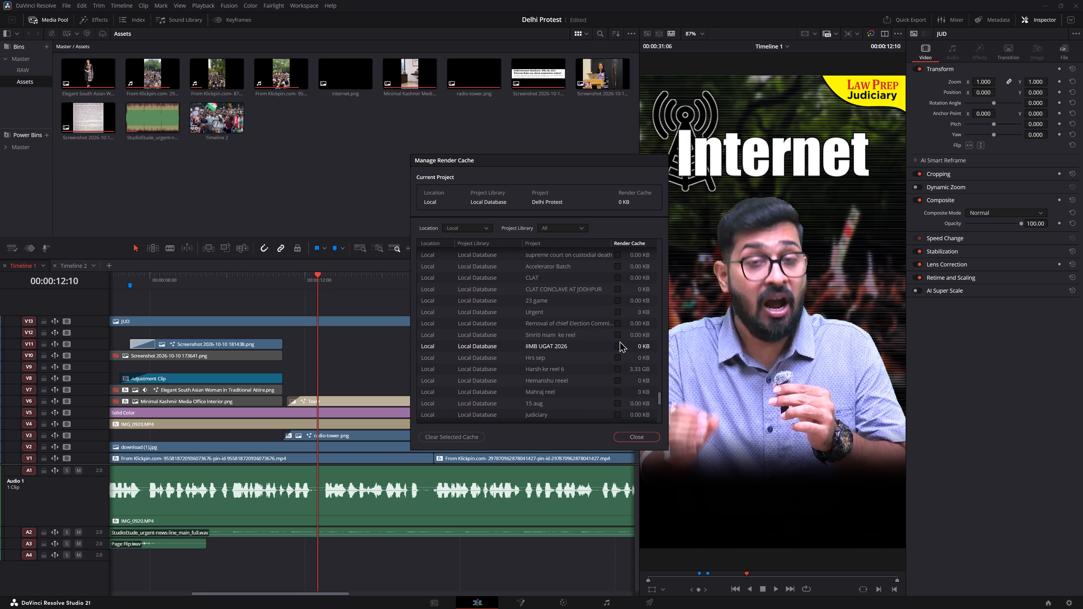
scroll(619, 342, "down", 3)
scroll(619, 342, "up", 3)
scroll(619, 342, "down", 1)
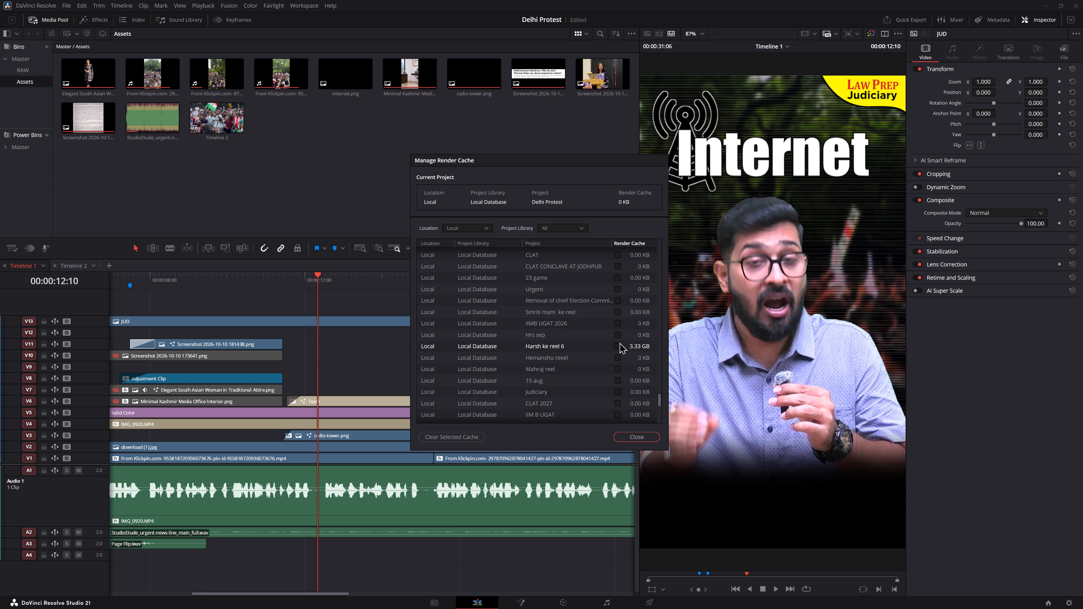
left_click(621, 346)
scroll(623, 376, "down", 1)
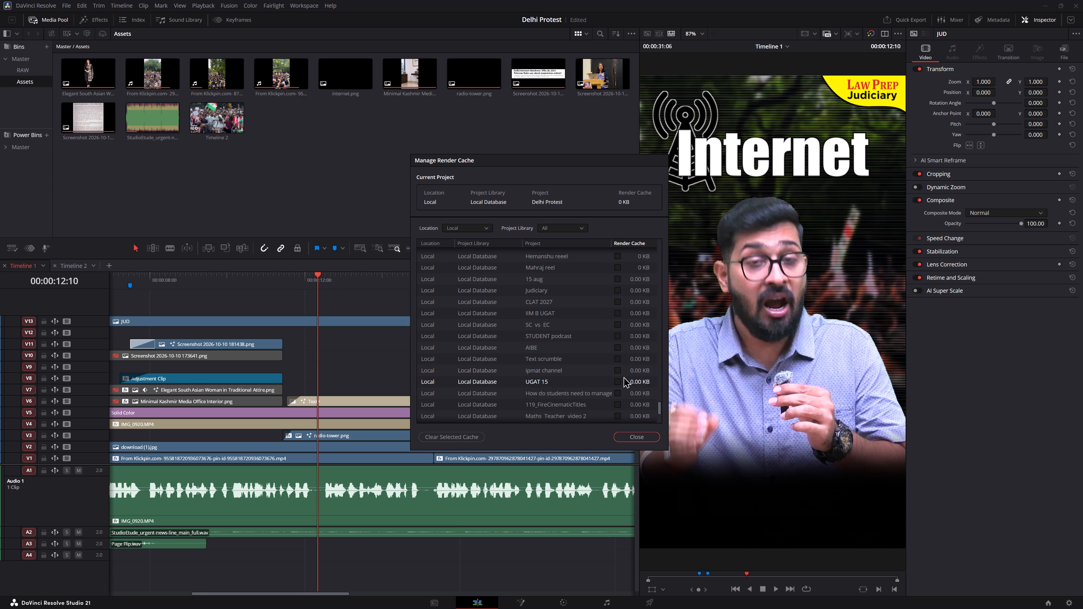
scroll(623, 376, "down", 6)
scroll(623, 376, "up", 3)
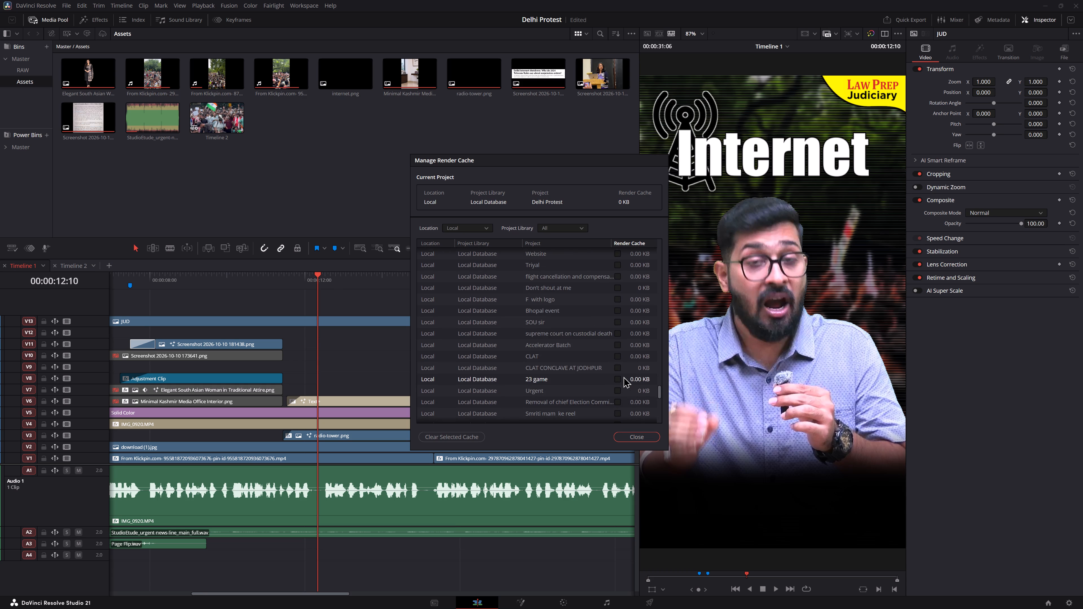
scroll(623, 376, "up", 10)
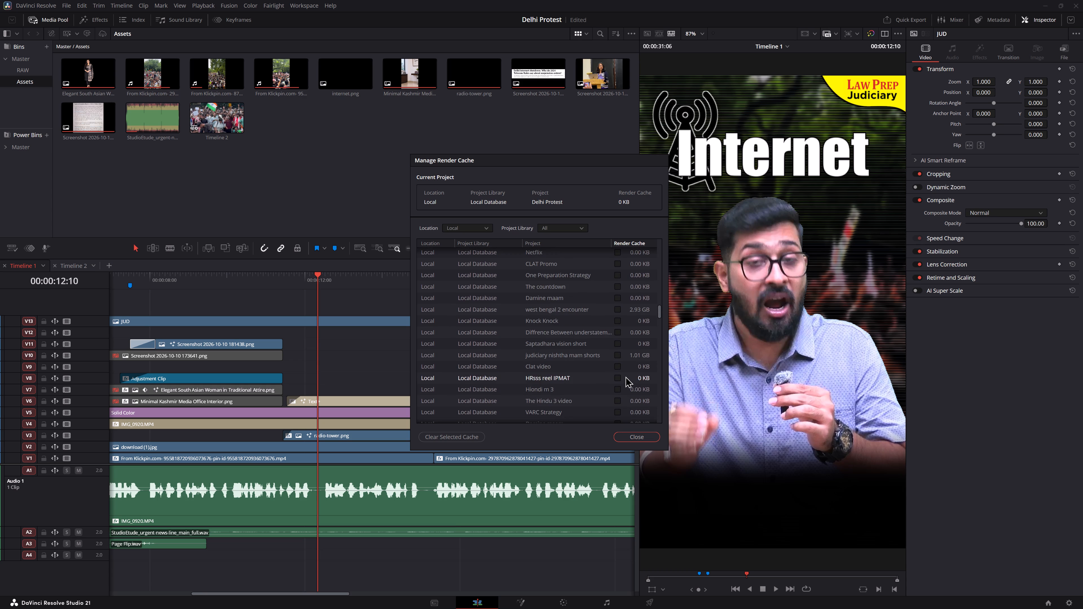
scroll(625, 376, "down", 1)
scroll(625, 376, "up", 1)
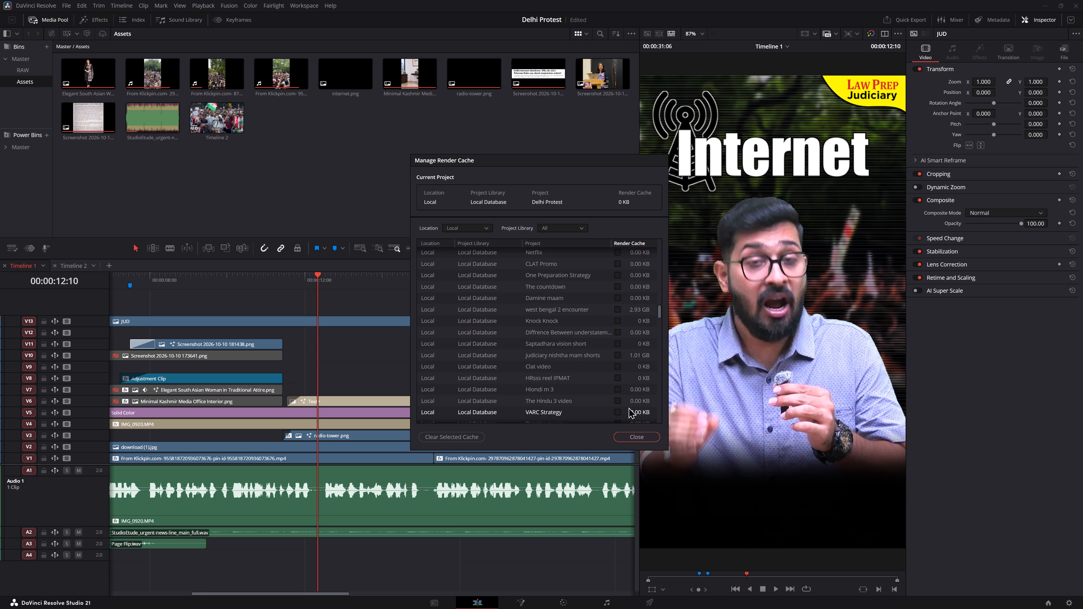
left_click(618, 356)
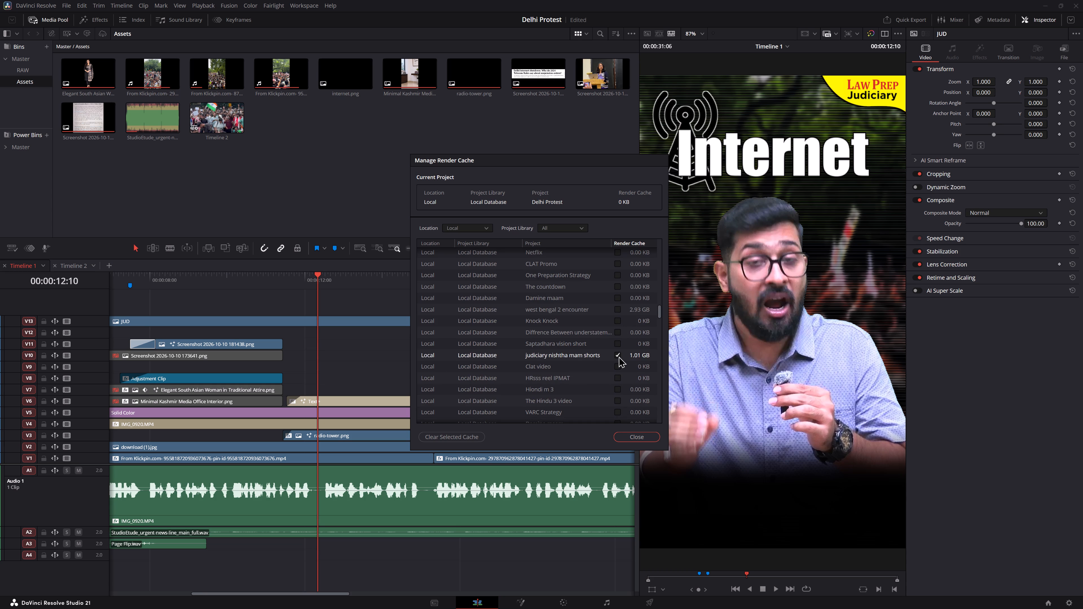
left_click(465, 432)
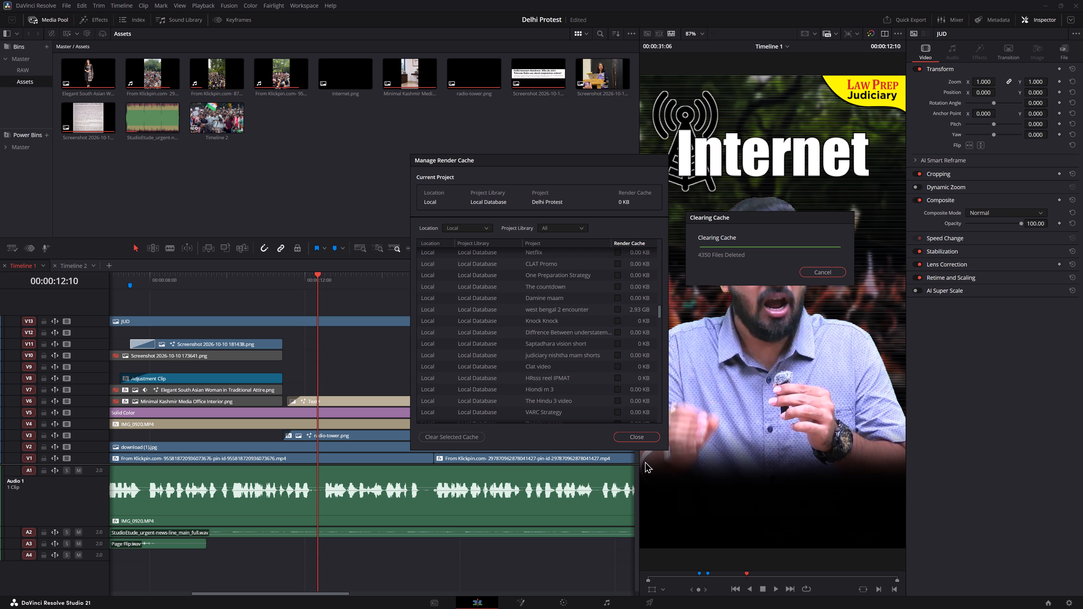
left_click(631, 438)
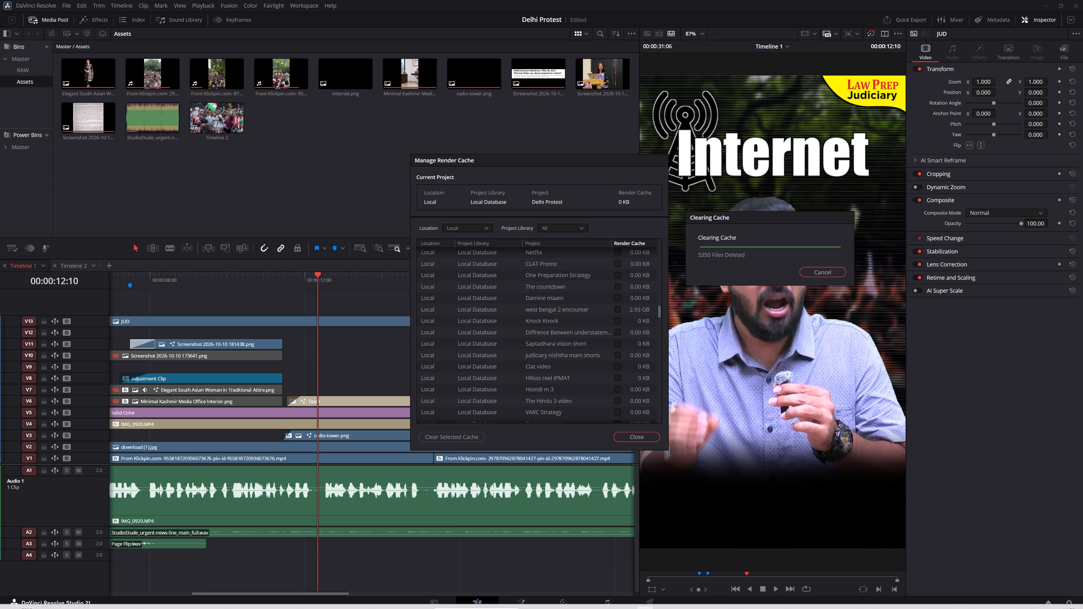
key("space")
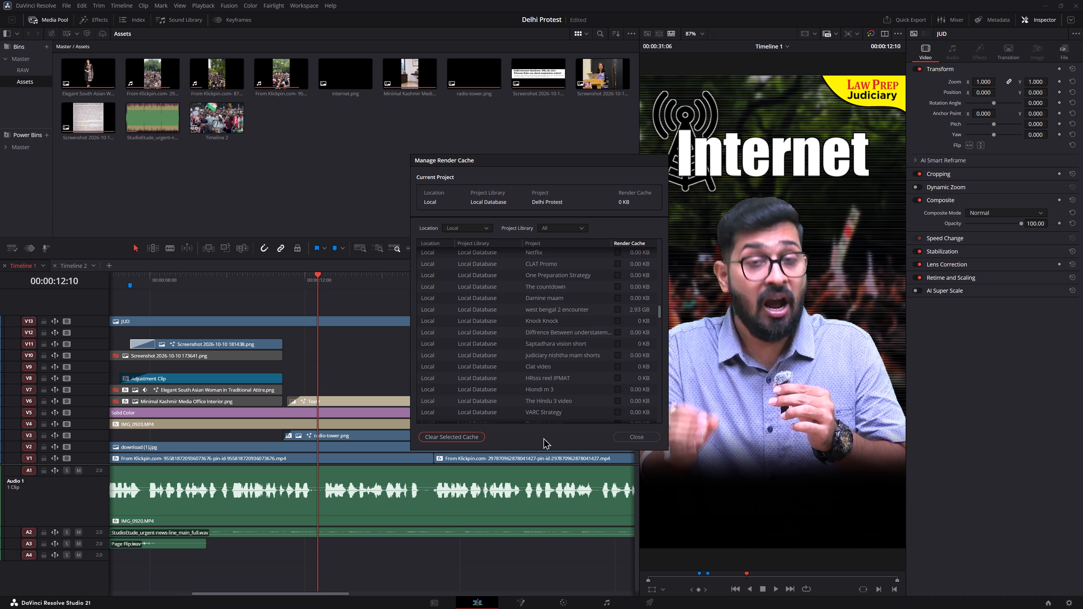
left_click(632, 436)
Test playback of the Delhi Protest timeline from about 12 to 15 seconds.
key("space")
key("space")
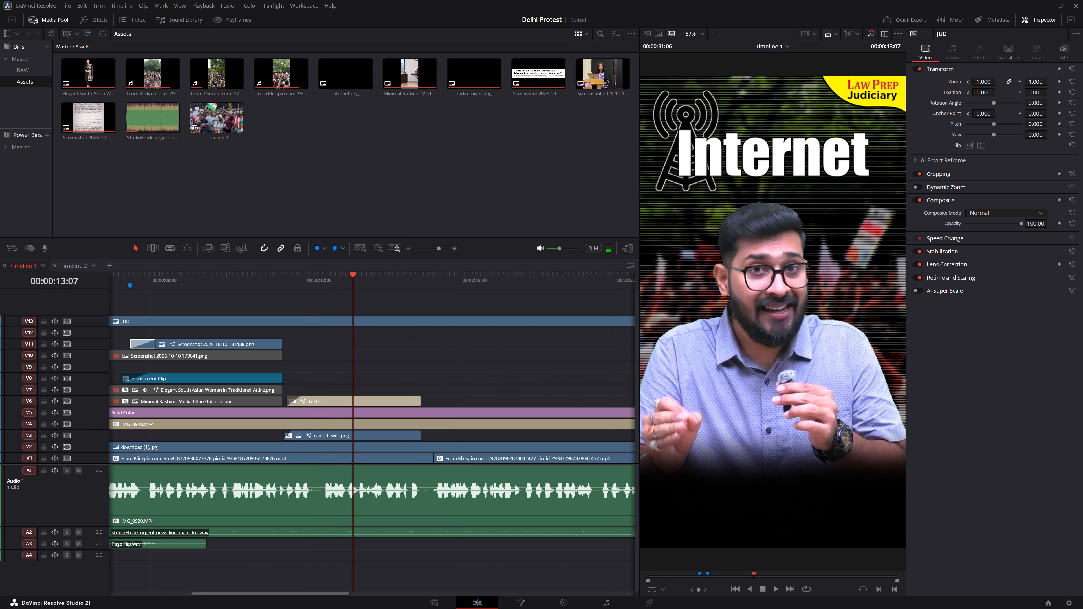
key("space")
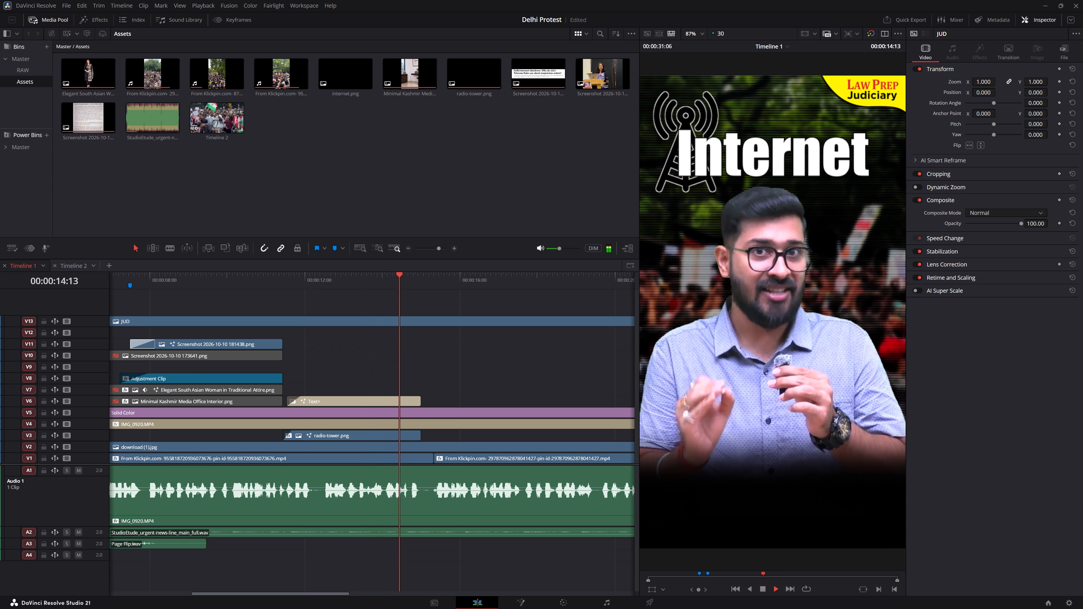
key("space")
key("space")
key("space")
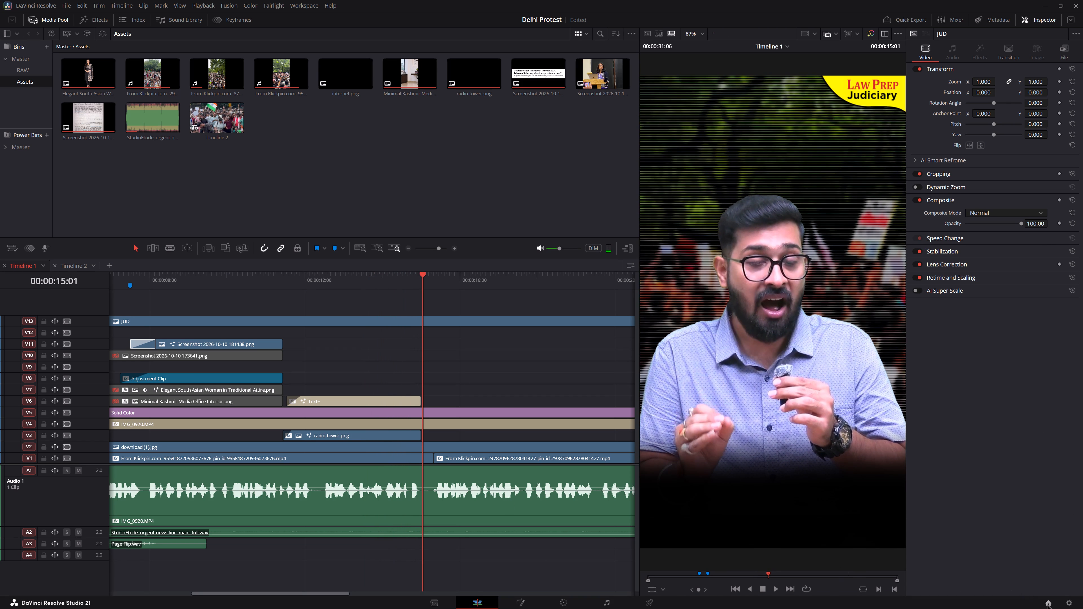
Open the "mad as a hatter" project from the REEL'S folder of the project manager.
left_click(1048, 604)
double_click(343, 187)
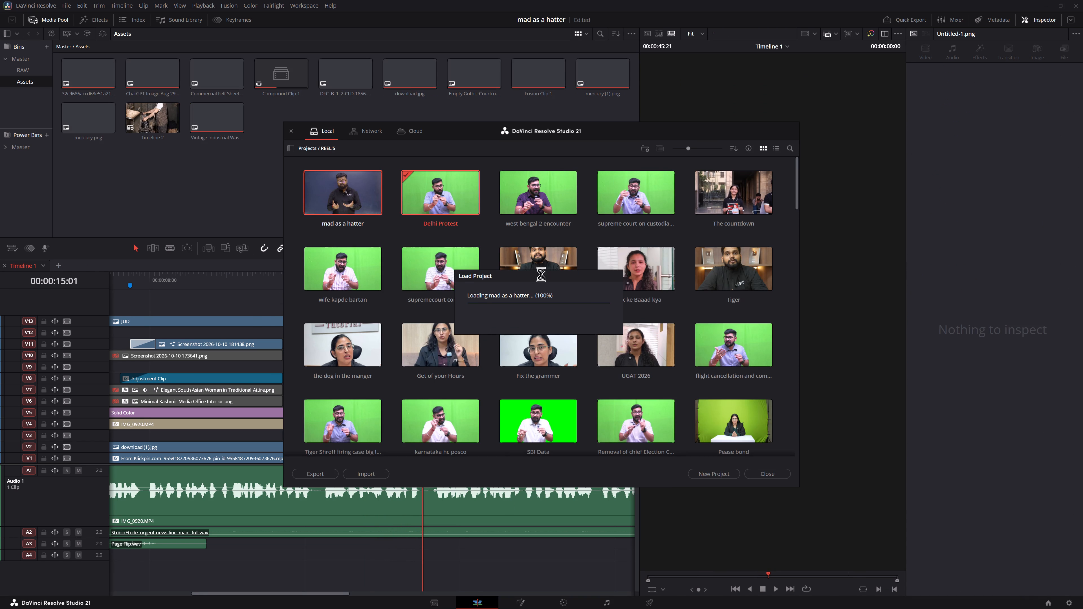
Try playing Timeline 1 from the start and again from about 1 second.
key("space")
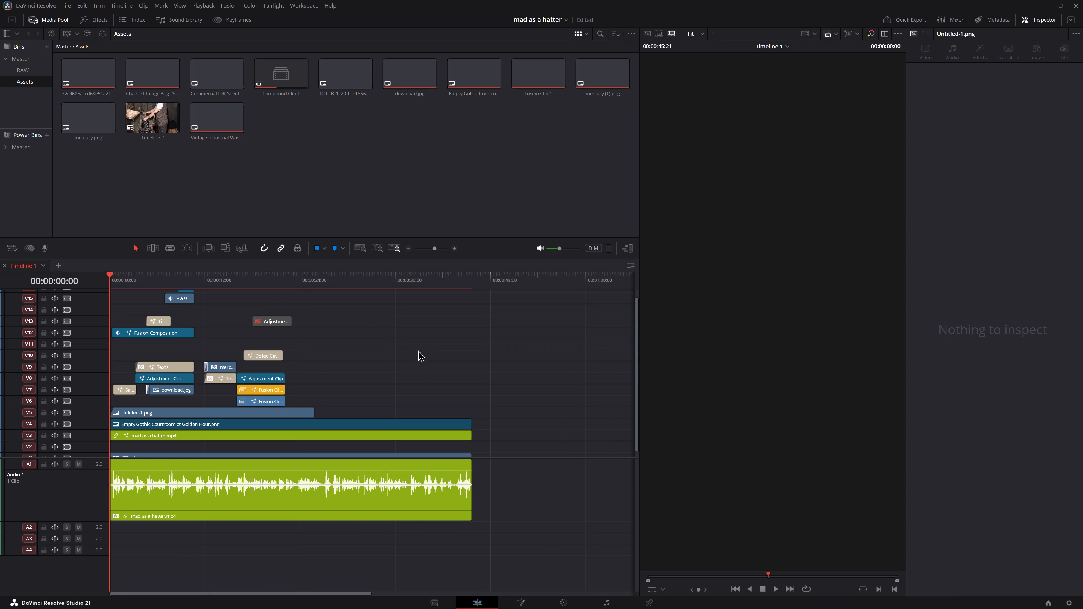
left_click(418, 350)
key("space")
left_click(120, 283)
key("space")
key("space")
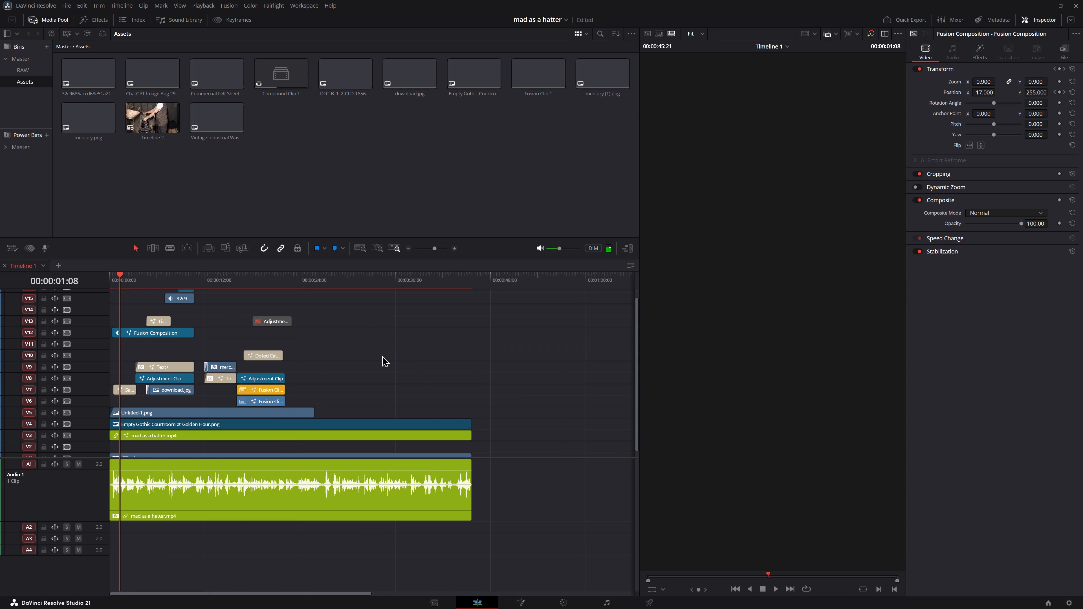
key("space")
key("space")
key("space")
left_click_drag(527, 537, 32, 264)
Save the "mad as a hatter" project.
key("ctrl+s")
key("ctrl+s")
key("ctrl+s")
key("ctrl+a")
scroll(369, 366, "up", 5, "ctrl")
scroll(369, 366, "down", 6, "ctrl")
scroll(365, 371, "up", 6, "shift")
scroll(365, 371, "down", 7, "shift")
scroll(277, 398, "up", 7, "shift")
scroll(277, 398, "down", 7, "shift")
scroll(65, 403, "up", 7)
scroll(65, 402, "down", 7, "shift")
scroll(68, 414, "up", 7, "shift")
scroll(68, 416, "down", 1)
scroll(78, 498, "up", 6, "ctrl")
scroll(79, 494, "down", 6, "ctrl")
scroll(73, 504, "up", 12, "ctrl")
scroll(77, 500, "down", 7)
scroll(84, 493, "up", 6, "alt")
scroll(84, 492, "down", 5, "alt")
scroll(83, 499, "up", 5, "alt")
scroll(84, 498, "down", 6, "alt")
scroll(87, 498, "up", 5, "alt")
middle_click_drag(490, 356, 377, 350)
Retry playback near the start of Timeline 1 and save the project again.
key("space")
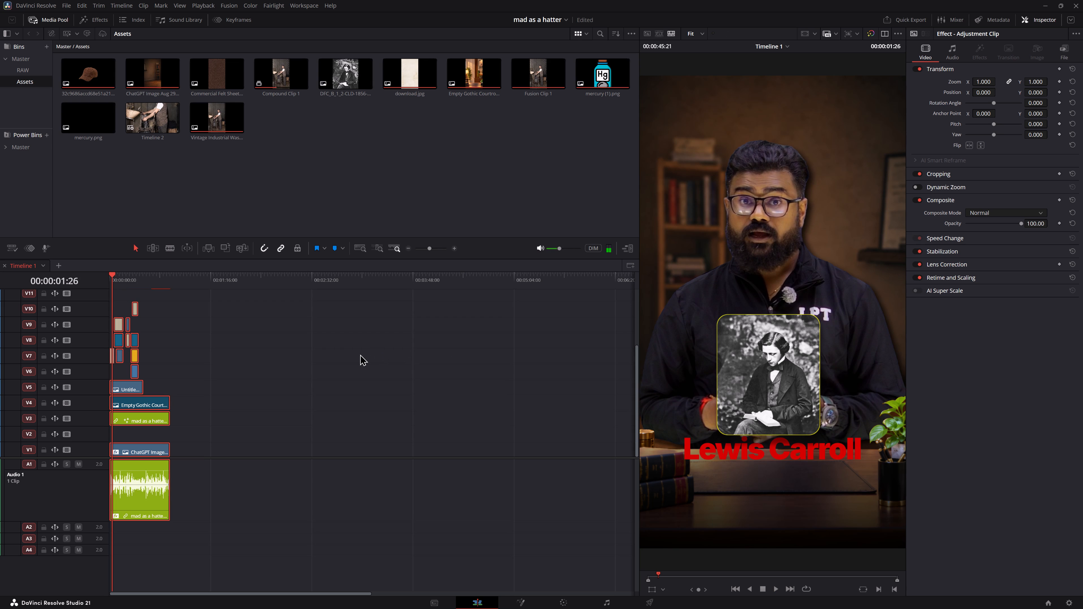
key("ctrl+s")
key("ctrl+s")
key("ctrl+s")
Deselect all clips and play Timeline 1 on to about 6 seconds to check its smoothness.
key("space")
left_click(342, 352)
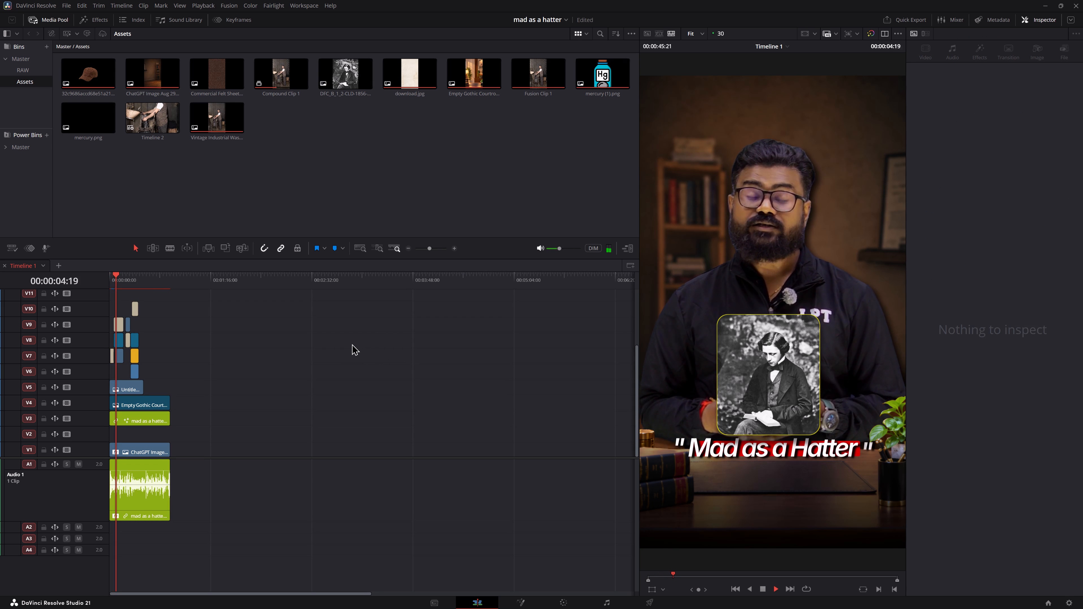
key("space")
key("space")
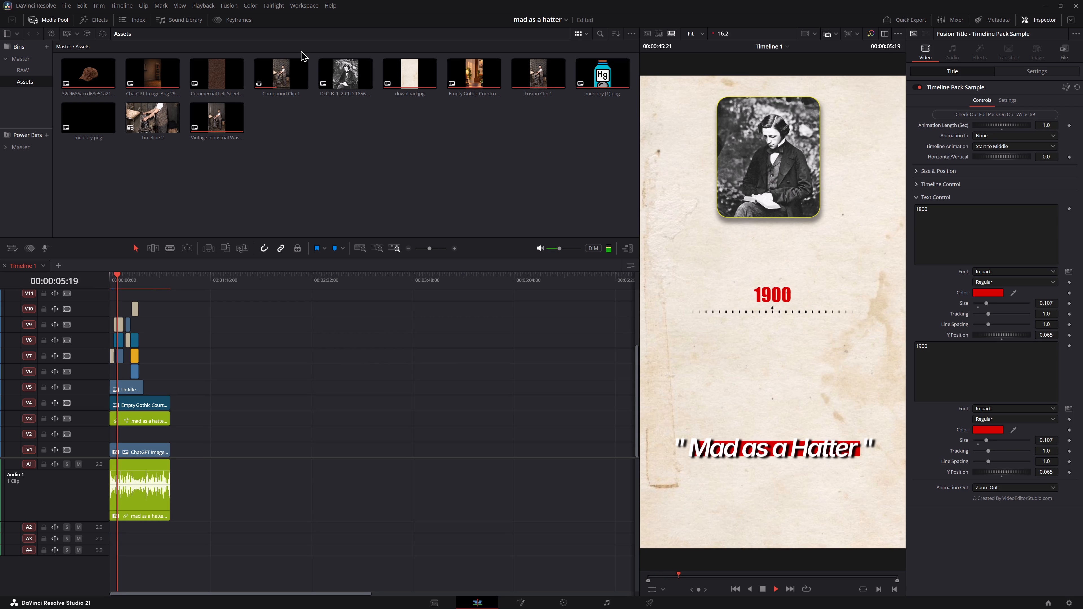
key("space")
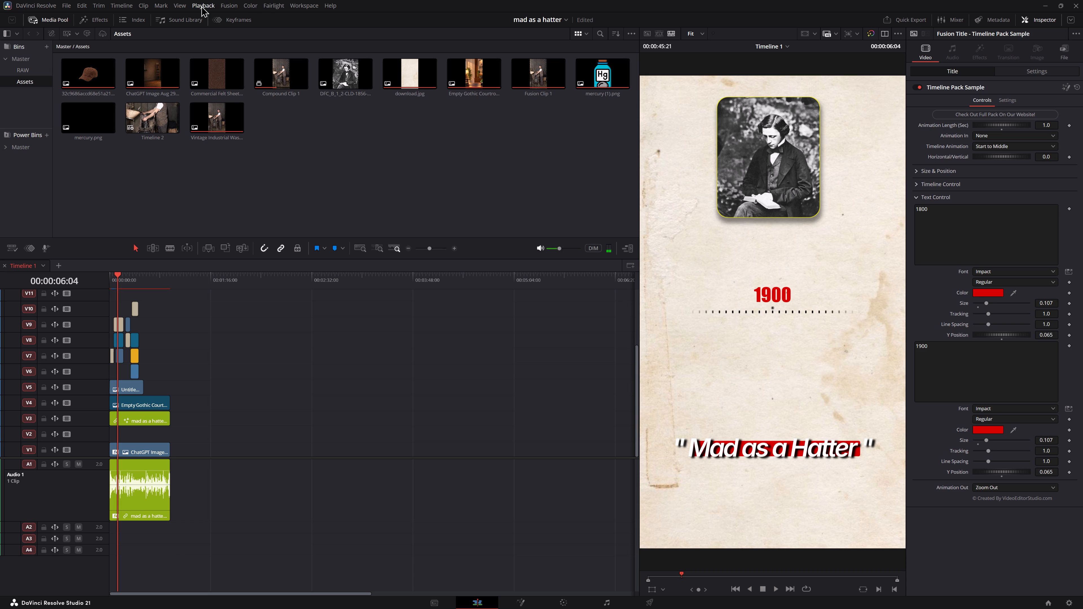
Lower the timeline playback resolution and test playback onward from about 6 seconds.
left_click(201, 6)
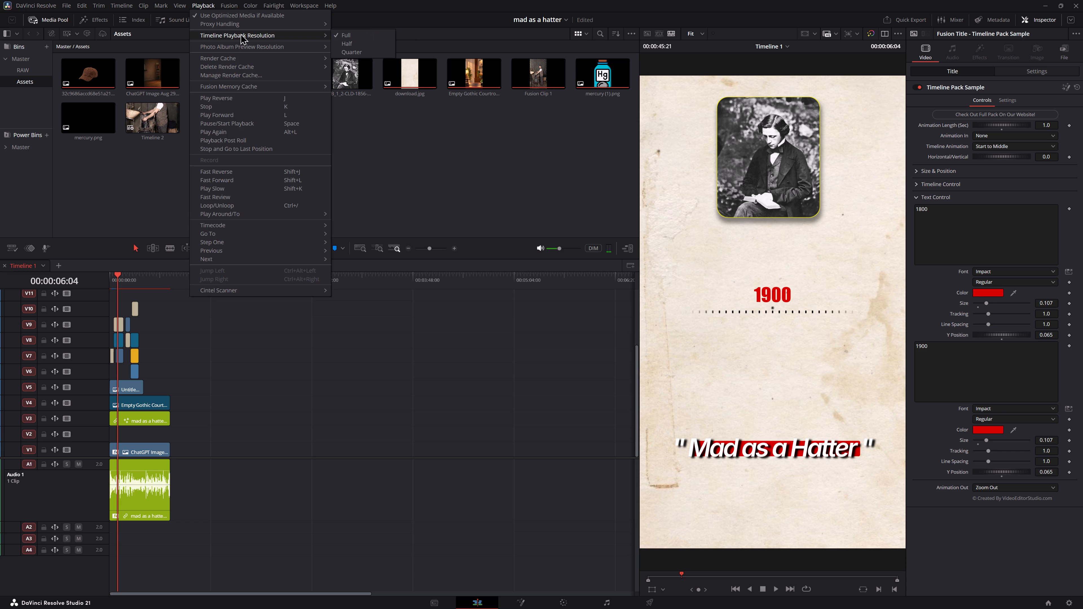
left_click(344, 47)
key("space")
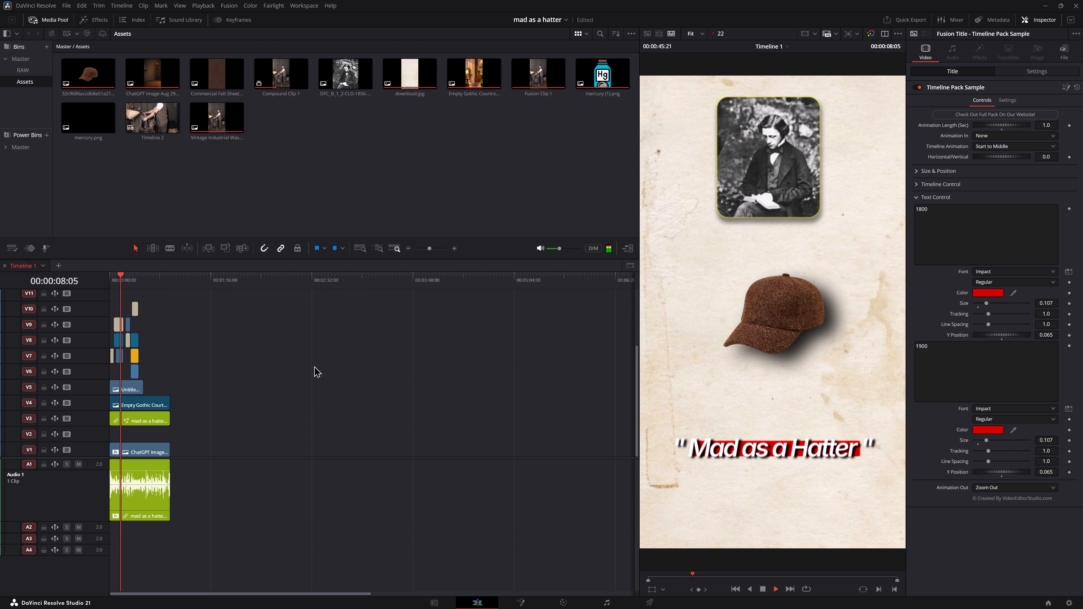
scroll(322, 375, "up", 9, "alt")
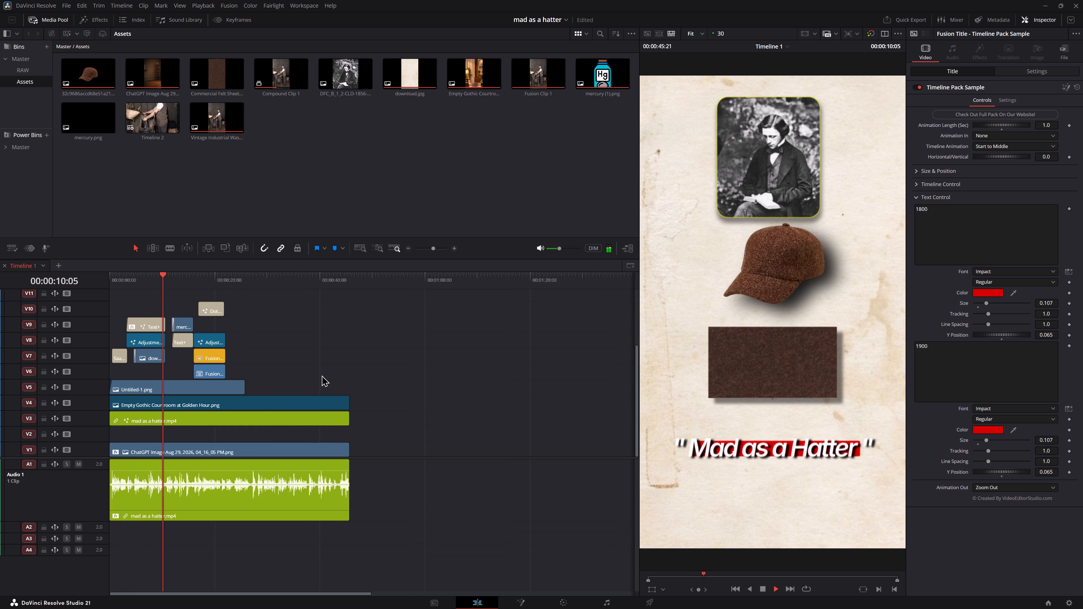
Save the project with the timeline playing.
key("ctrl+s")
key("ctrl+s")
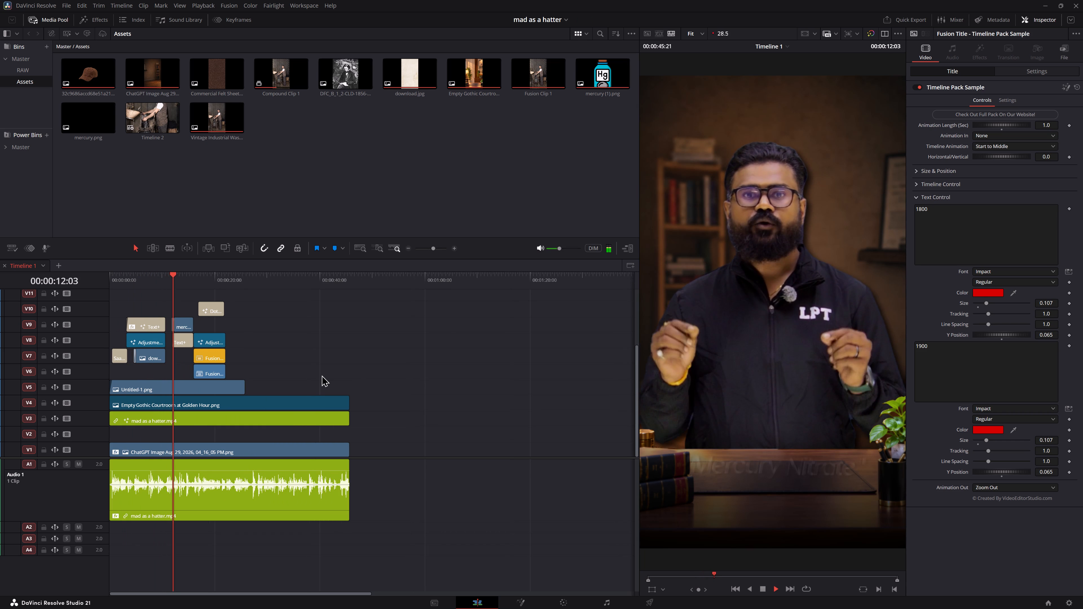
Play Timeline 1 on from about 12 seconds and replay the start of the worker shot near 16 seconds to review the circle's timing.
scroll(355, 365, "up", 5, "alt")
scroll(397, 357, "down", 3, "ctrl")
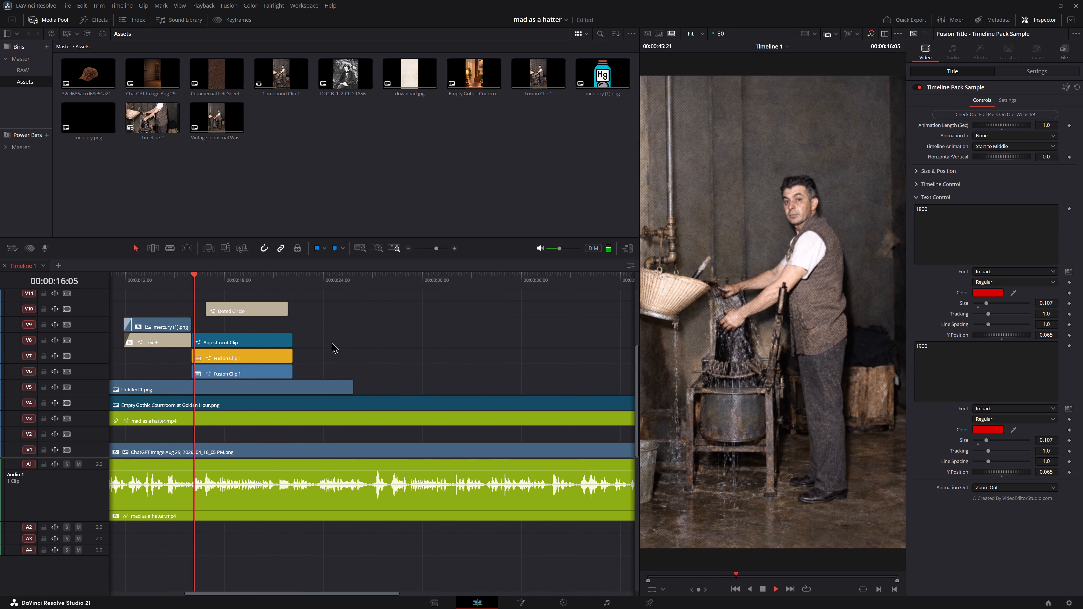
key("space")
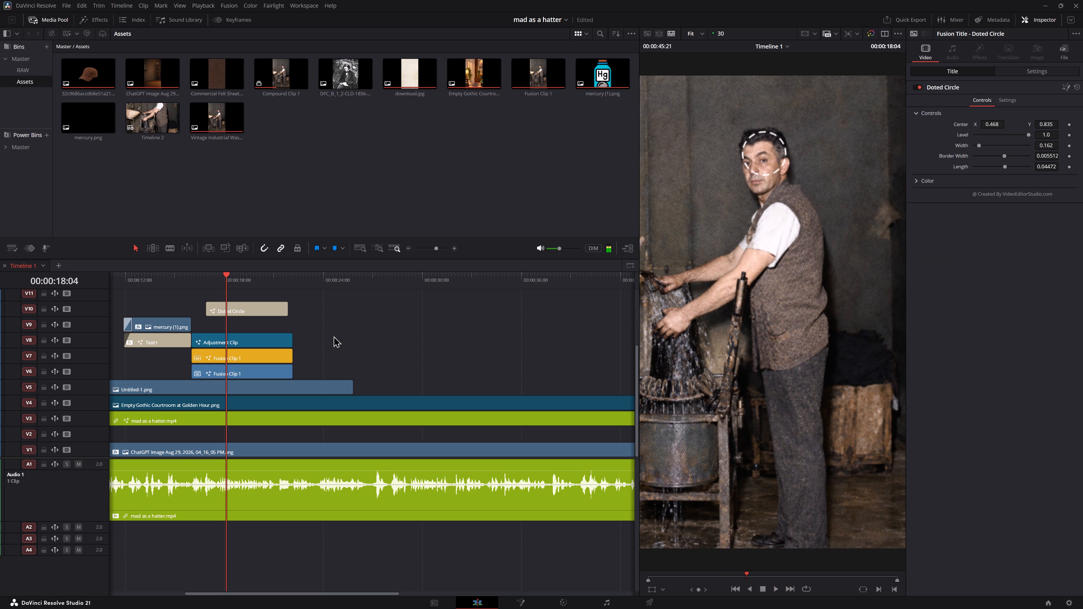
left_click(189, 276)
key("space")
key("space")
scroll(346, 344, "up", 6, "alt")
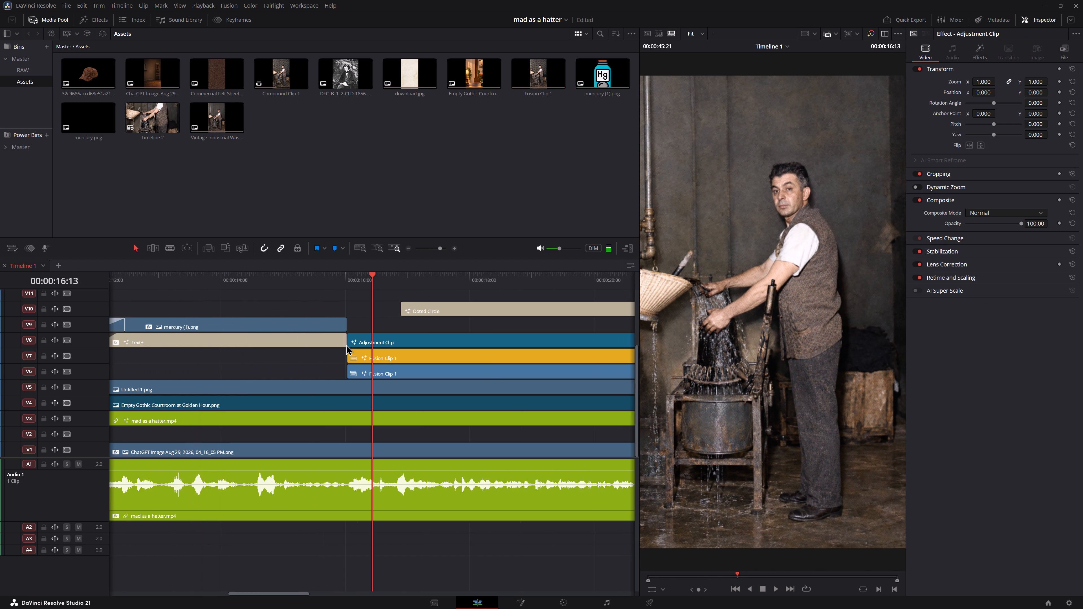
scroll(346, 344, "up", 6, "alt")
key("space")
key("space")
Move the Doted Circle title about 7 frames earlier on V10 and replay its entrance.
left_click_drag(454, 306, 428, 307)
key("space")
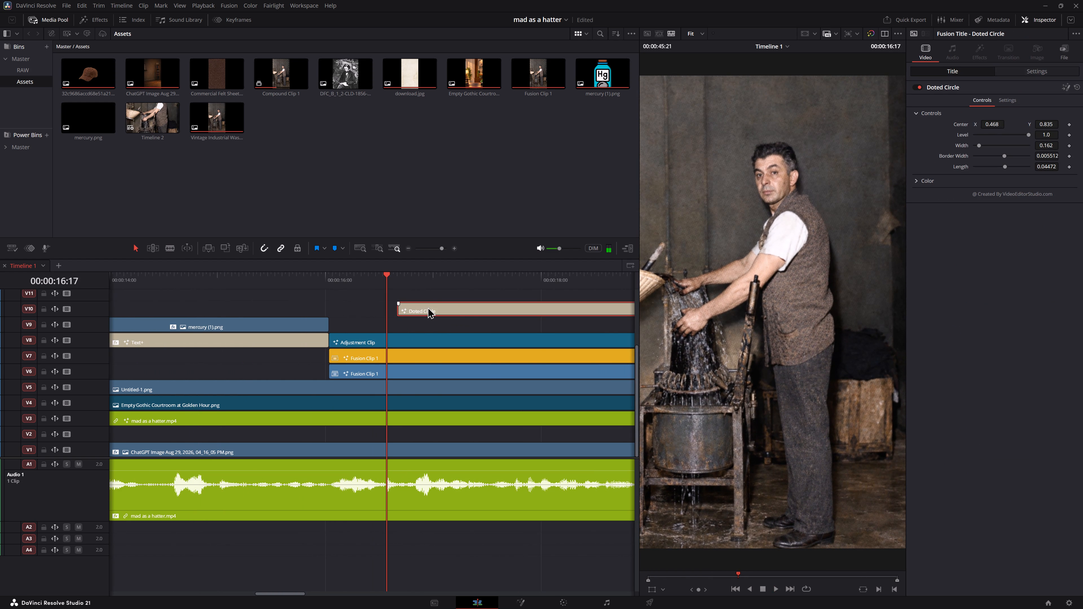
key("space")
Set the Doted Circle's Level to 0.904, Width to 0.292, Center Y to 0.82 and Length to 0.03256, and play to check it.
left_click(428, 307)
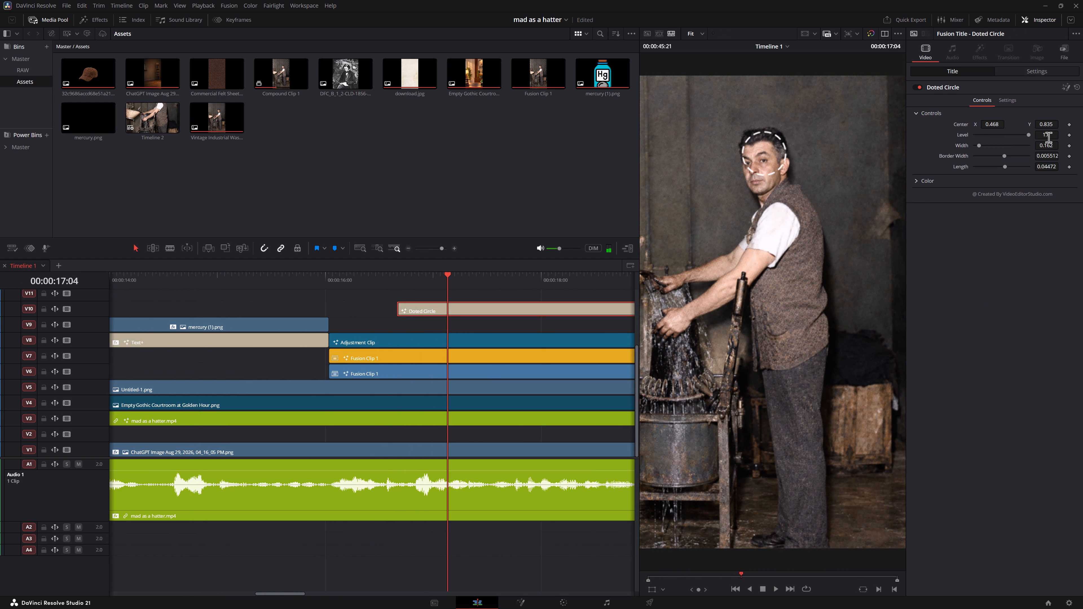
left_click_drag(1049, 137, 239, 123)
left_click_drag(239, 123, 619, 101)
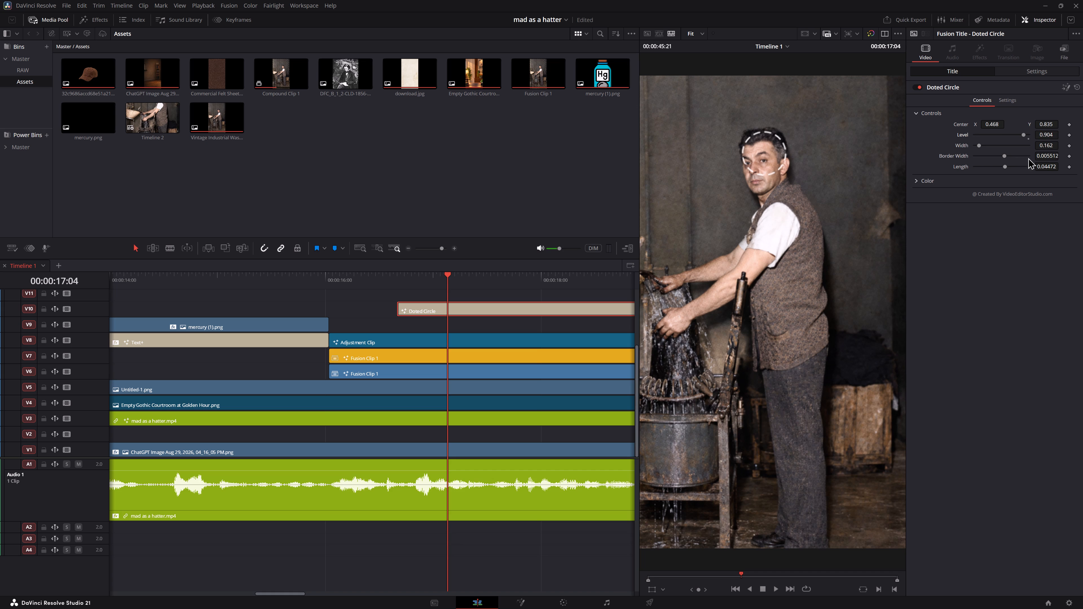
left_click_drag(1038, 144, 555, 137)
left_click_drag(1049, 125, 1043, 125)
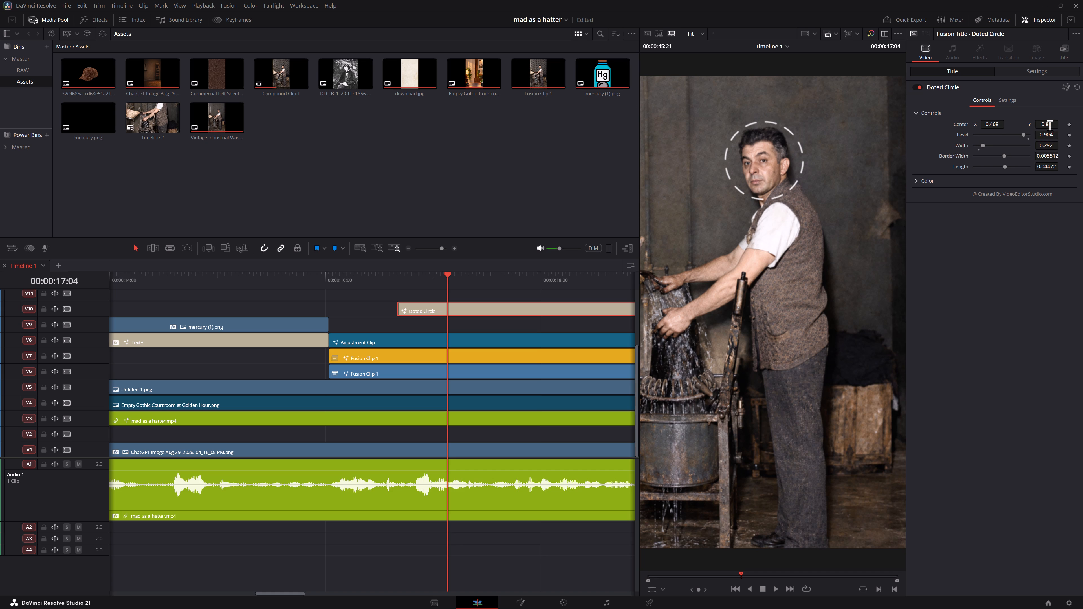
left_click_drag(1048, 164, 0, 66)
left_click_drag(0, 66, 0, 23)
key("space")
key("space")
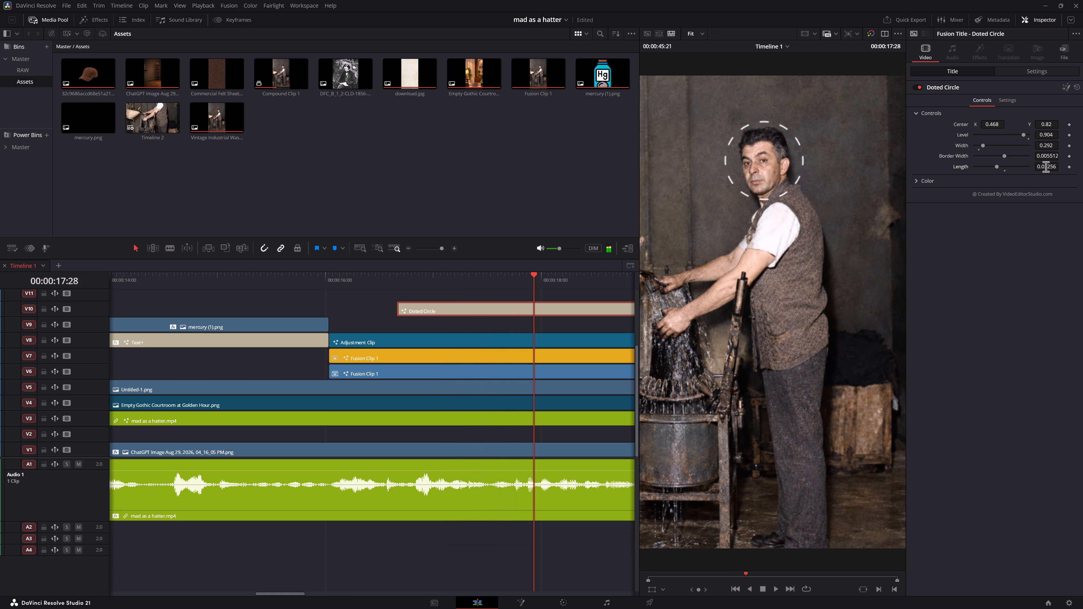
Set the Doted Circle's Length to 0.04989 and Width to 0.282, and play on to about 20 seconds.
left_click_drag(1046, 167, 703, 69)
key("space")
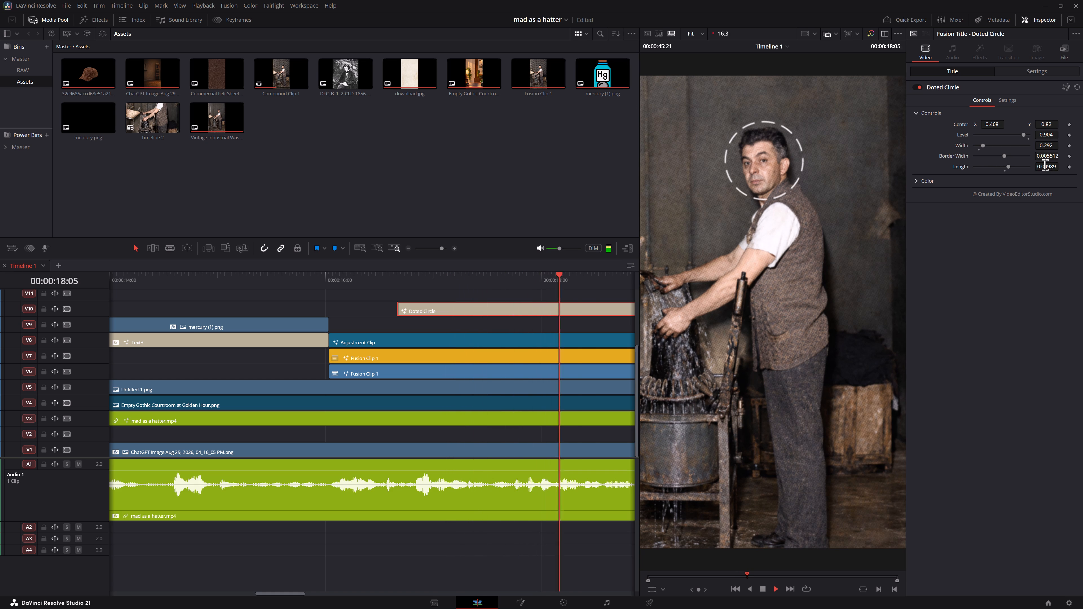
key("space")
left_click_drag(1051, 149, 1047, 149)
key("space")
key("space")
key("space")
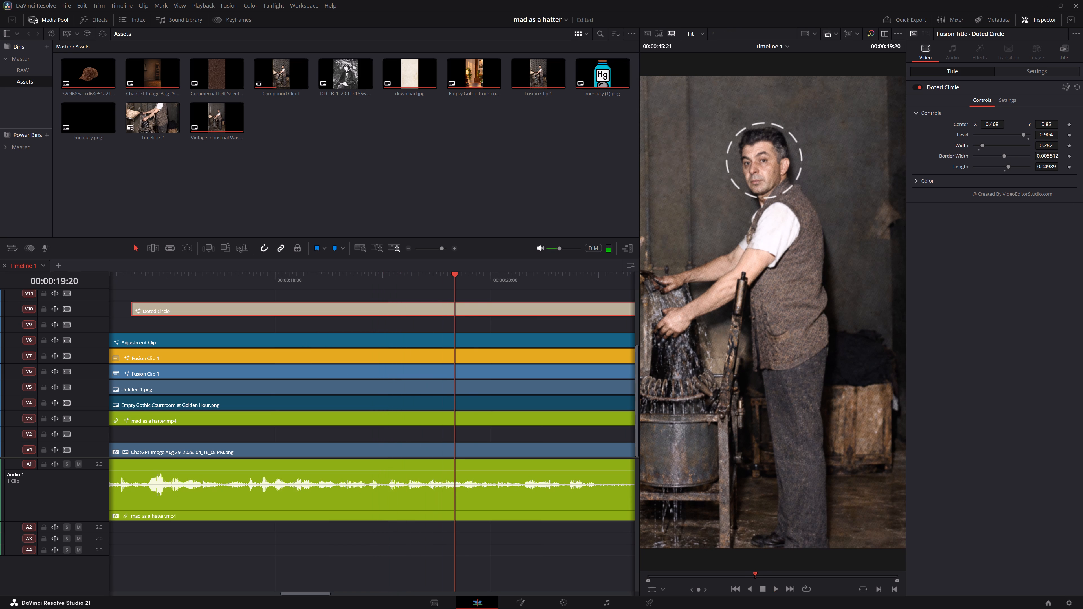
key("space")
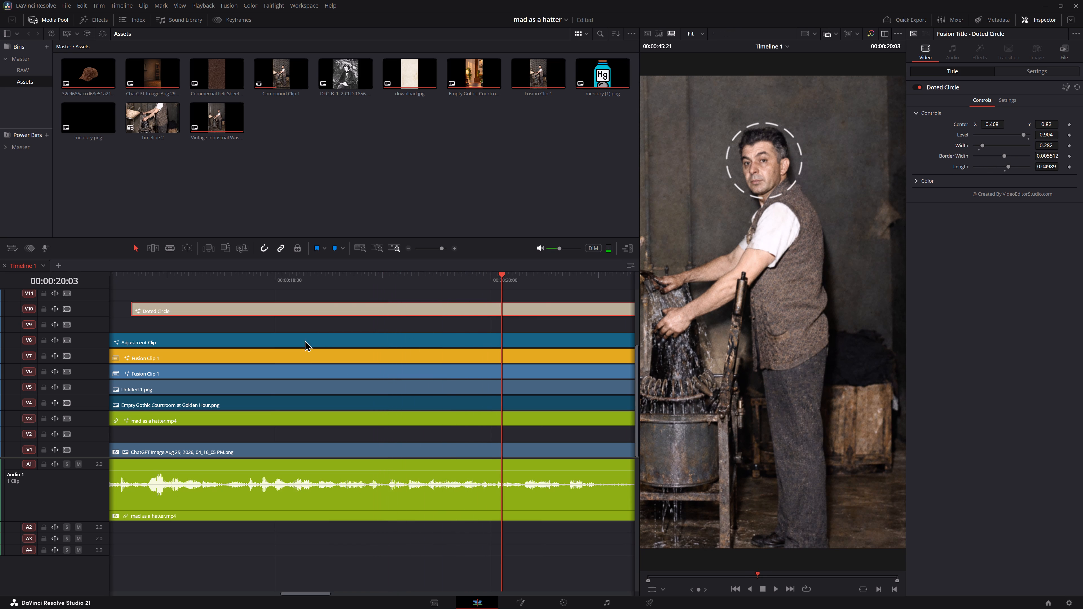
Restack the worker shot with the Adjustment Clip on V9 and the Doted Circle beneath it on V8, and replay from about 16 seconds.
scroll(399, 328, "up", 3, "ctrl")
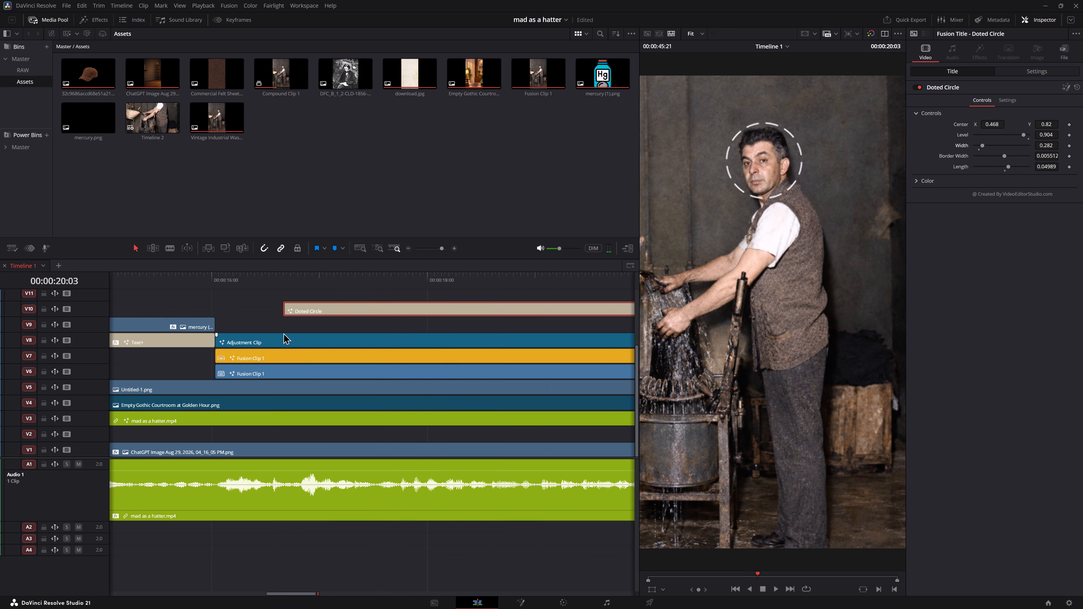
left_click(215, 284)
left_click_drag(244, 333, 245, 324)
left_click_drag(336, 307, 333, 339)
key("space")
left_click(279, 271)
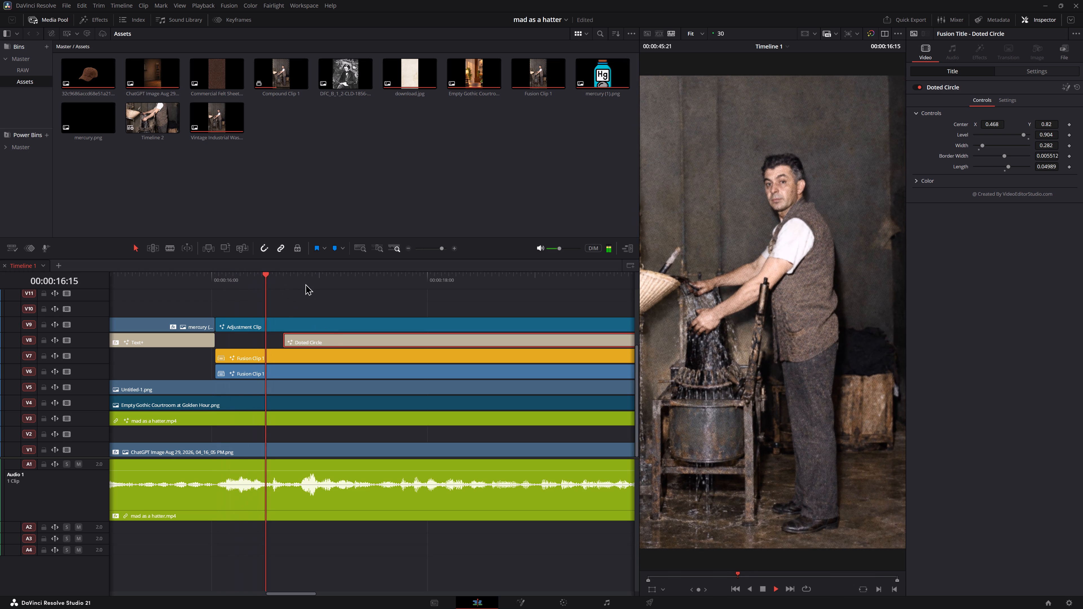
key("space")
Recentre the Doted Circle around the worker's head with Center X 0.614 and Y 0.735.
left_click(324, 337)
key("space")
key("space")
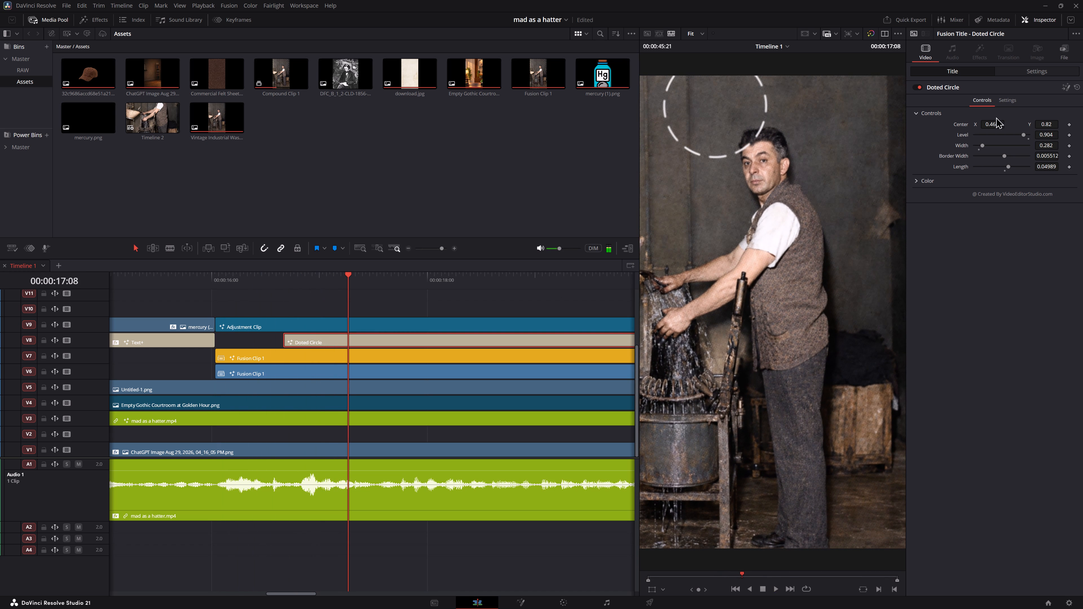
left_click_drag(1002, 124, 1063, 140)
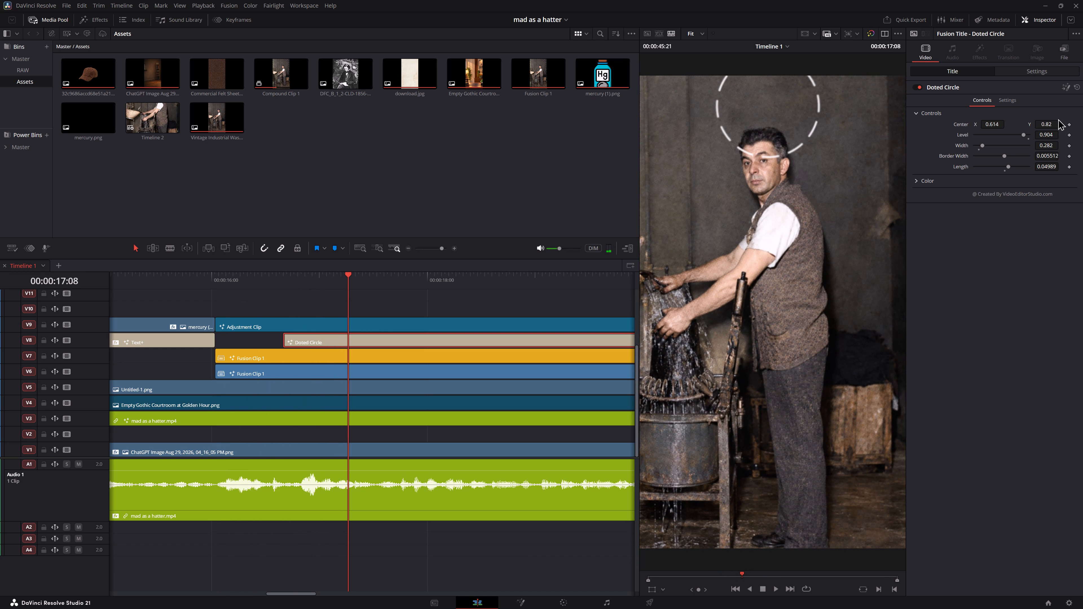
left_click_drag(1048, 122, 1012, 122)
Set the Doted Circle's Level to 0.383 and Border Width to 0.004974, and play briefly to check it.
left_click_drag(1050, 137, 1027, 137)
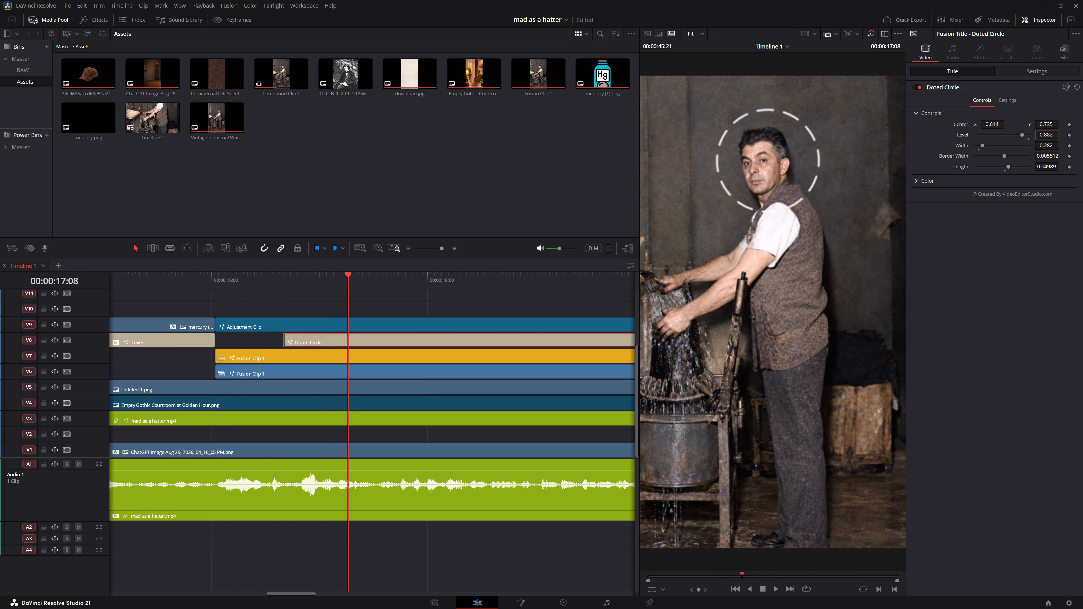
left_click_drag(1027, 137, 315, 72)
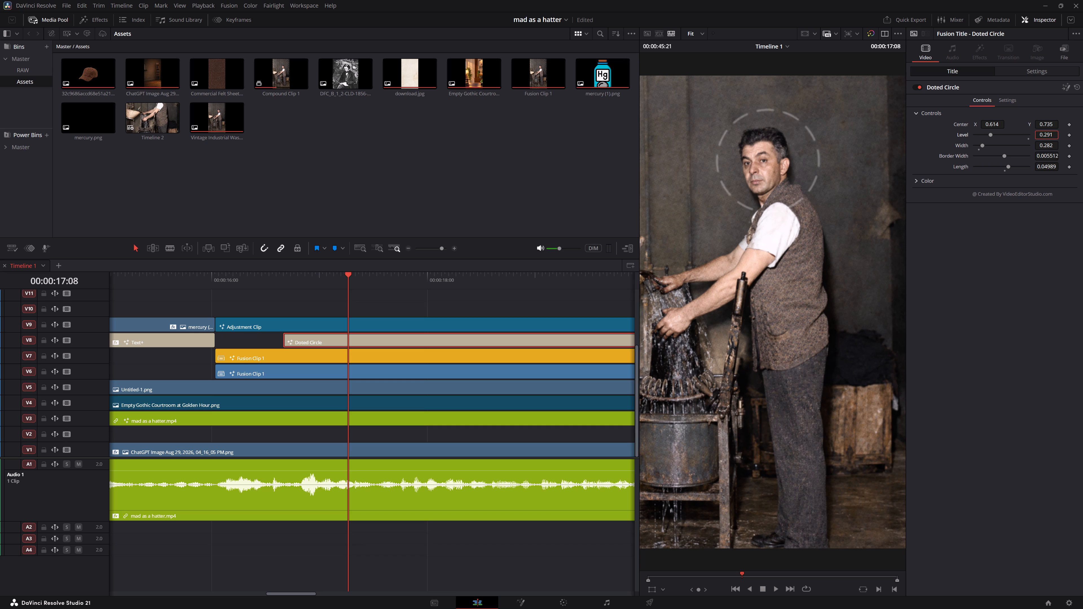
left_click_drag(315, 72, 354, 85)
left_click_drag(1051, 156, 386, 150)
left_click_drag(386, 150, 824, 117)
key("space")
key("space")
key("space")
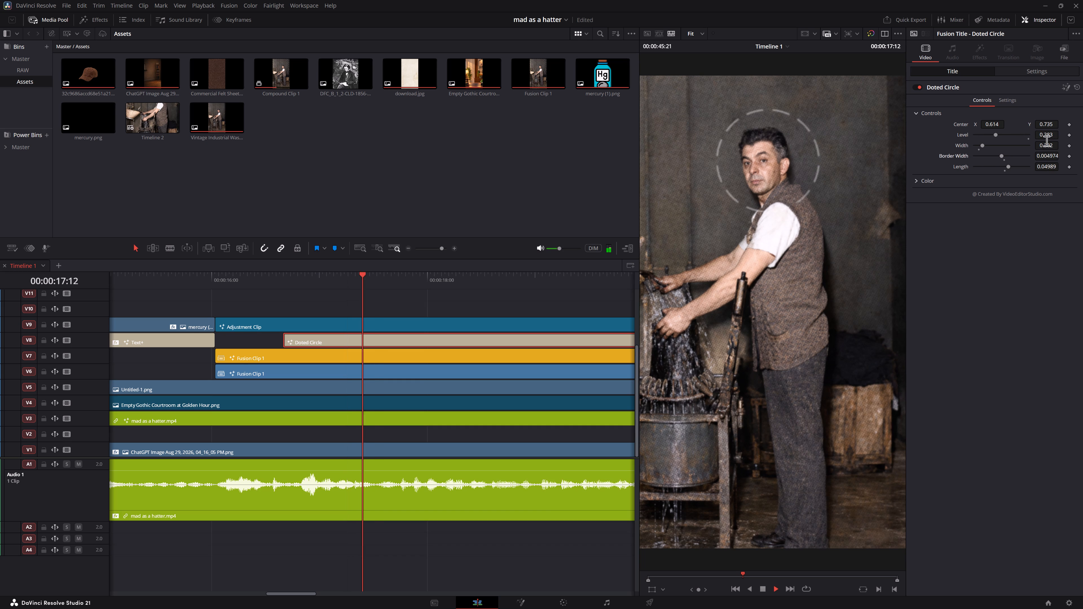
key("space")
Set the Doted Circle's Width to 0.241 and Center X to 0.602, and replay the worker shot from its start.
left_click_drag(1048, 143, 1022, 149)
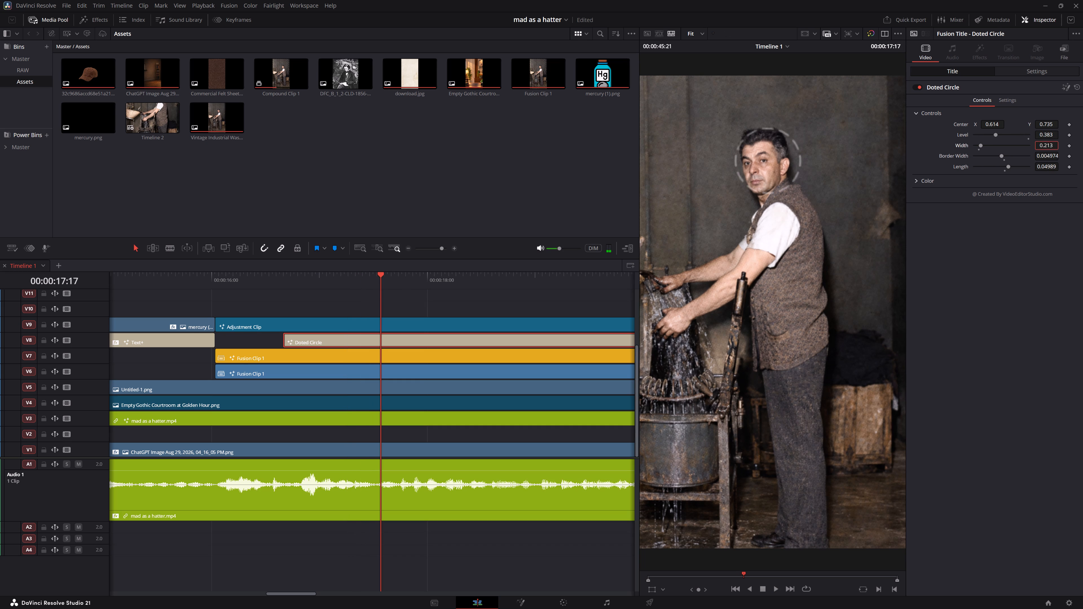
left_click_drag(1022, 149, 1031, 152)
left_click_drag(995, 120, 990, 121)
key("space")
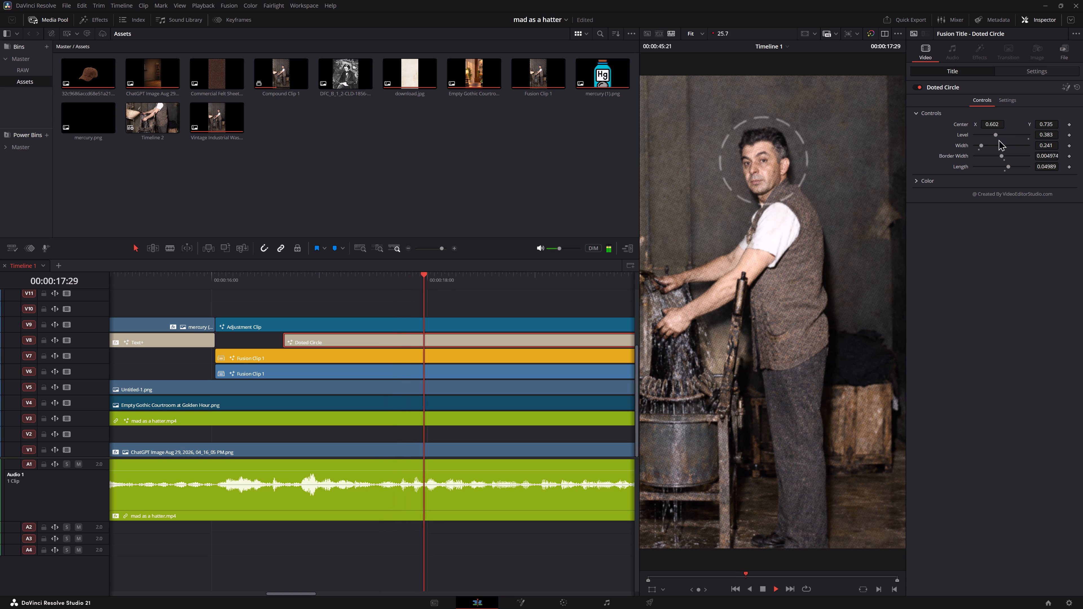
key("space")
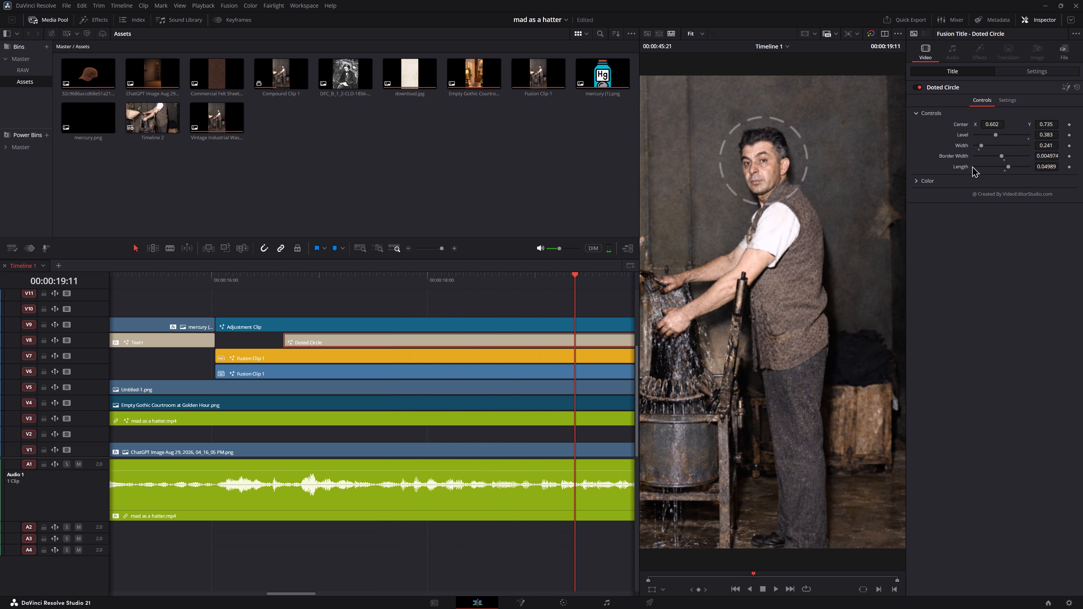
left_click(341, 356)
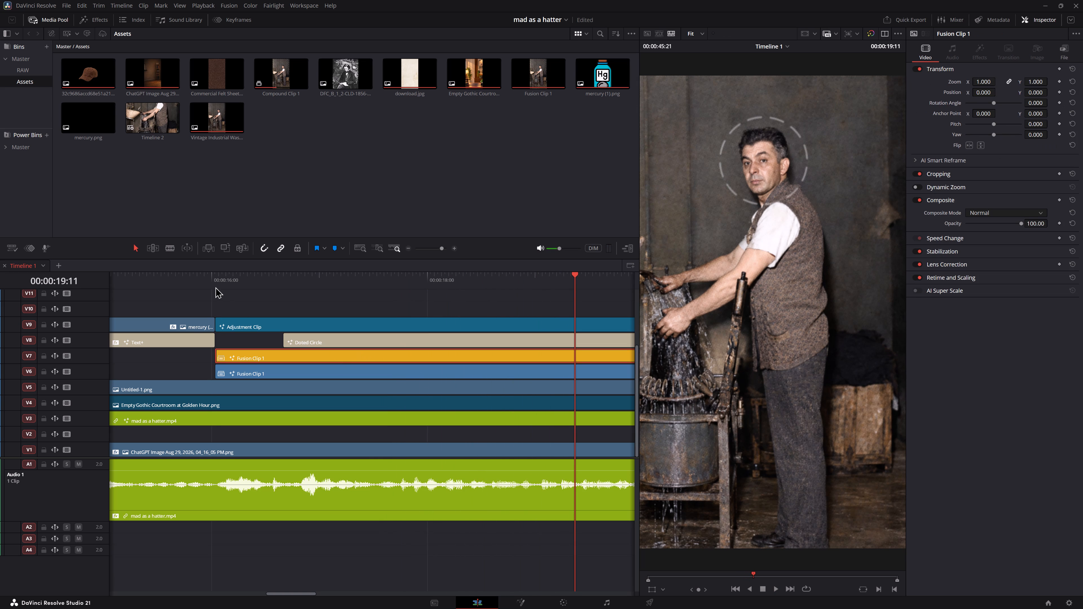
left_click(213, 285)
key("space")
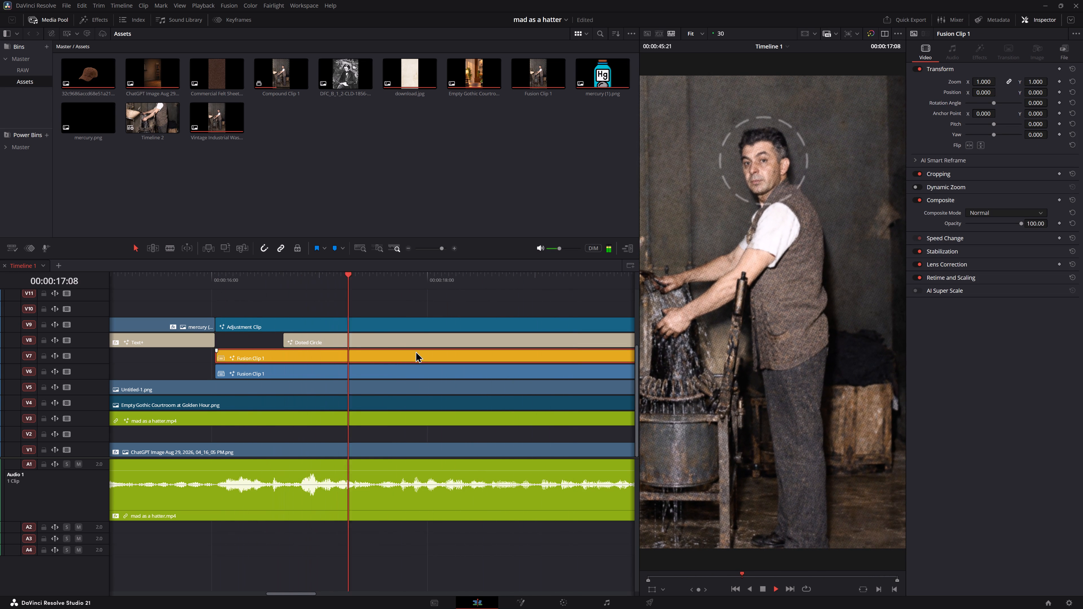
key("space")
Add an 8-frame fade-in to the Doted Circle clip on V8 and replay its entrance.
left_click_drag(285, 334, 316, 336)
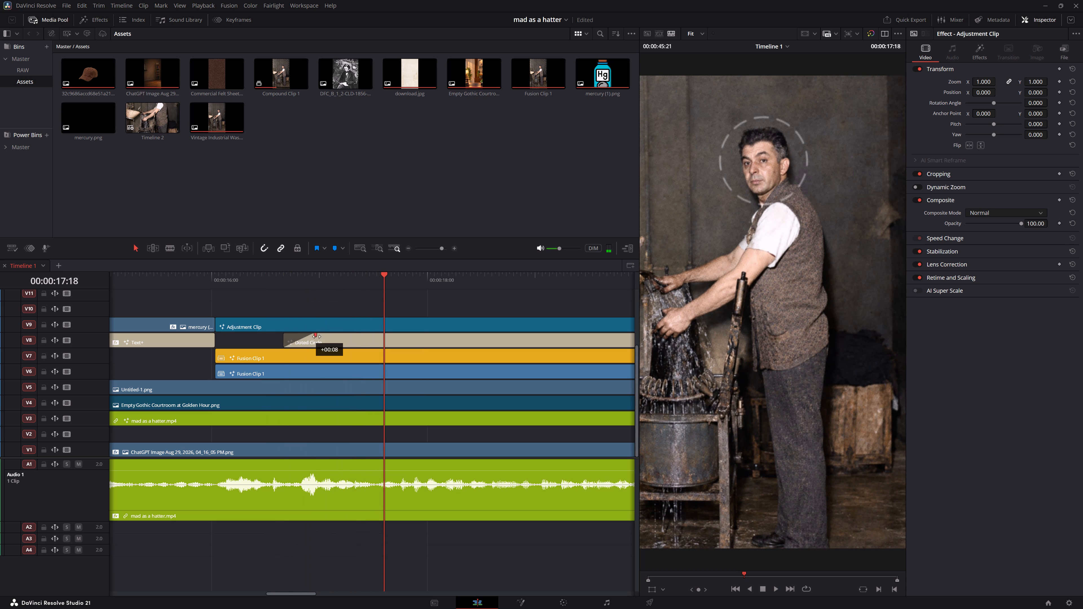
left_click_drag(316, 336, 316, 337)
left_click(285, 276)
key("space")
key("space")
left_click(250, 274)
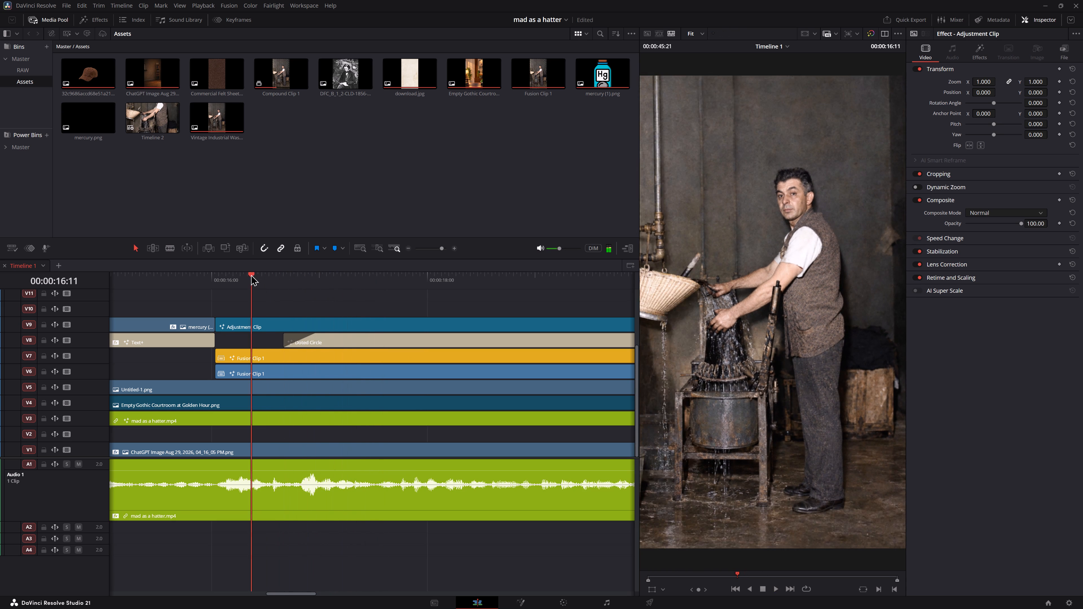
key("space")
key("space")
Move the Doted Circle clip about 4 frames earlier on V8 and replay from the start of the worker shot.
left_click_drag(341, 336, 327, 337)
left_click(226, 288)
key("space")
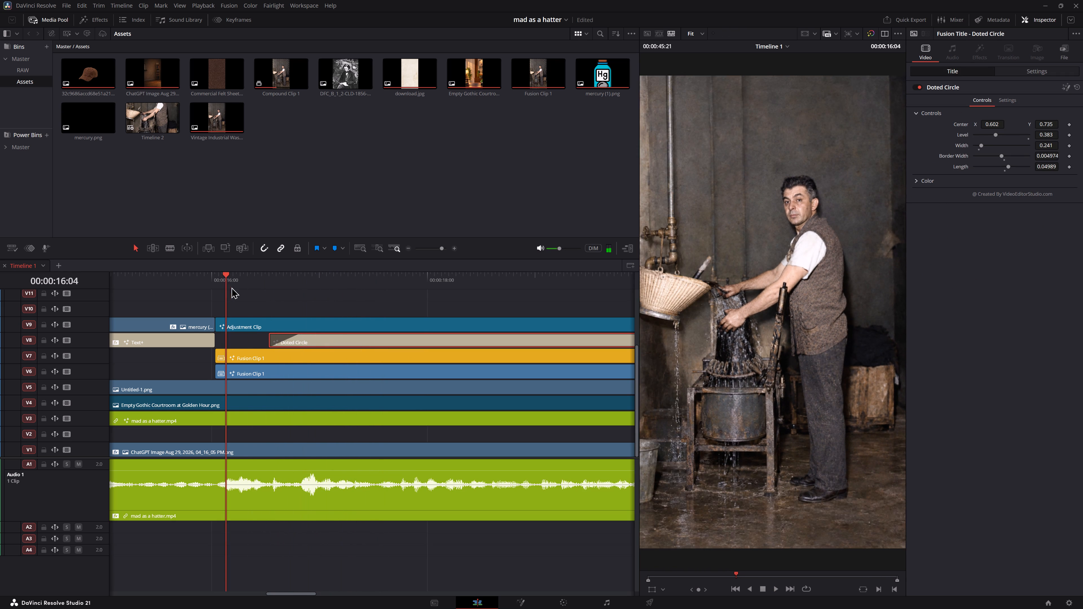
key("space")
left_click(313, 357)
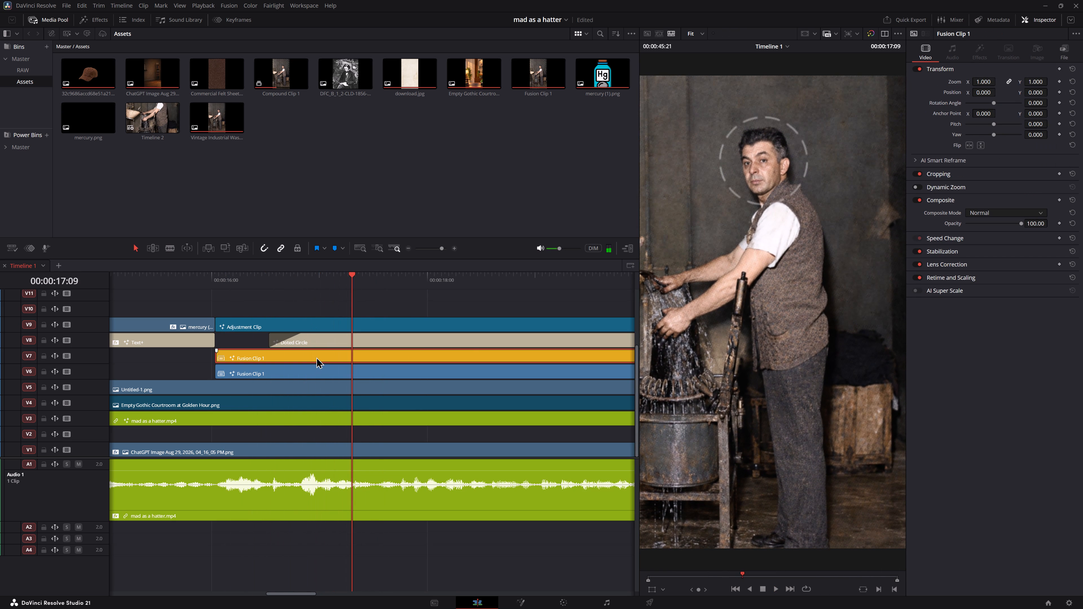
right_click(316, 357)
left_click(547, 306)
Save the project.
key("ctrl+s")
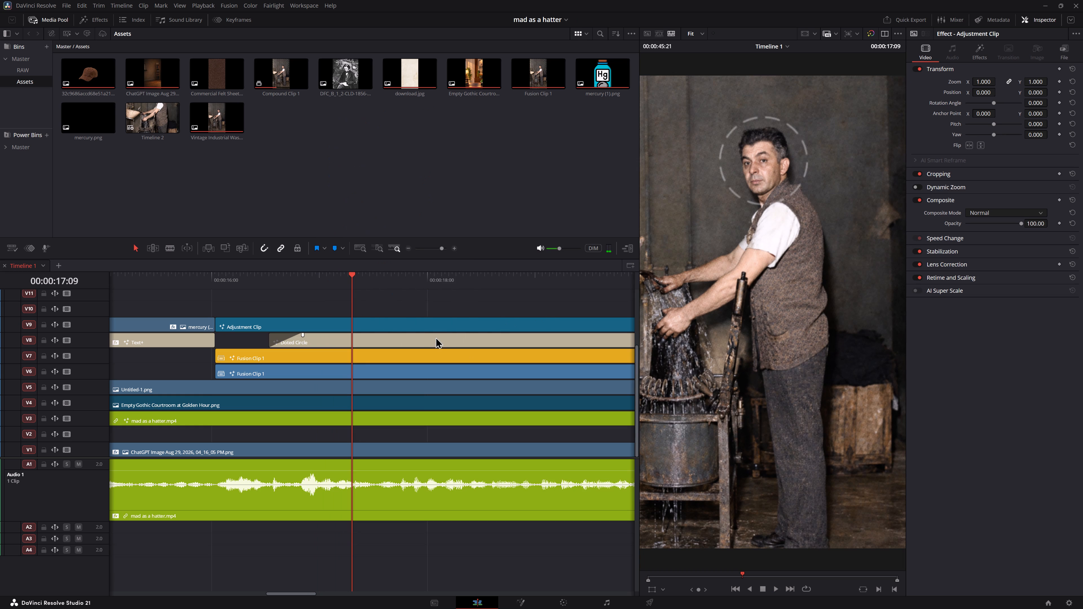
key("ctrl+s")
key("ctrl+s")
Open Fusion Clip 1 on V7 in the Color page to show its node graph.
left_click(322, 356)
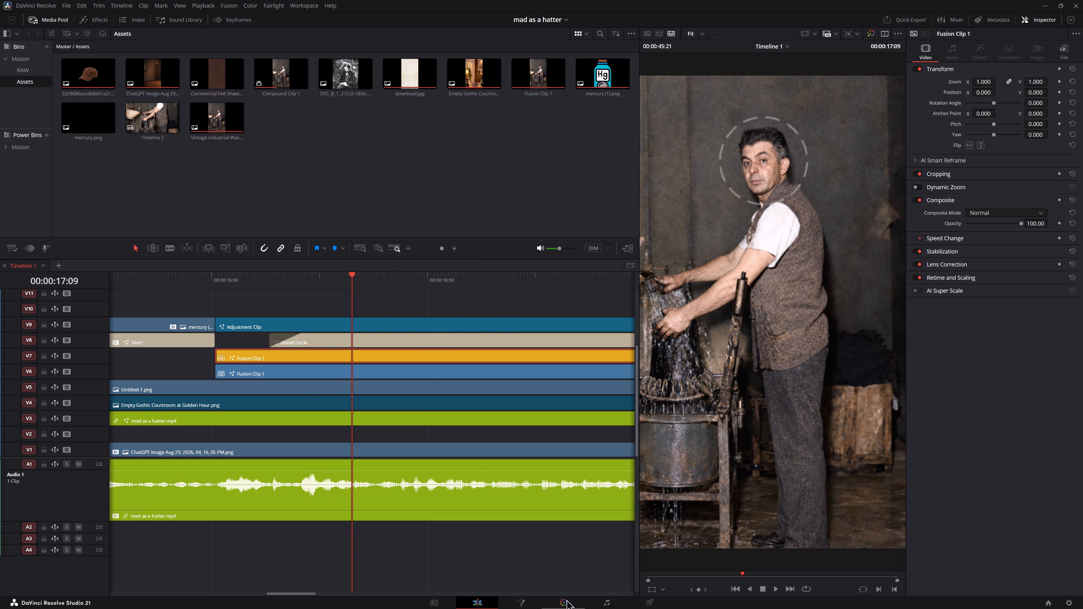
left_click(566, 601)
scroll(224, 373, "up", 4)
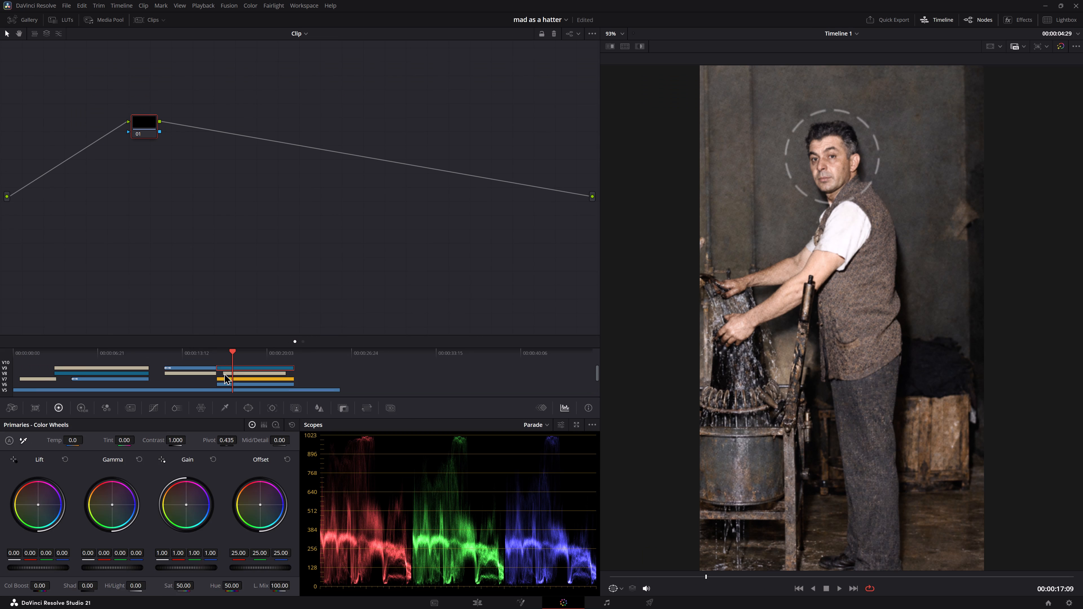
left_click(231, 376)
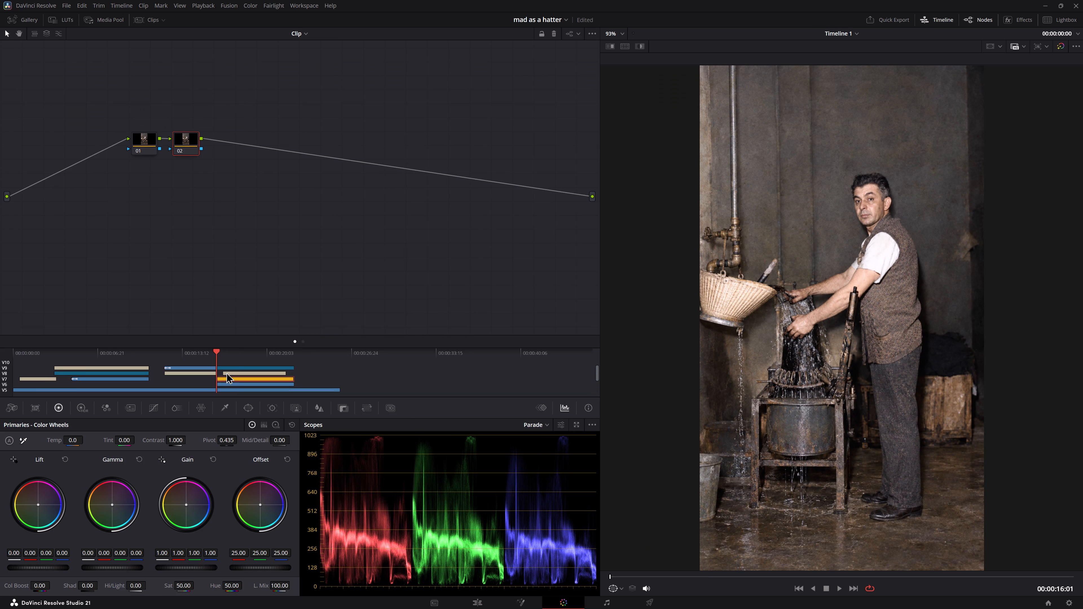
Move node 02 farther from node 01 and add an alpha output to Fusion Clip 1's node graph.
left_click_drag(183, 147, 207, 147)
right_click(287, 189)
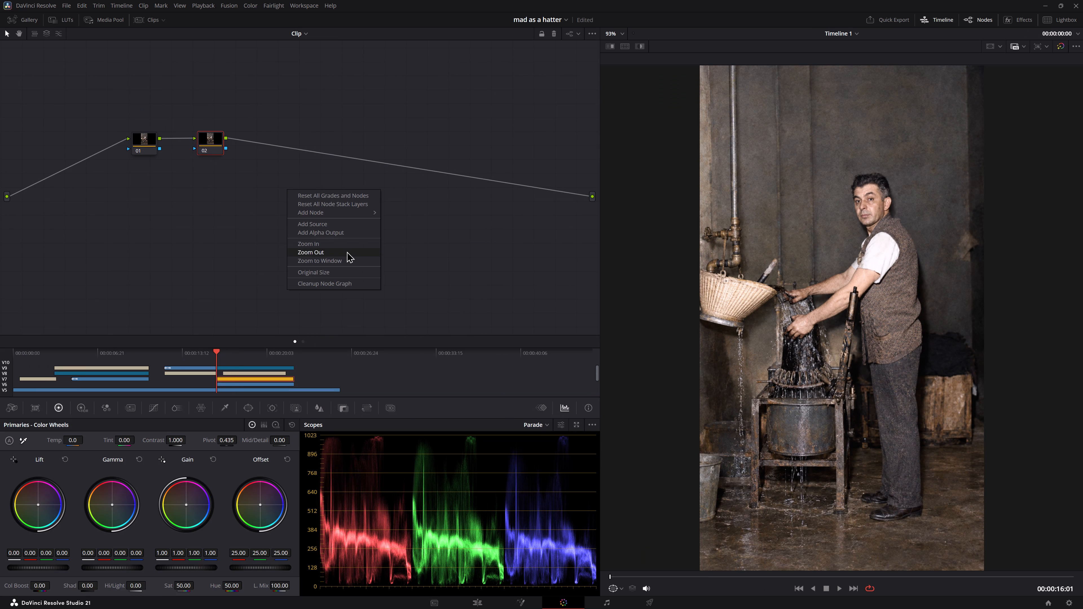
left_click(339, 230)
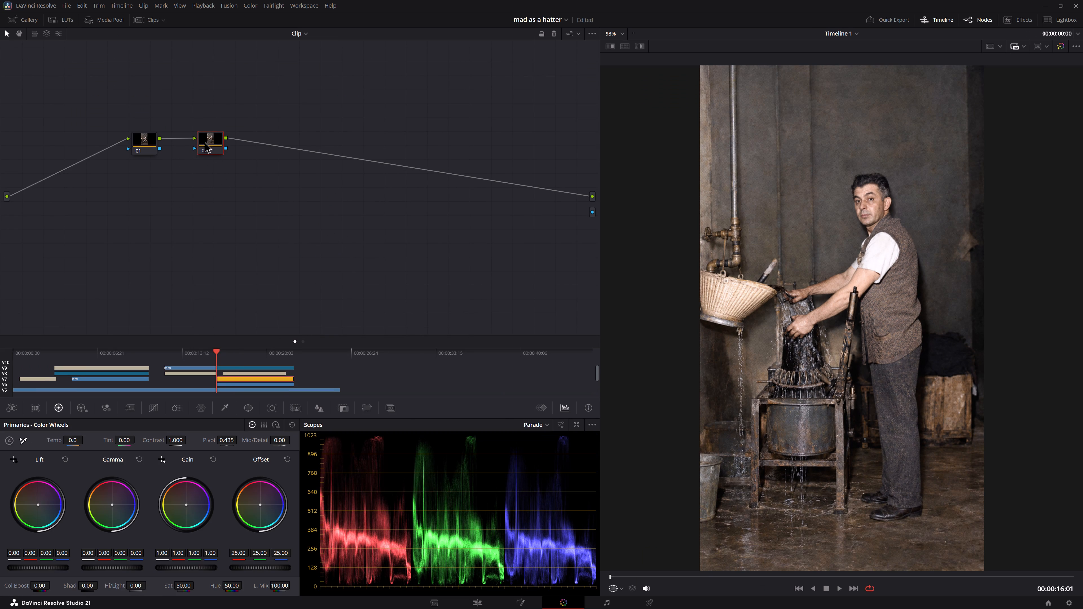
Mask the worker on node 02 with AI Magic Mask points on his face, sleeve and vest, with the mask overlay shown.
left_click(206, 138)
left_click(228, 406)
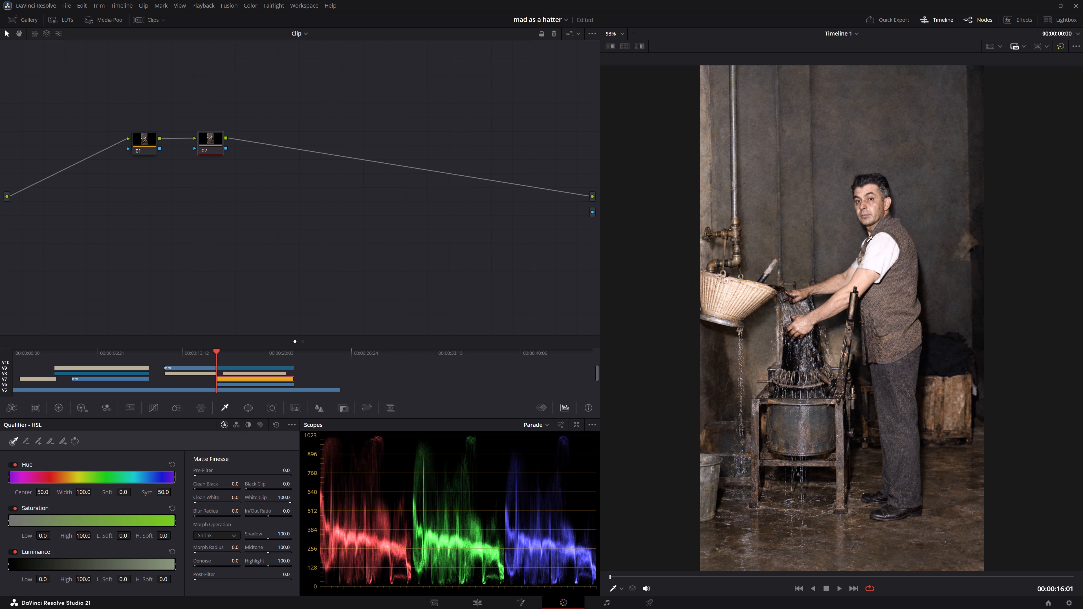
left_click(273, 405)
left_click(303, 406)
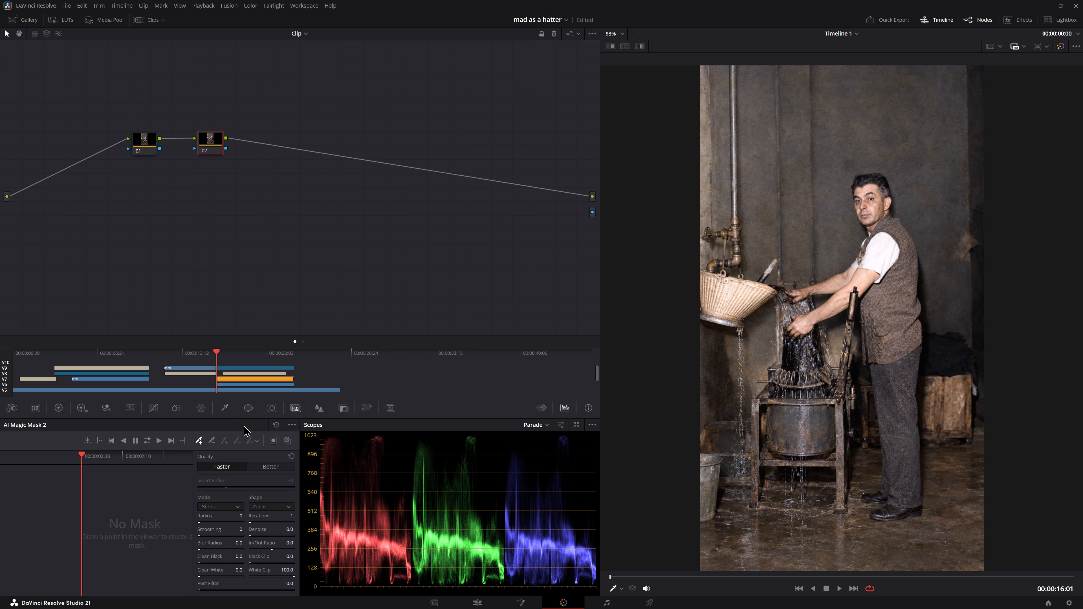
left_click(872, 186)
left_click(874, 259)
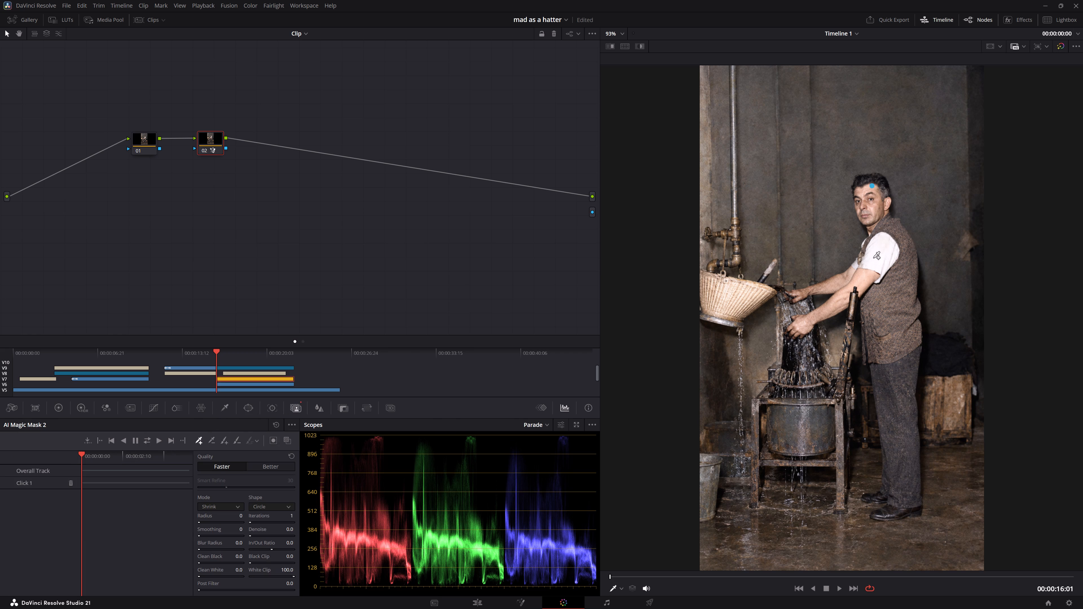
left_click(287, 440)
left_click(891, 314)
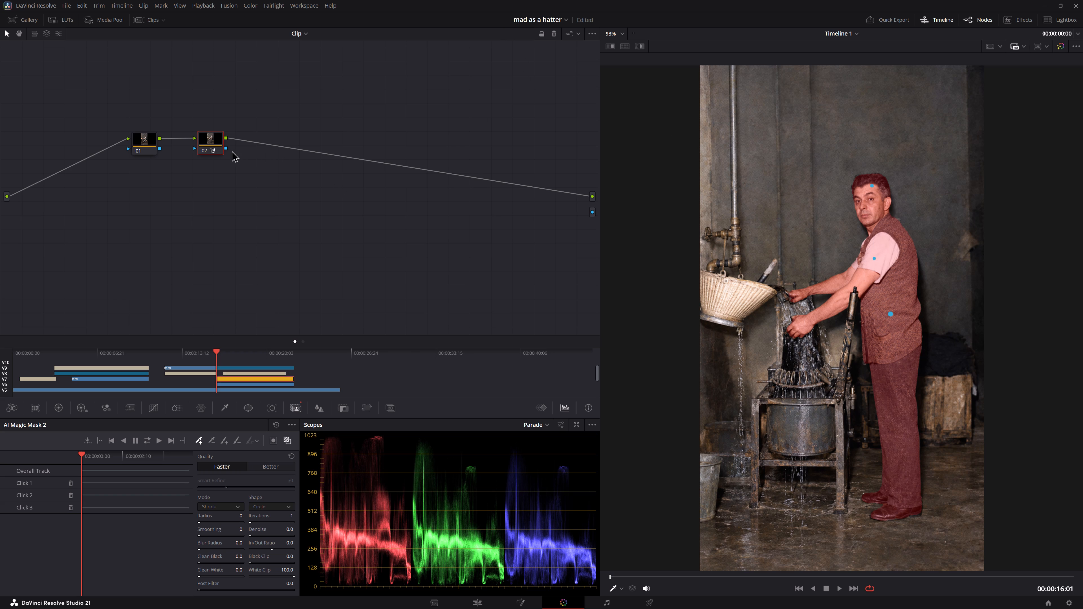
Connect node 02's alpha to the graph's alpha output.
left_click_drag(226, 149, 615, 204)
left_click_drag(615, 204, 591, 212)
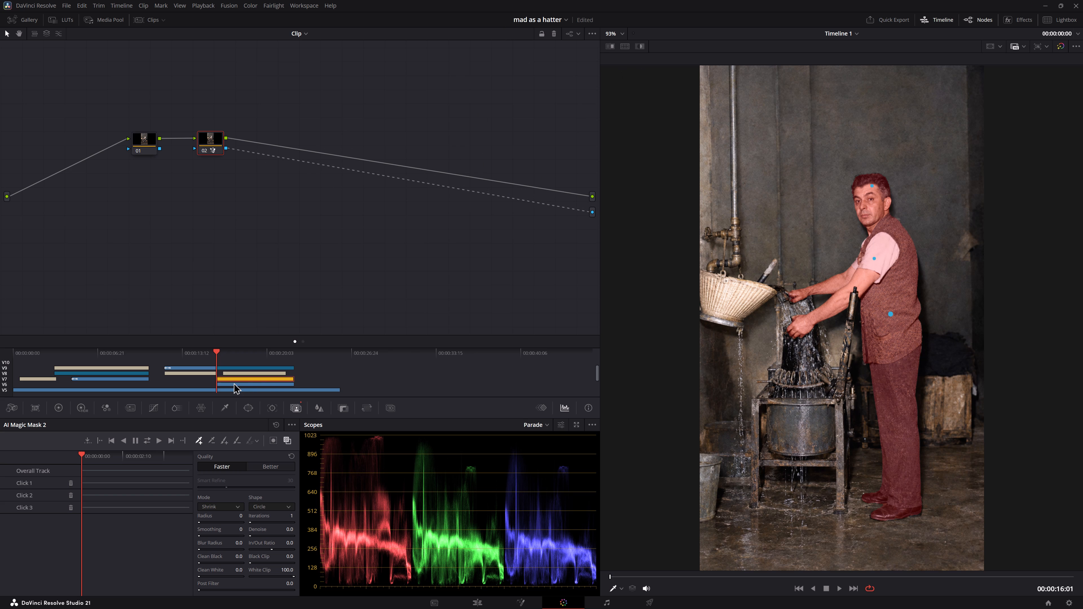
Track the worker's Magic Mask through the whole clip.
left_click(146, 441)
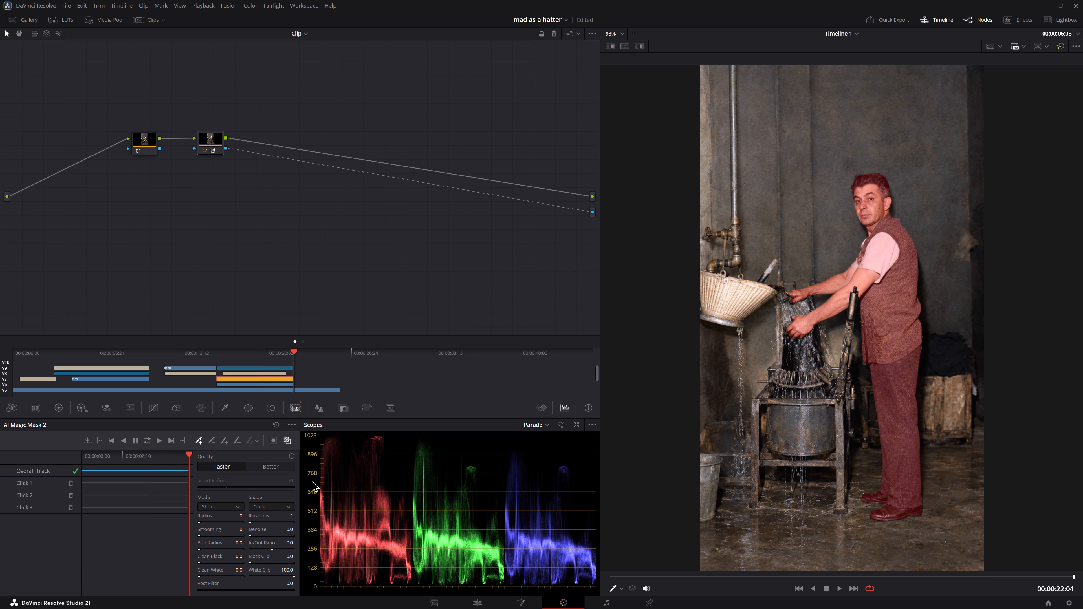
Set the saturation to 0 on the Fusion Clip 1 copy on V6 to make the background black and white.
left_click(235, 383)
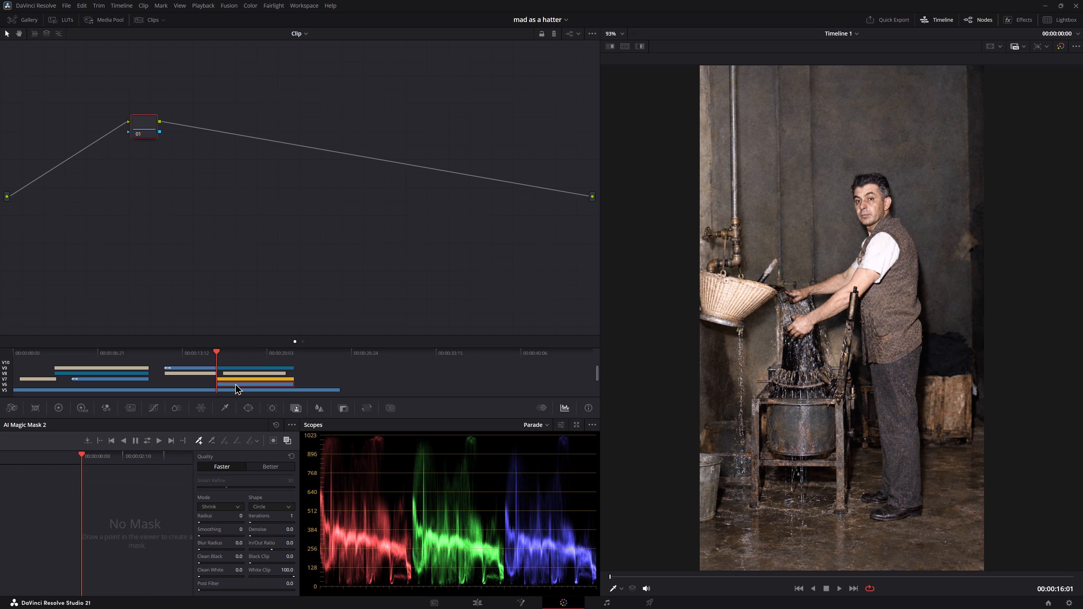
left_click(67, 409)
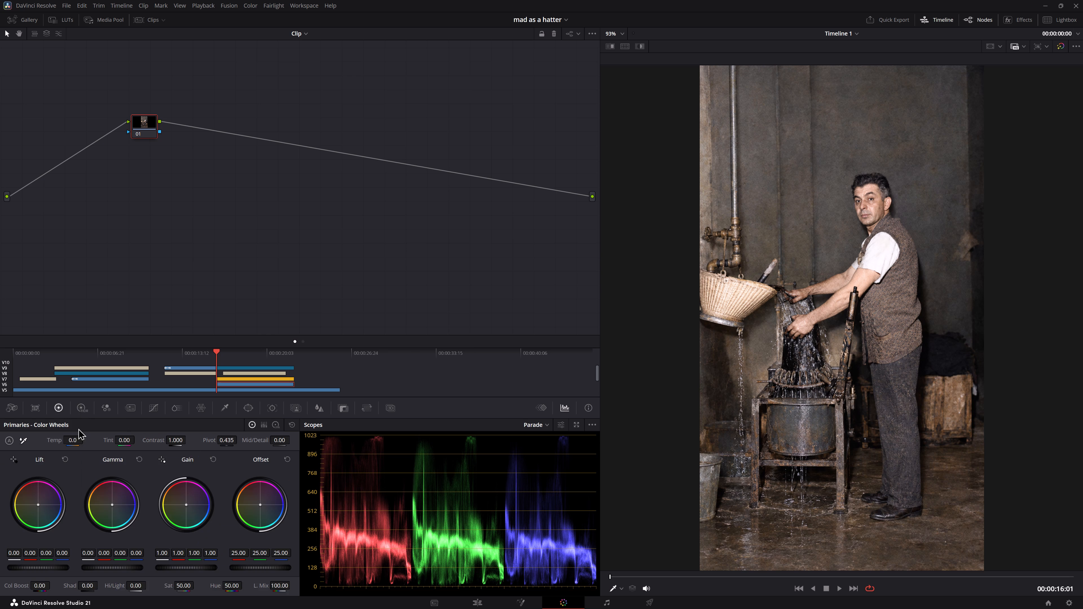
left_click_drag(188, 588, 144, 141)
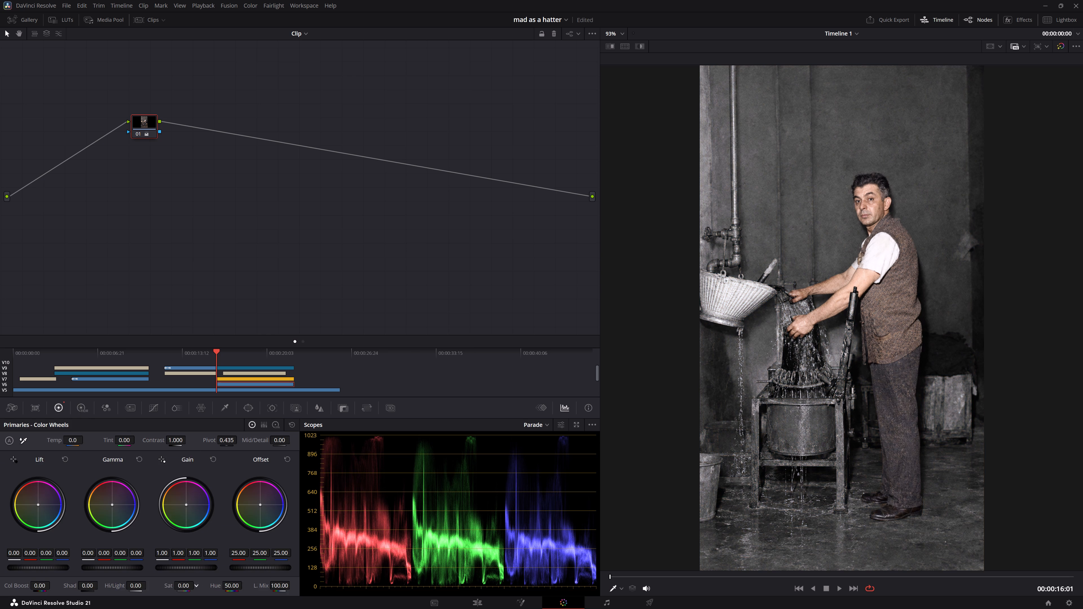
left_click_drag(144, 141, 8, 75)
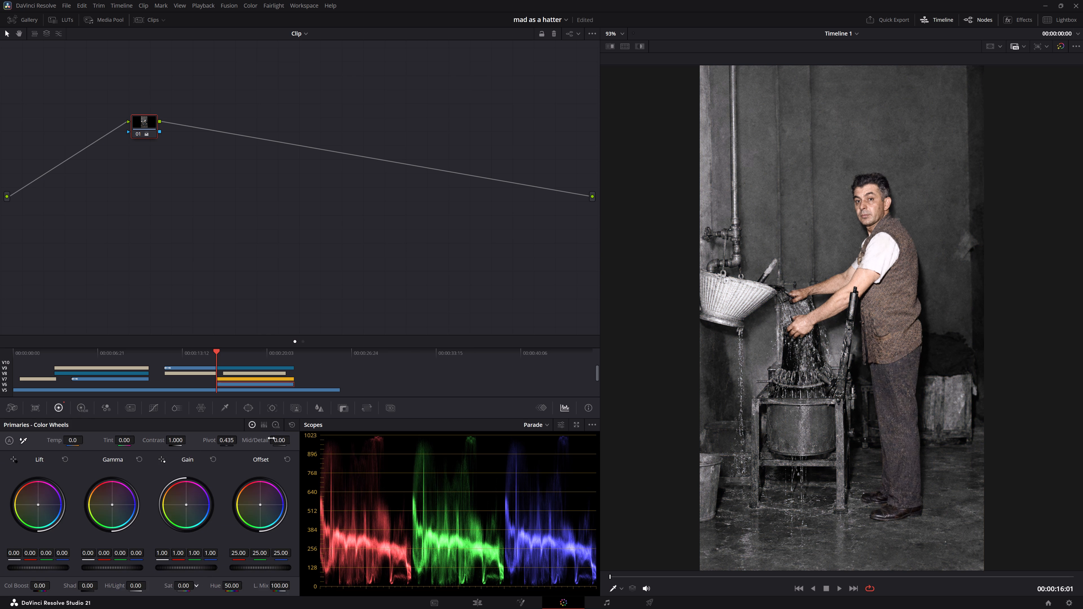
Raise the V6 background clip's Mid/Detail to 100.
left_click_drag(275, 438, 386, 396)
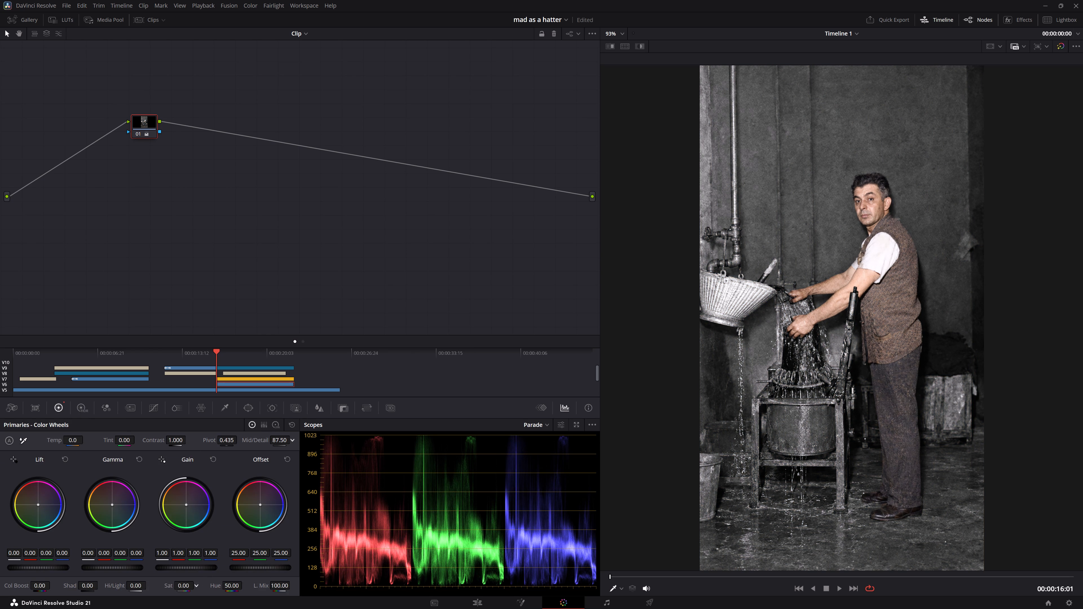
left_click_drag(386, 396, 466, 364)
Play the worker shot from its start to check the coloured worker against the desaturated background.
left_click(209, 354)
key("space")
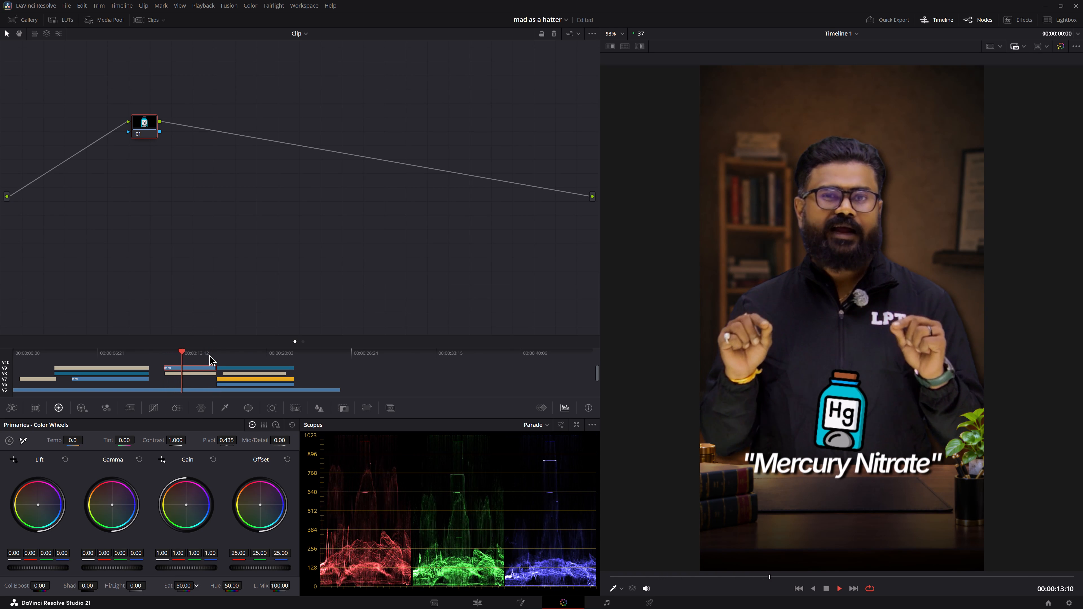
key("space")
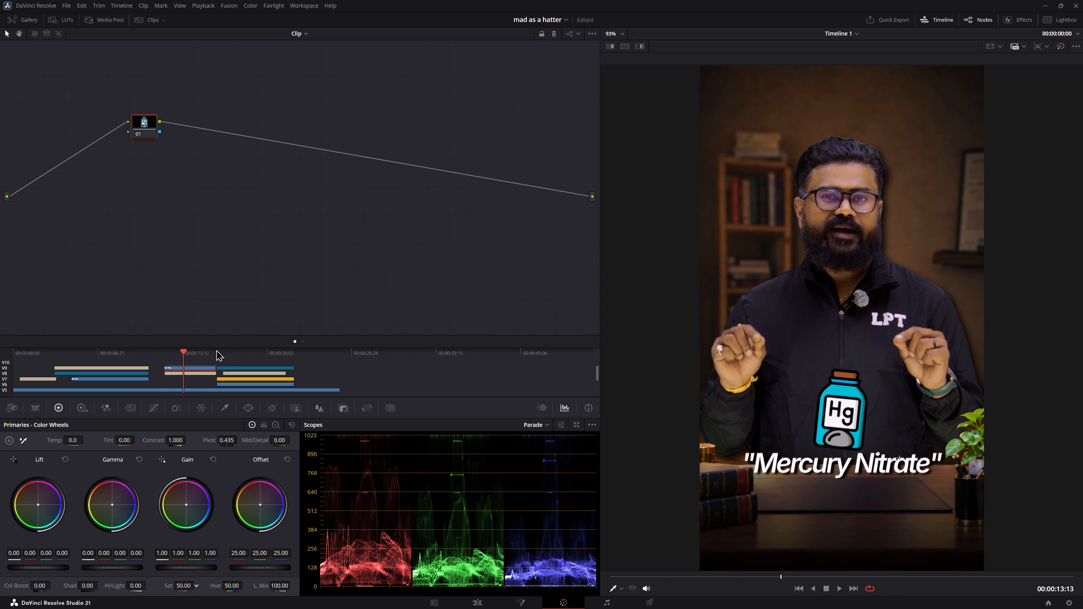
left_click(216, 350)
left_click(216, 349)
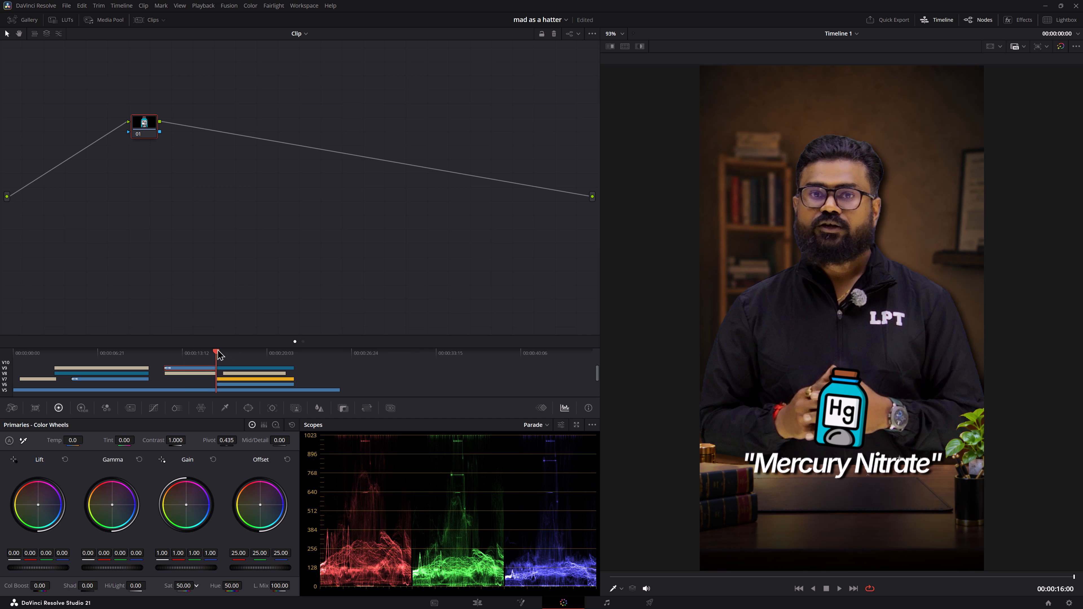
key("space")
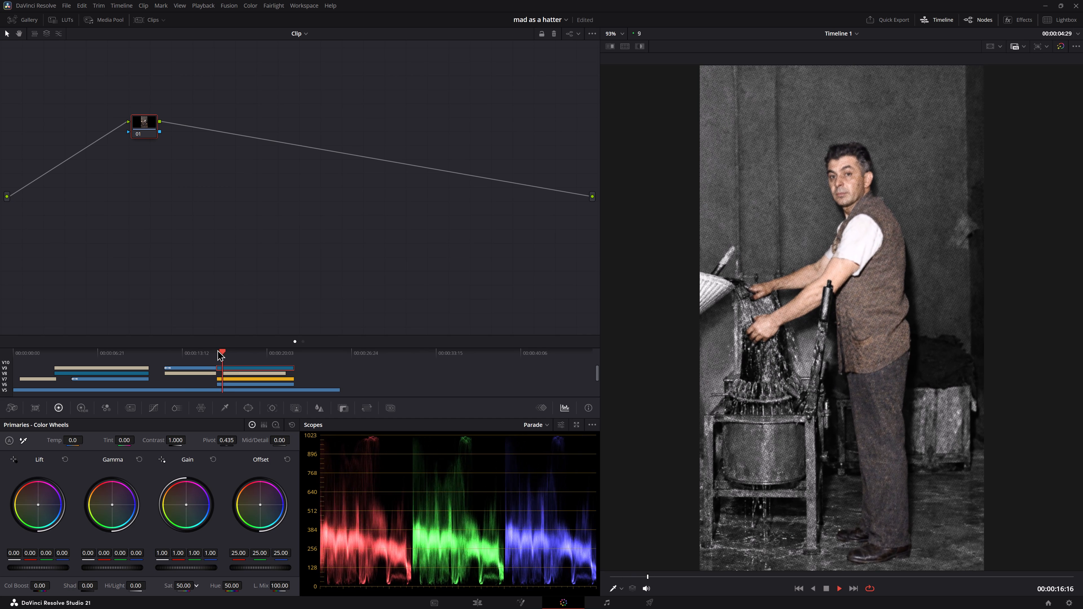
key("space")
key("space")
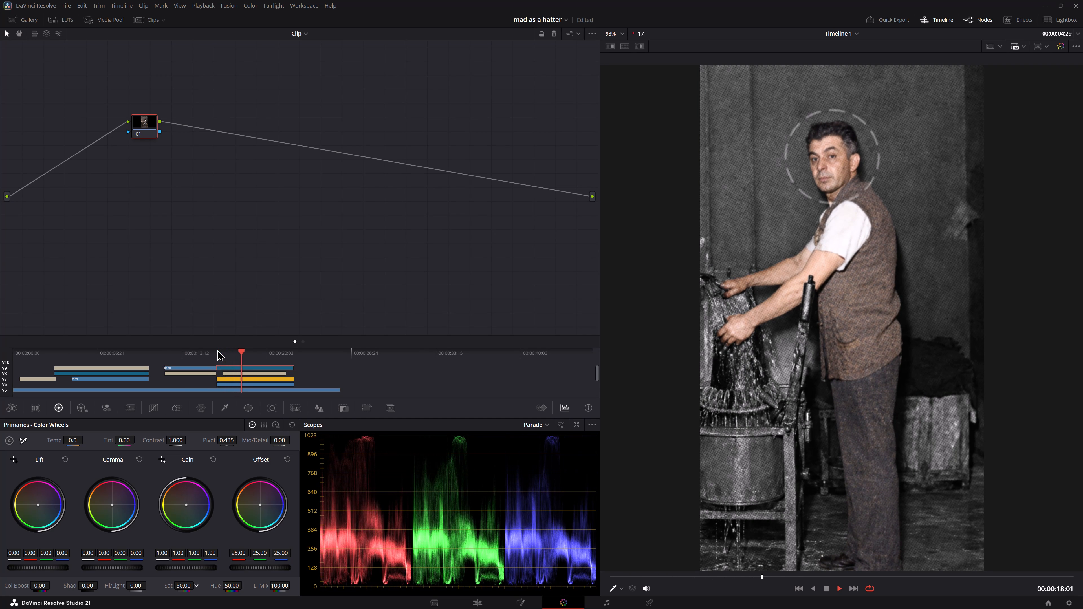
key("space")
key("space")
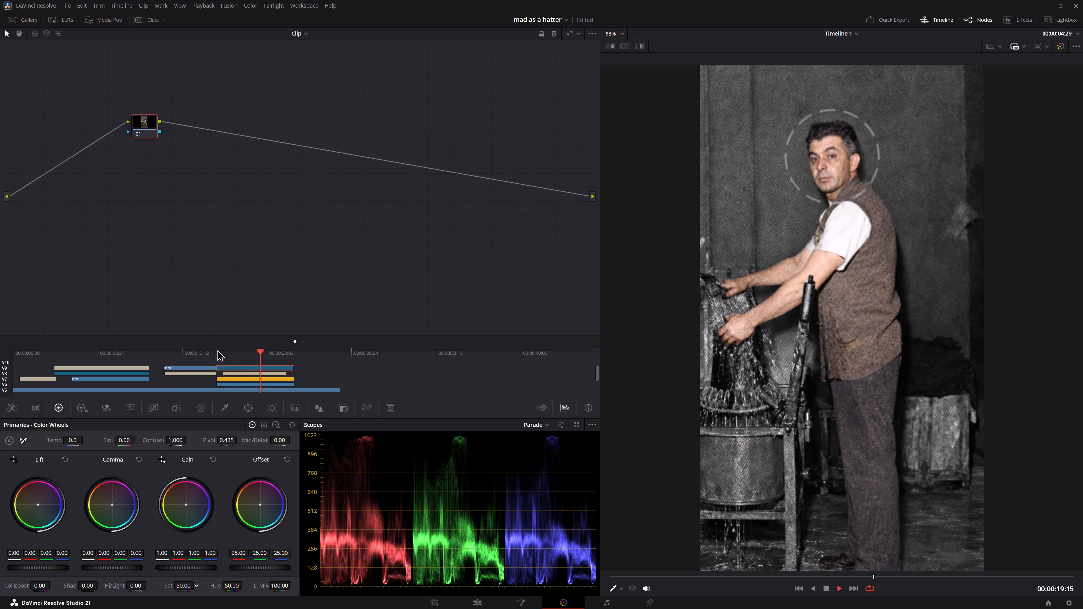
key("space")
key("space")
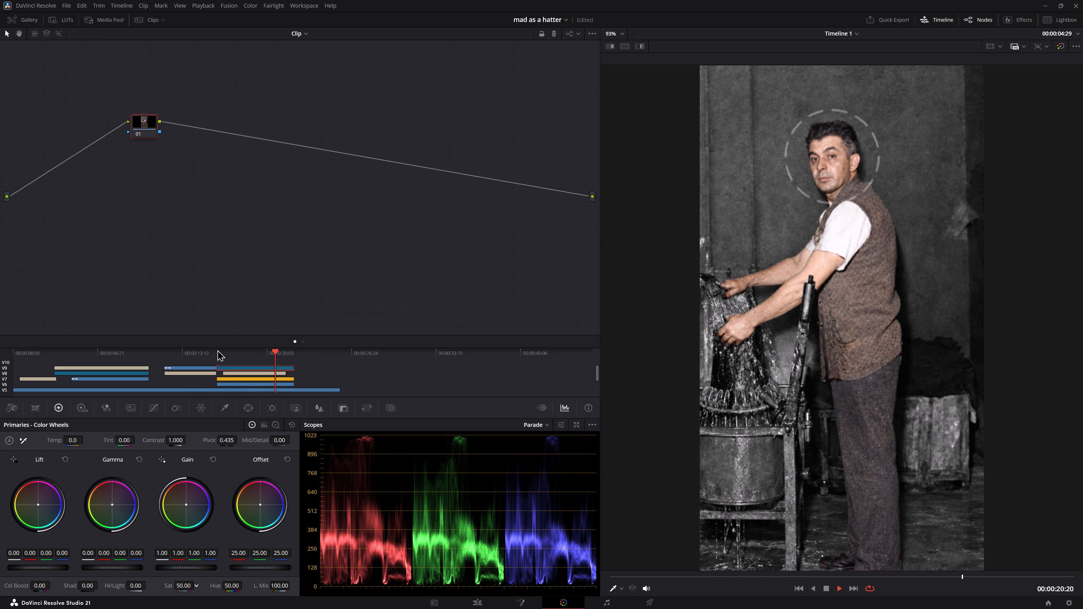
key("space")
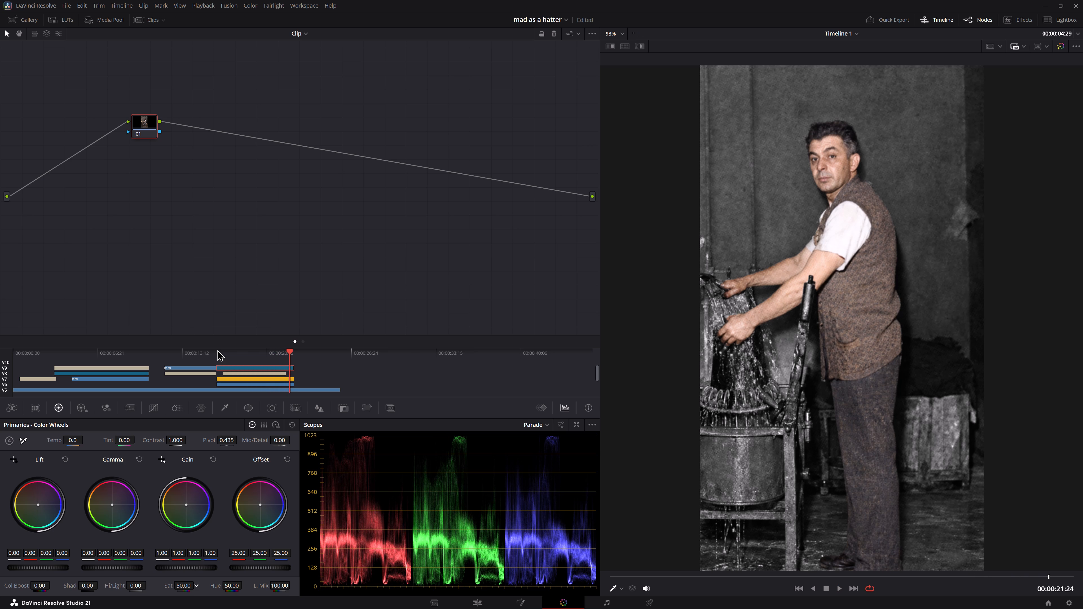
key("space")
key("space")
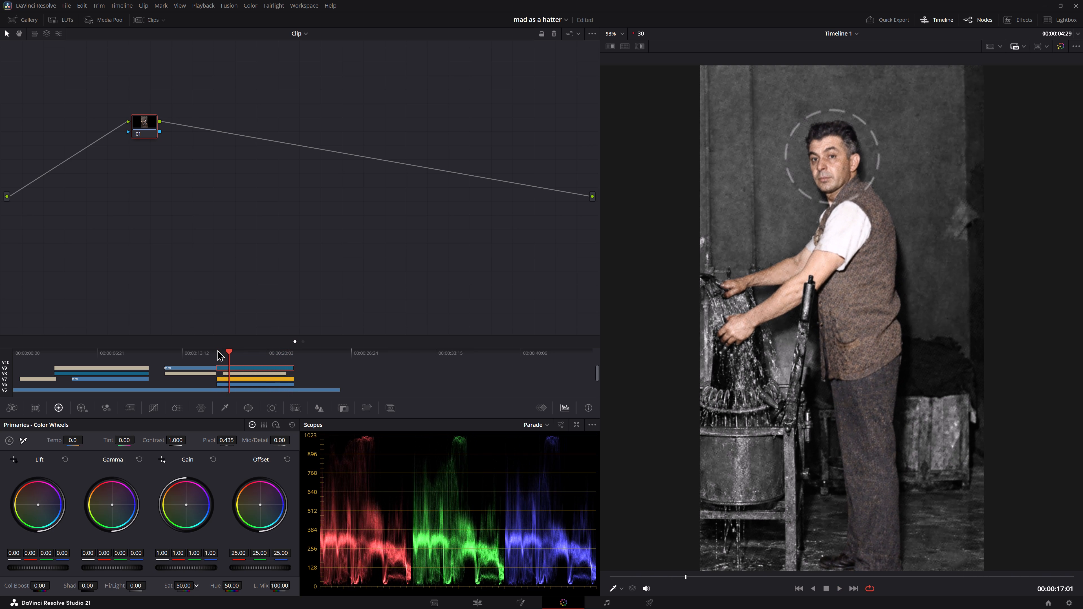
key("space")
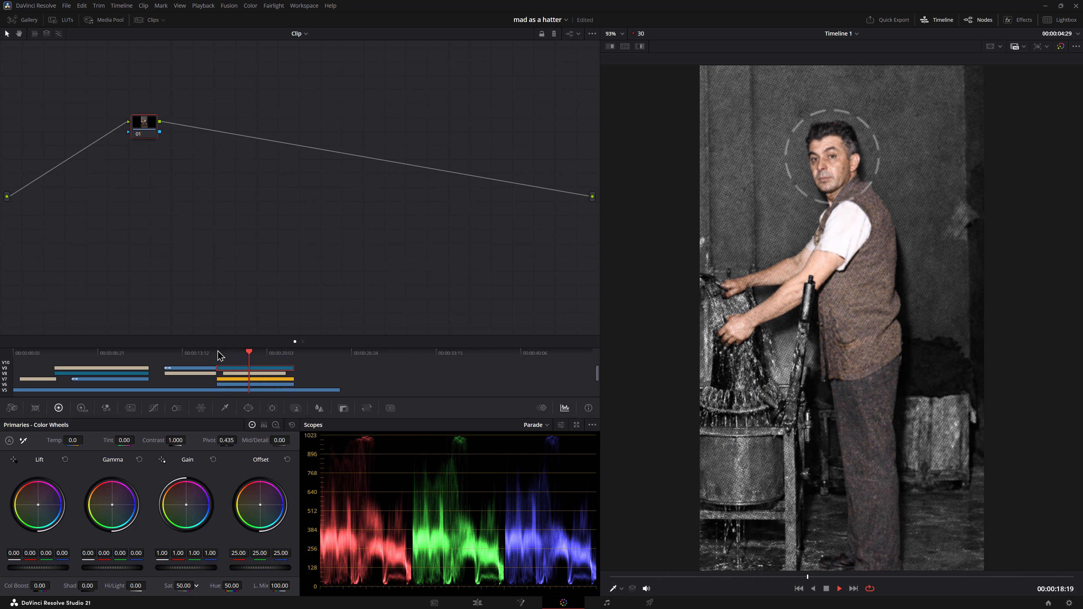
key("space")
key("space")
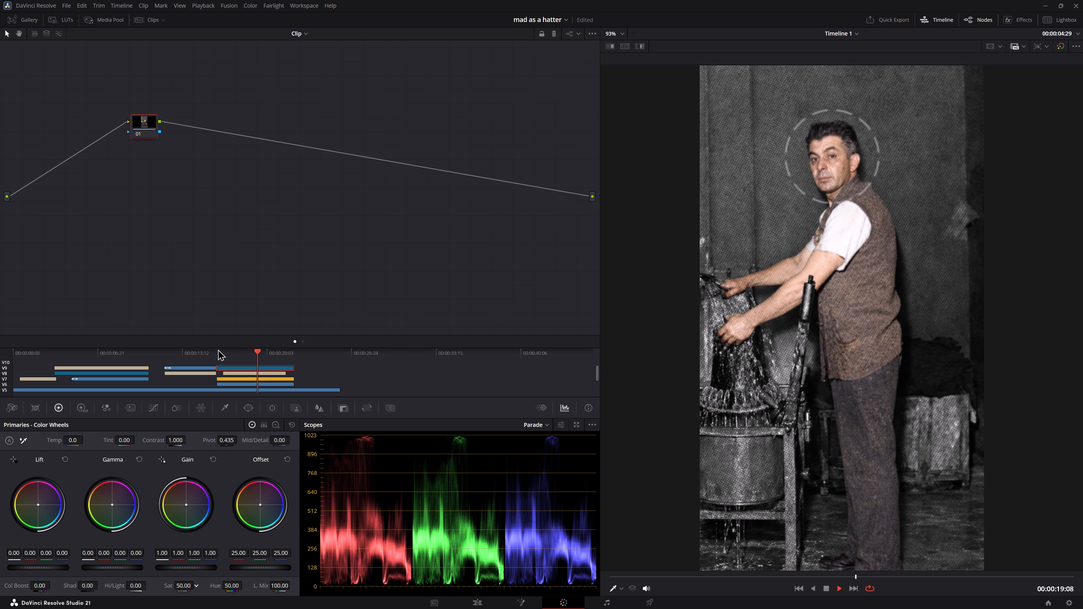
key("space")
key("space")
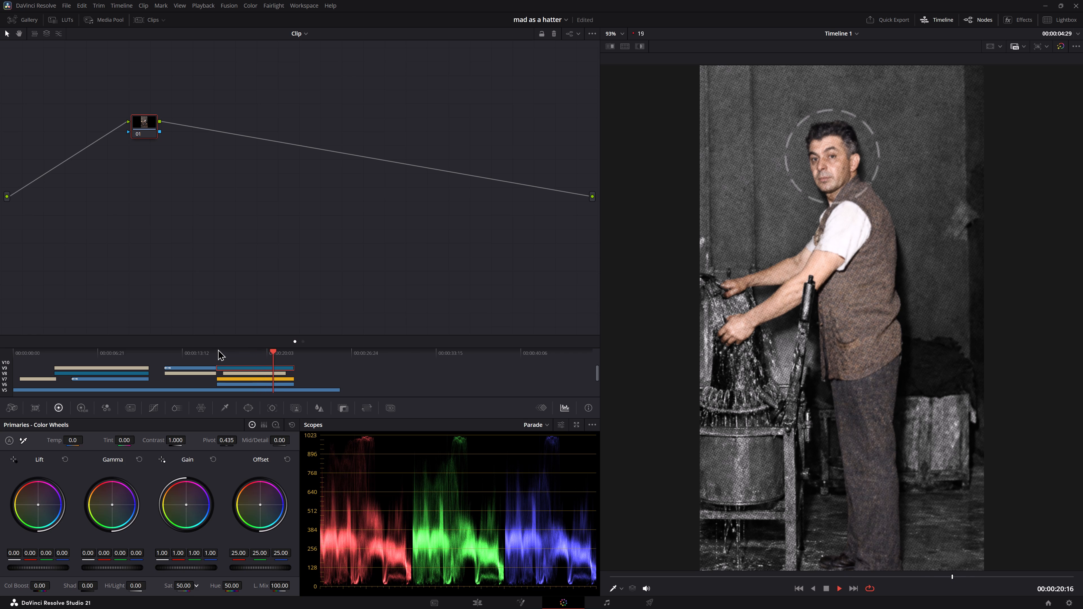
key("space")
Return to the Edit page and enlarge the video track area of the timeline to show the upper tracks.
left_click(482, 605)
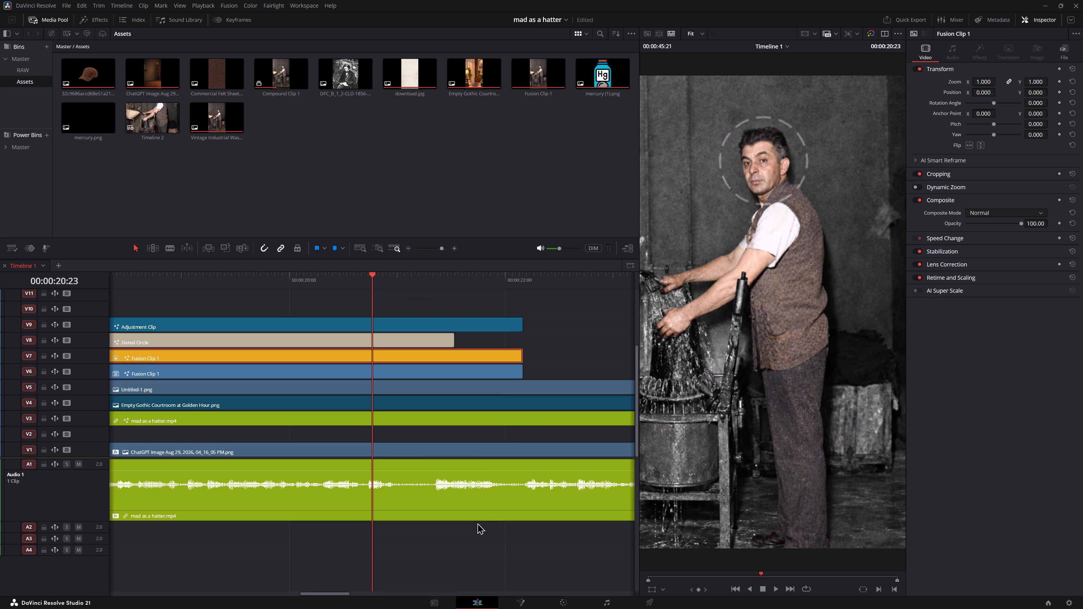
scroll(698, 331, "down", 1)
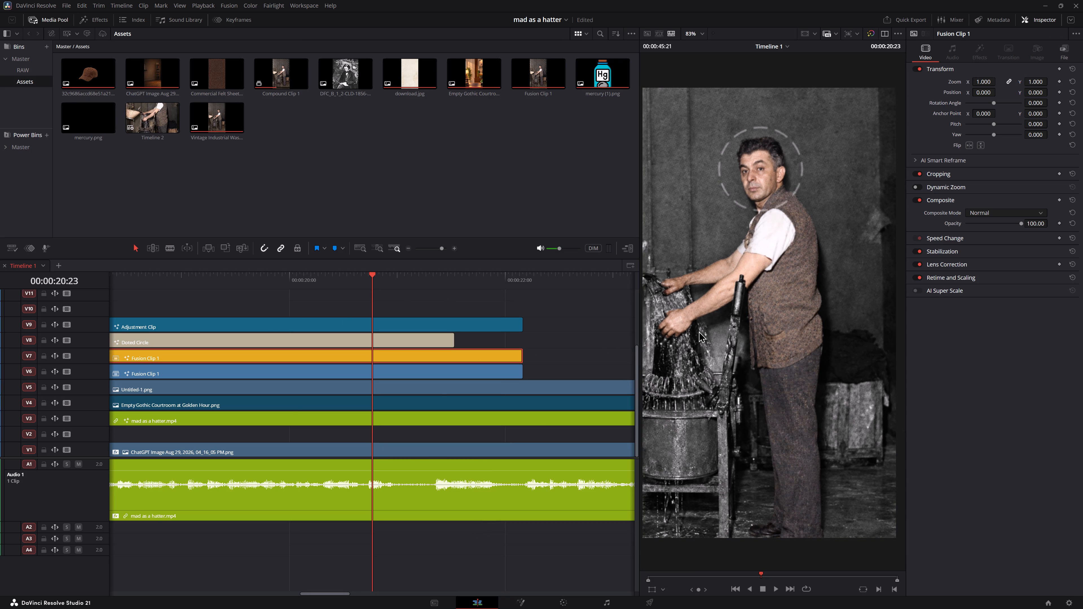
scroll(699, 331, "down", 1)
scroll(289, 401, "down", 12, "alt")
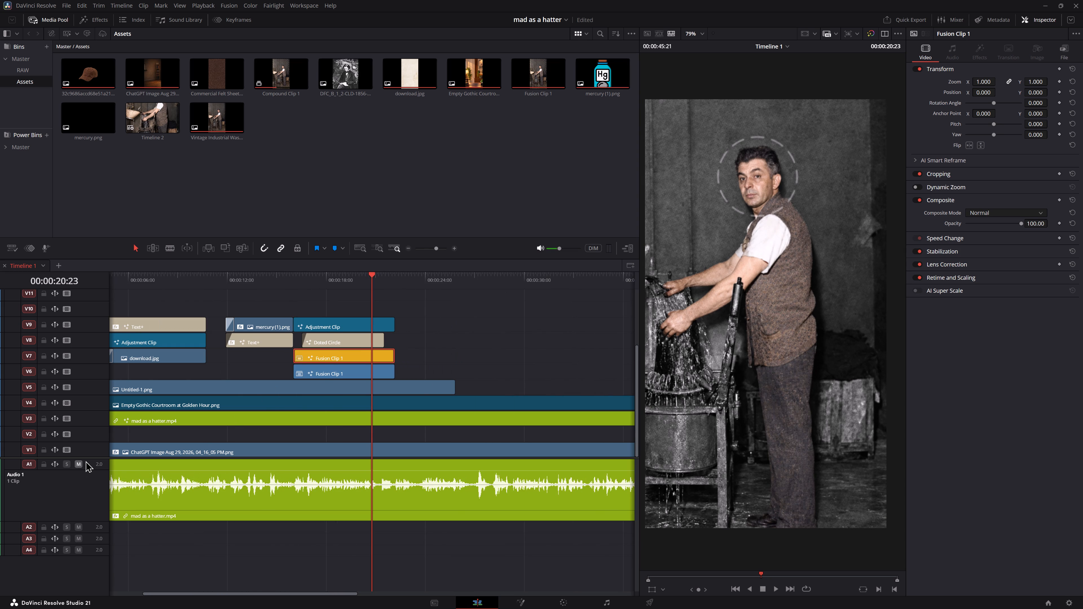
left_click_drag(86, 456, 90, 505)
left_click_drag(94, 458, 99, 531)
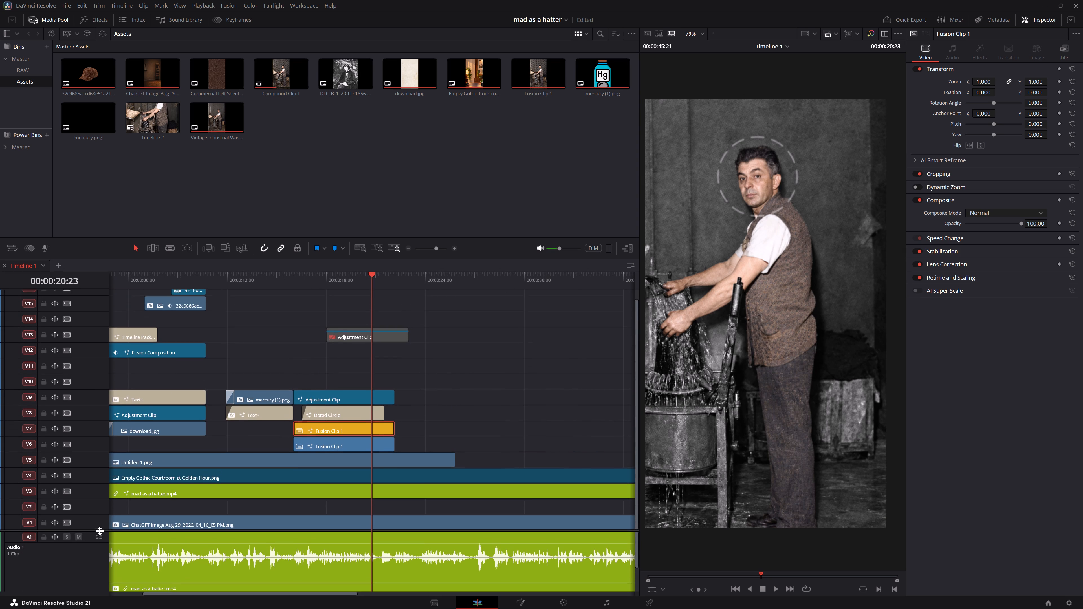
left_click_drag(99, 531, 102, 537)
Place the playhead just before the worker shot, at 00:00:15:28, and save the project.
scroll(545, 363, "up", 7, "alt")
scroll(538, 398, "up", 4, "ctrl")
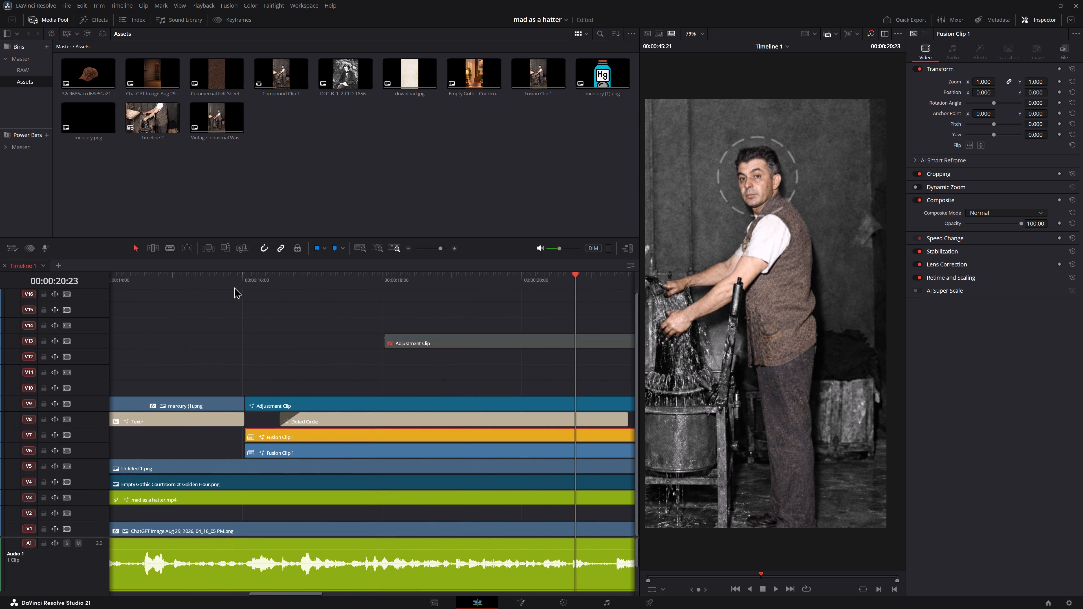
left_click(238, 283)
key("ctrl+s")
key("ctrl+s")
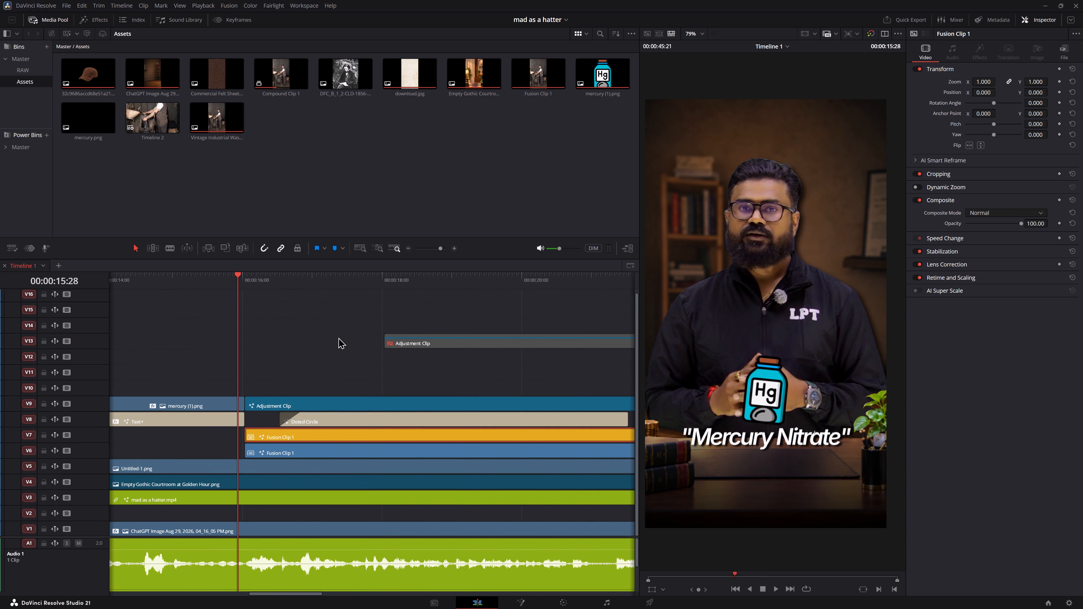
Replay the worker shot from just before its start to review the dotted circle and background treatment.
key("space")
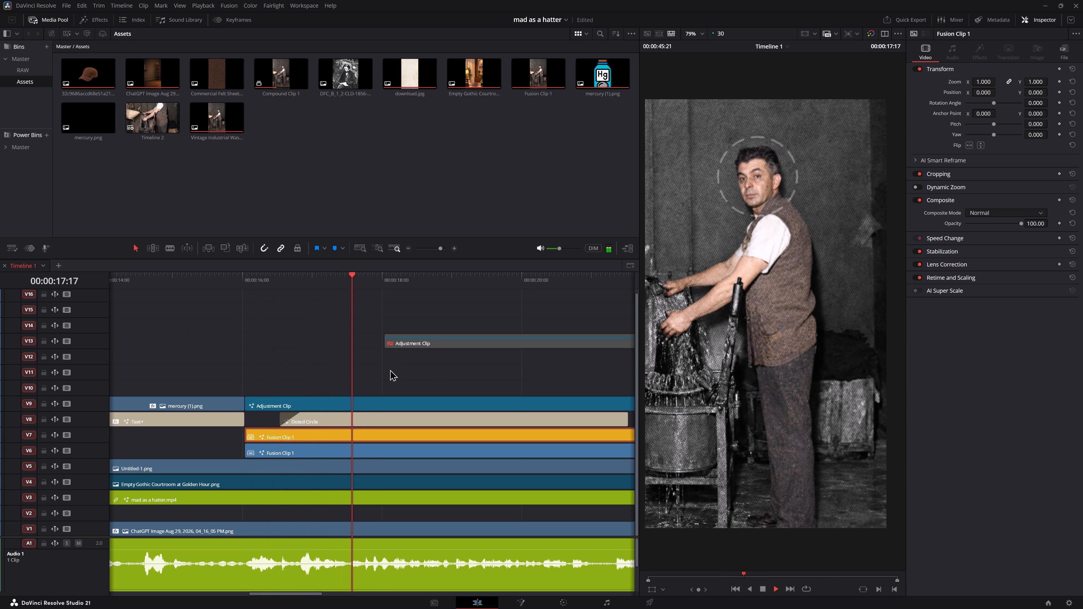
middle_click_drag(423, 372, 387, 372)
key("space")
key("space")
key("space")
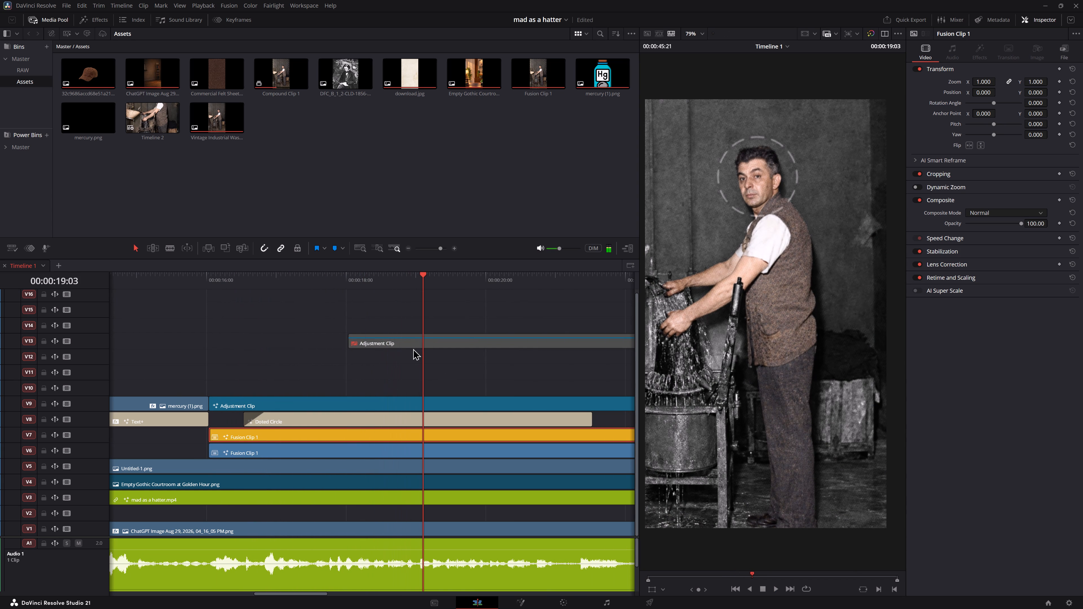
Recolour the dotted circle around the worker's head from white to the saved custom red.
left_click(378, 418)
left_click(911, 181)
left_click(916, 181)
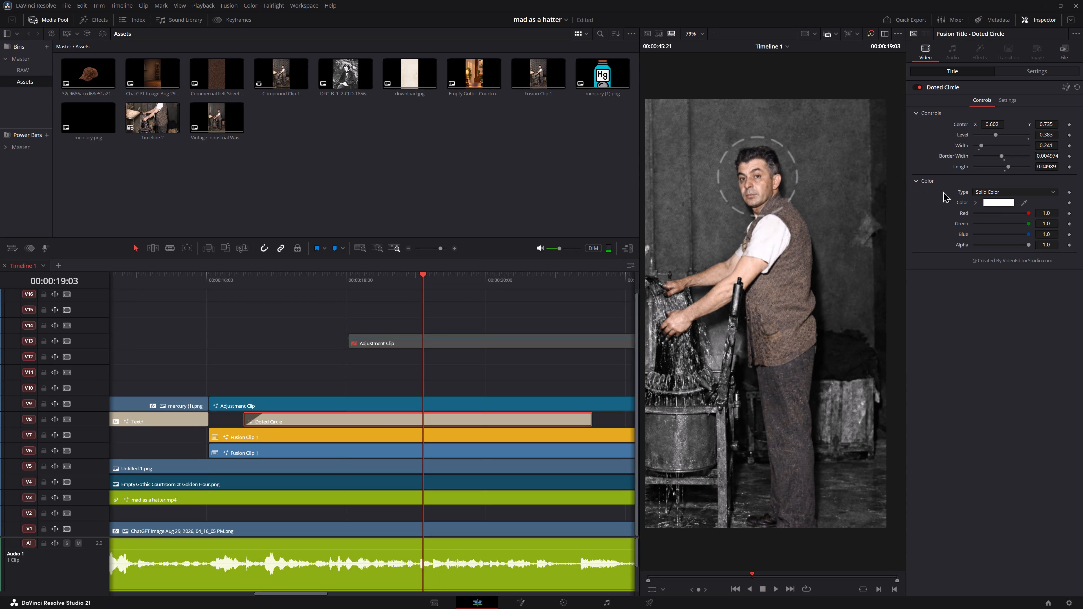
left_click(989, 201)
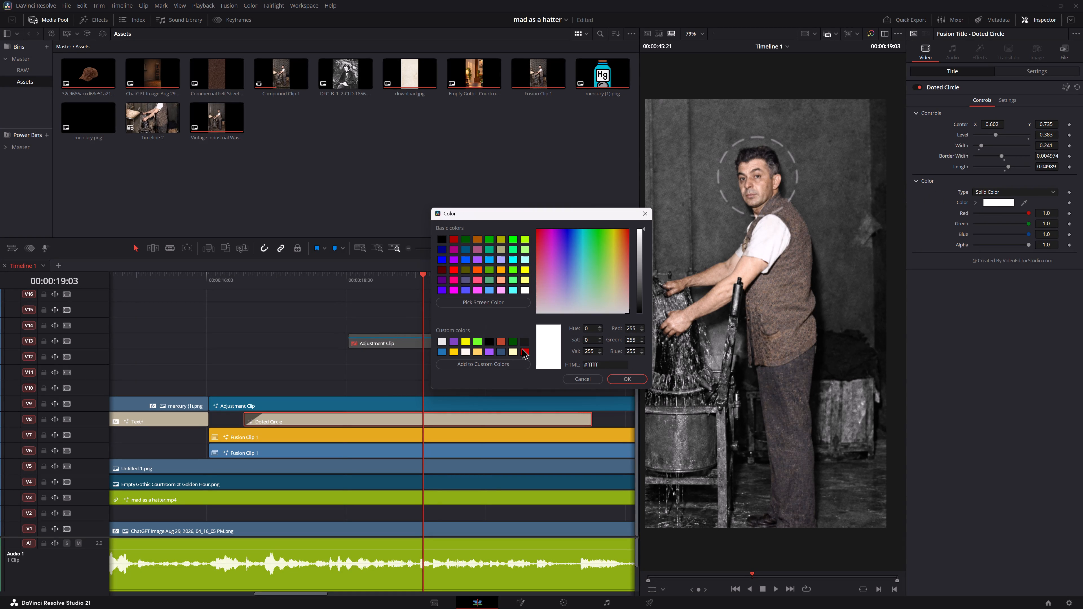
left_click(522, 349)
left_click(624, 377)
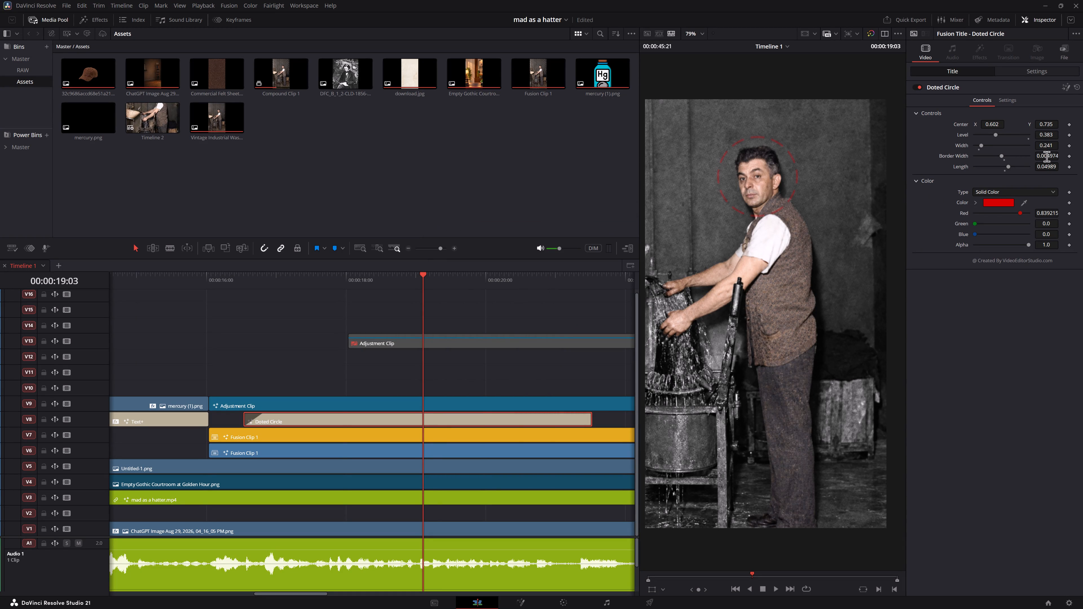
Tune the dotted circle to a border width of 0.00693, a level of 0.817 and a width of 0.209.
left_click_drag(1047, 156, 569, 0)
left_click_drag(569, 0, 791, 6)
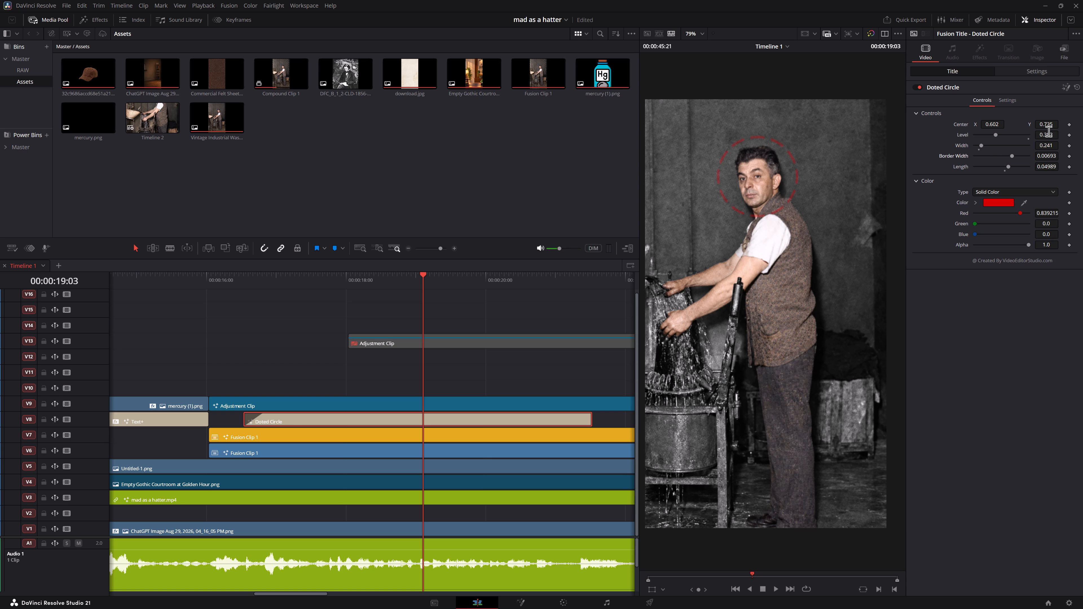
left_click_drag(1049, 131, 758, 109)
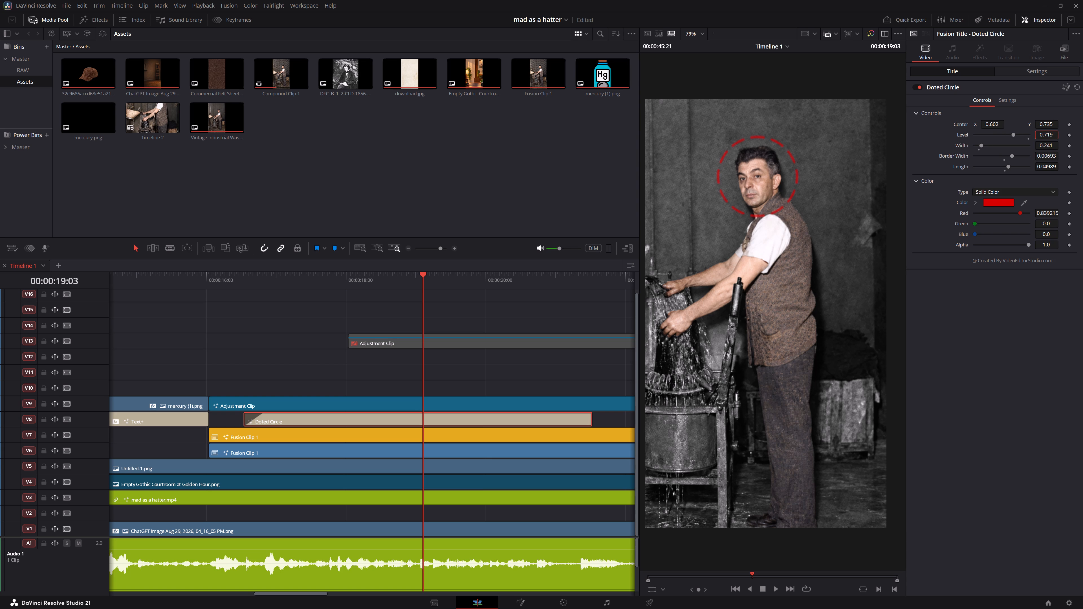
left_click_drag(758, 109, 748, 106)
key("space")
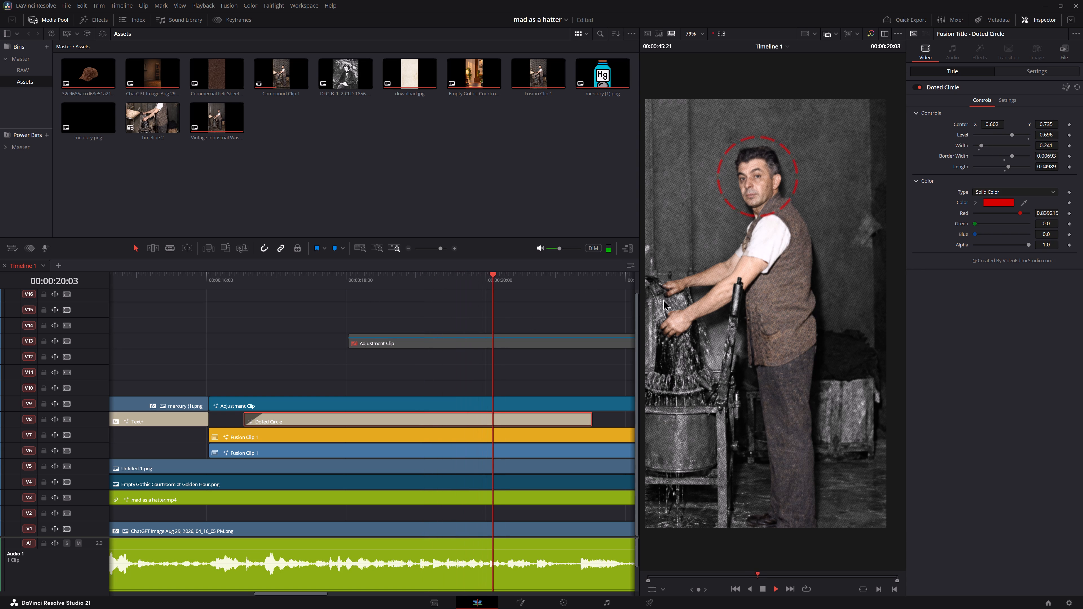
key("space")
left_click_drag(1049, 133, 1042, 133)
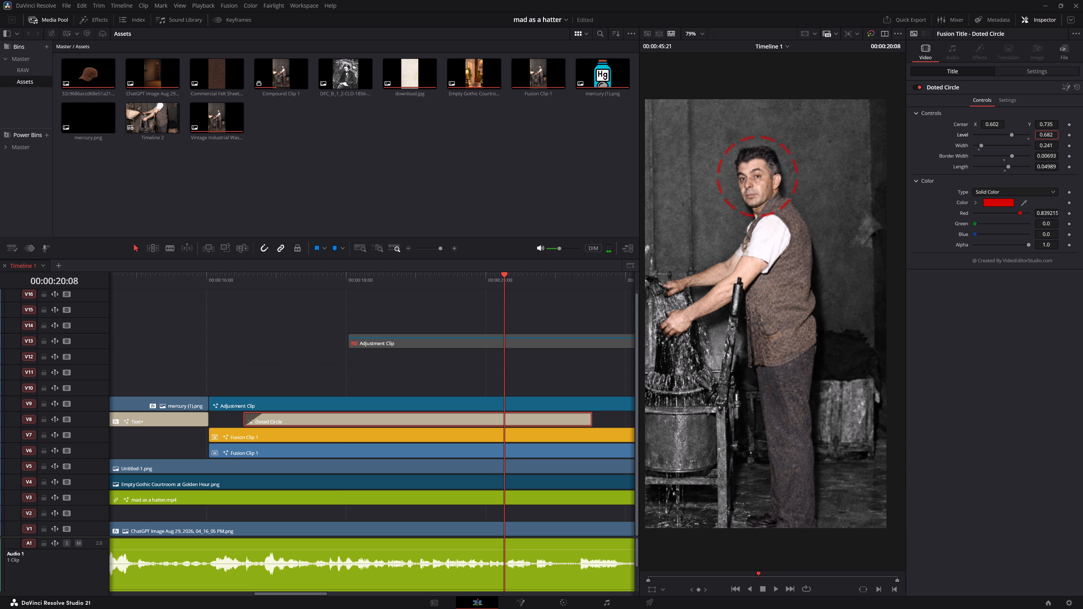
left_click_drag(1042, 133, 565, 122)
left_click_drag(1046, 146, 1039, 146)
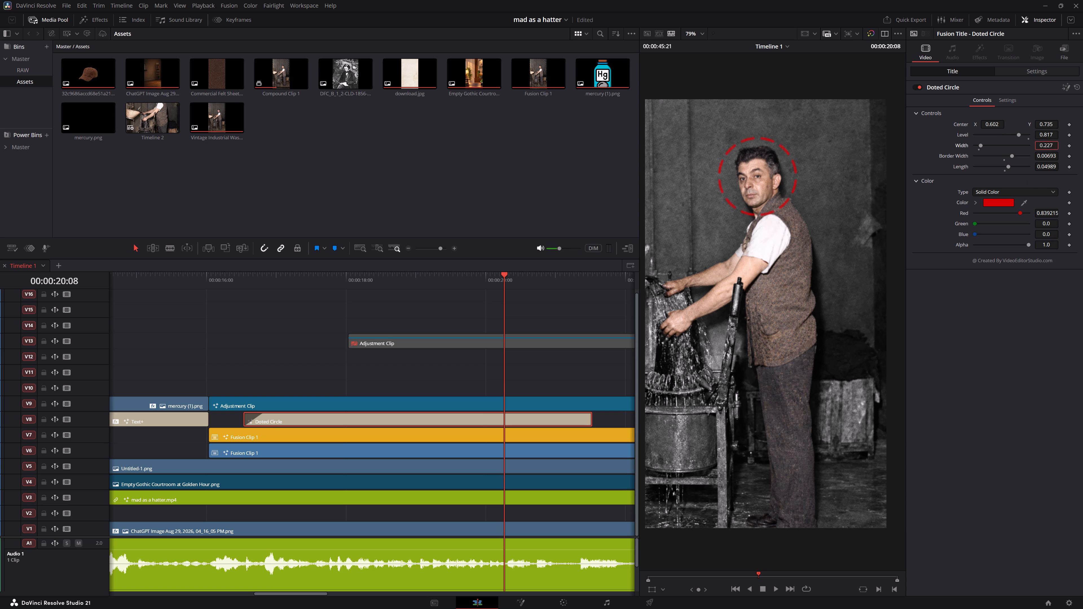
left_click_drag(1039, 146, 1033, 147)
Play the worker shot, including from just before its start, to review the red dotted circle.
key("space")
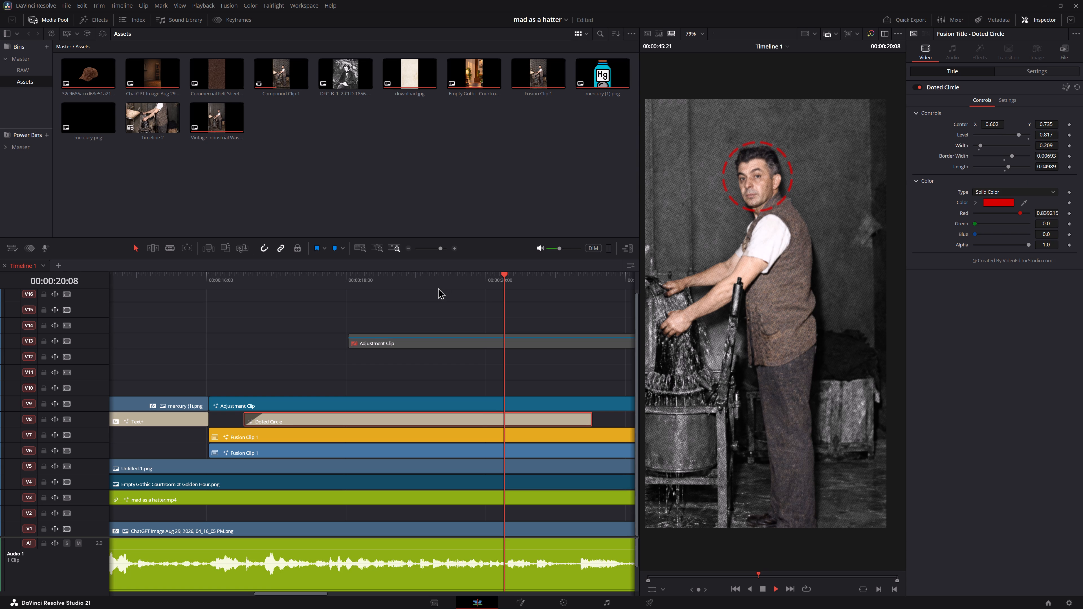
key("space")
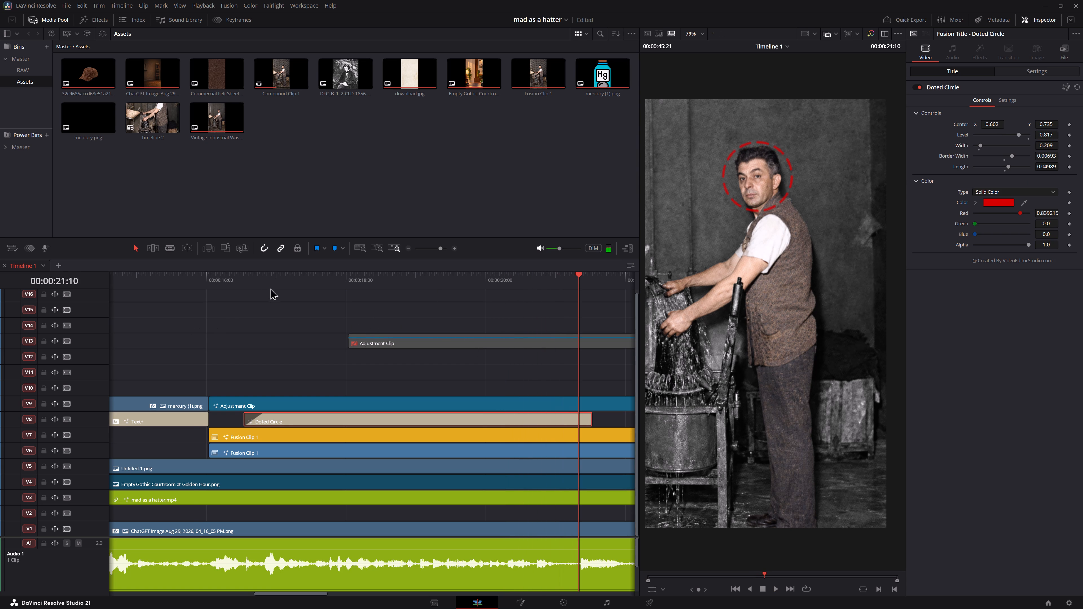
left_click(193, 273)
key("space")
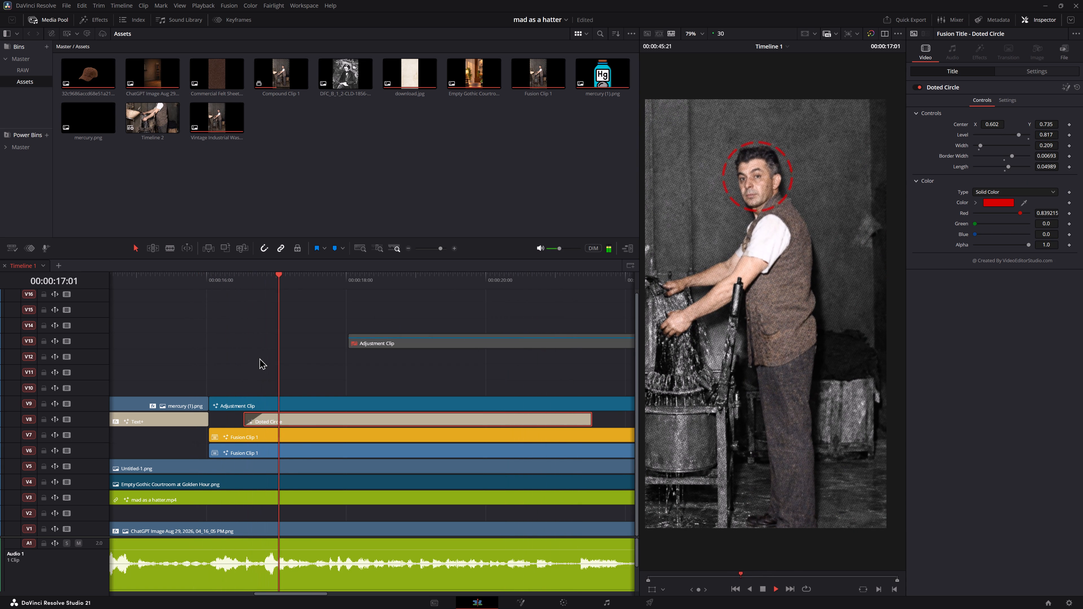
key("space")
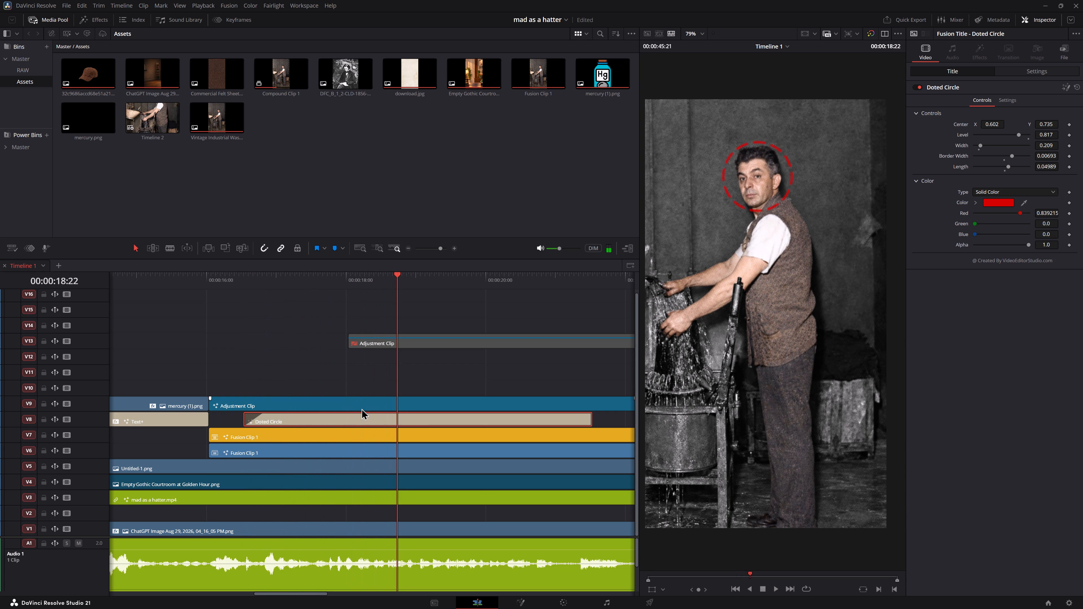
key("space")
key("space")
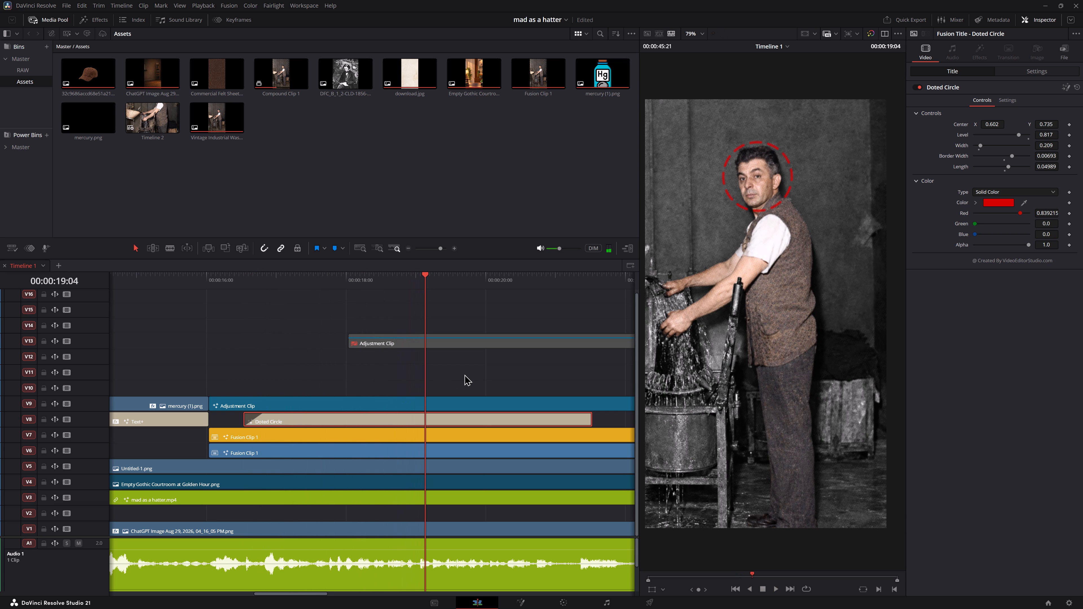
Save the project.
key("ctrl+c")
key("ctrl+c")
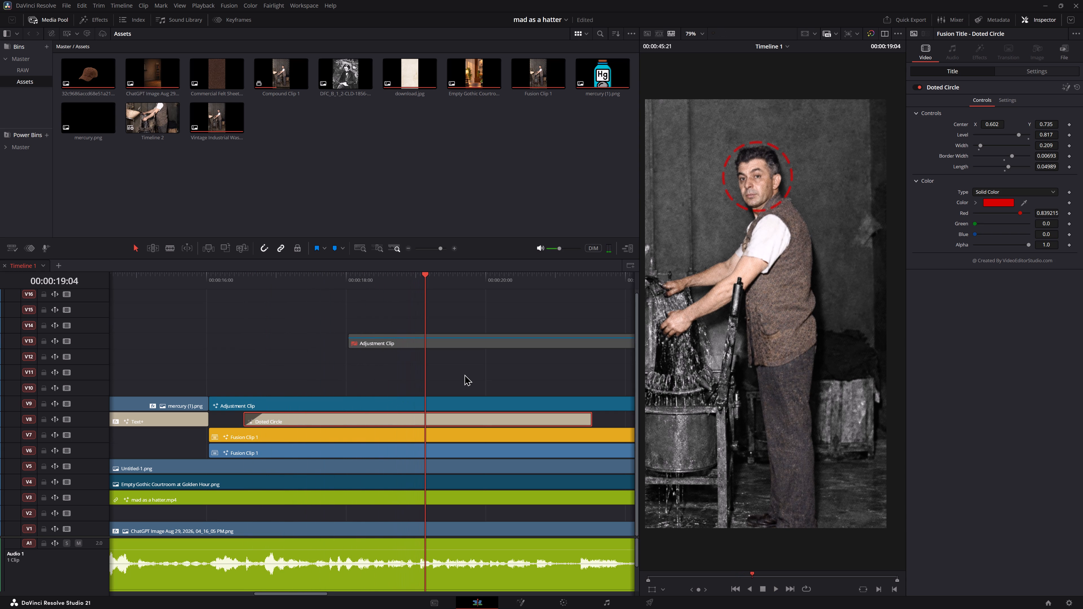
key("ctrl+s")
key("ctrl+s")
key("ctrl+s")
key("ctrl+s")
Find the "Mercury Nitrate" title in the preceding shot and duplicate it onto V11, aligned with the start of the worker shot.
left_click(464, 374, "ctrl")
scroll(464, 374, "down", 4, "alt")
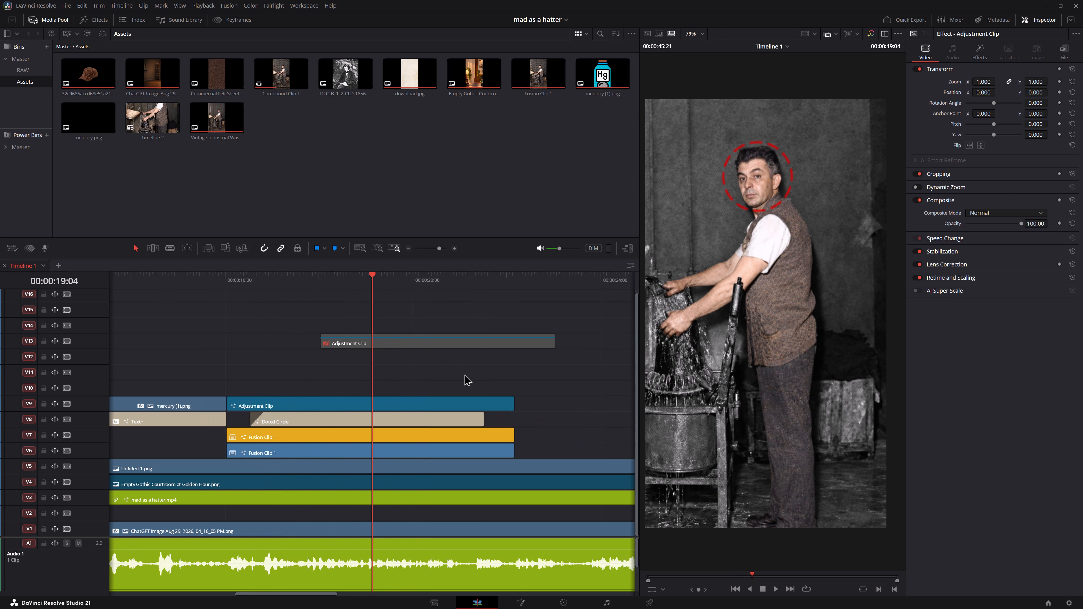
scroll(464, 374, "down", 6, "alt")
scroll(397, 383, "up", 16, "alt")
scroll(447, 389, "up", 2, "ctrl")
left_click(320, 280)
key("space")
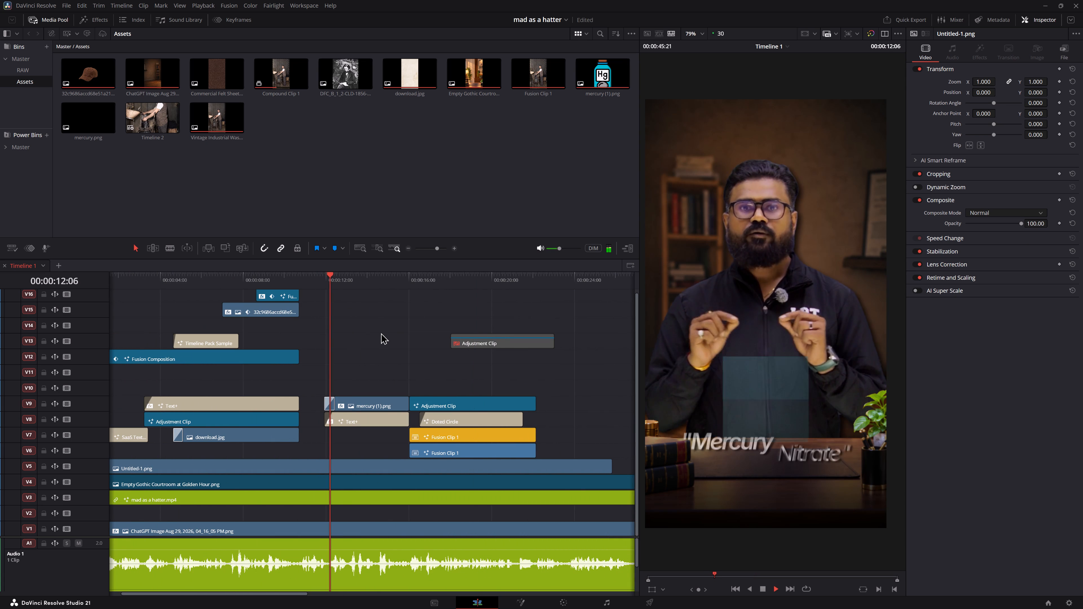
key("space")
key("space")
key("space")
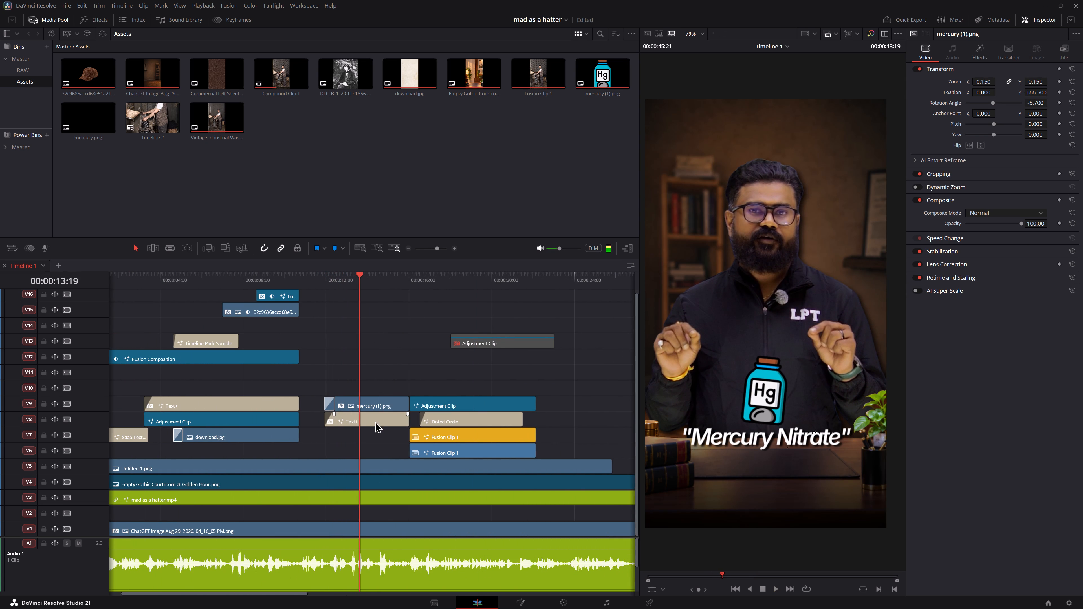
left_click(356, 416)
left_click_drag(356, 416, 399, 352, "alt")
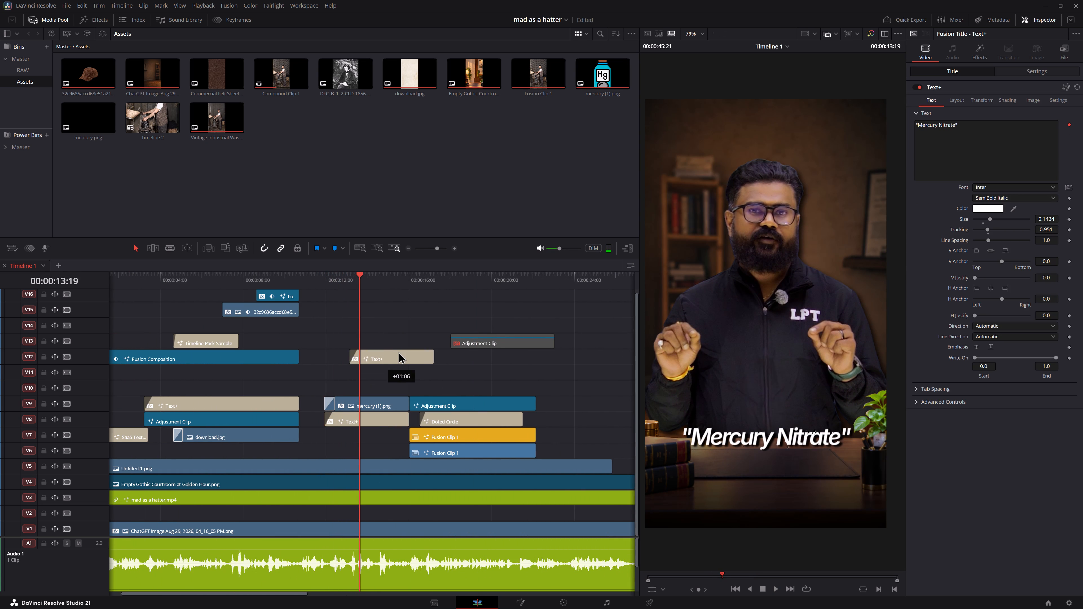
left_click_drag(399, 352, 442, 372, "alt")
Play the worker shot from 00:00:16:01 to judge the title's timing, and shift the copied title on V11 to start just after 00:00:18:00.
left_click(412, 284)
scroll(485, 353, "up", 7, "alt")
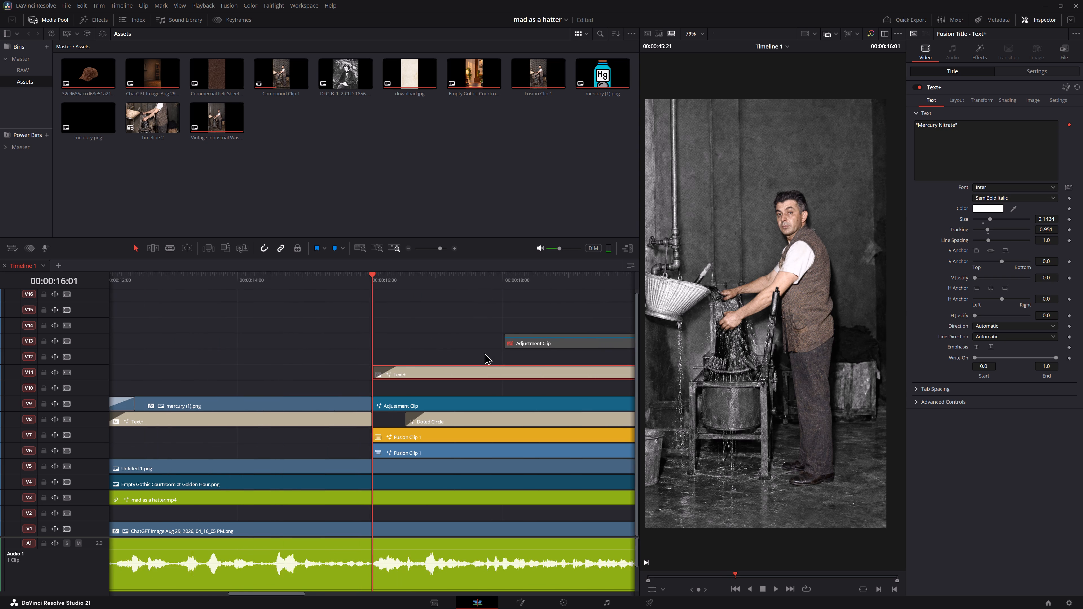
scroll(485, 353, "up", 4, "alt")
scroll(483, 353, "down", 4, "ctrl")
key("space")
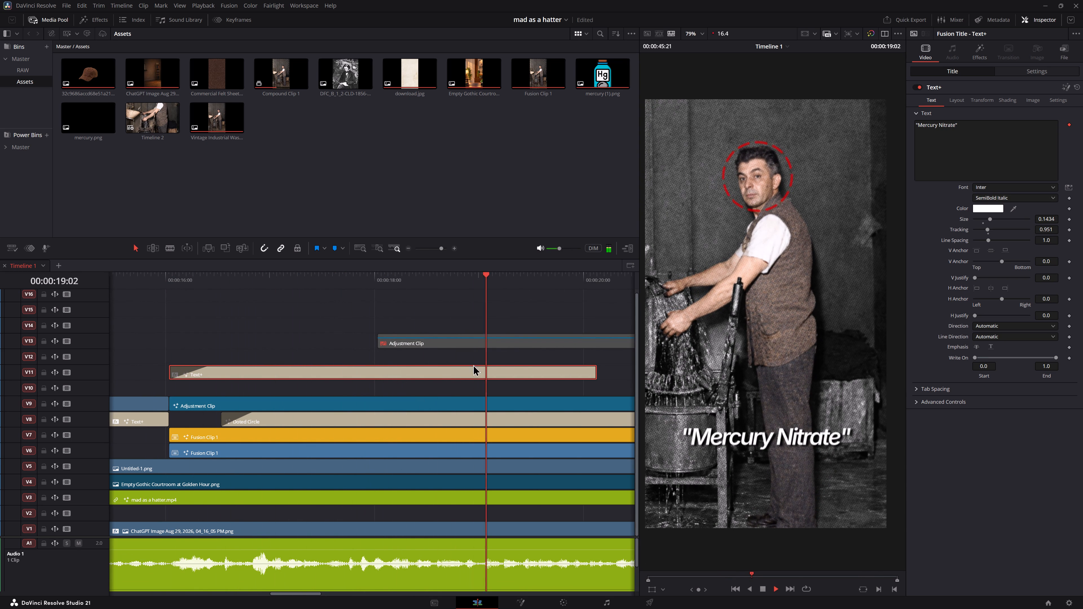
middle_click_drag(477, 351, 353, 350)
key("space")
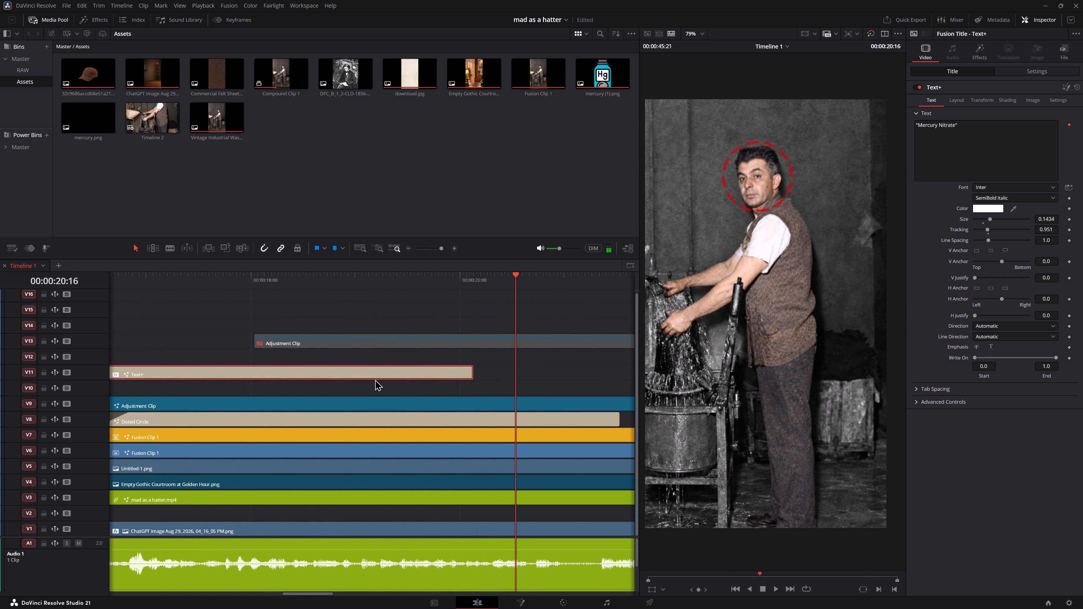
left_click_drag(375, 379, 547, 375)
left_click_drag(396, 373, 617, 372)
Place the playhead at 00:00:17:24, just before the copied title, to check its timing.
left_click(229, 284)
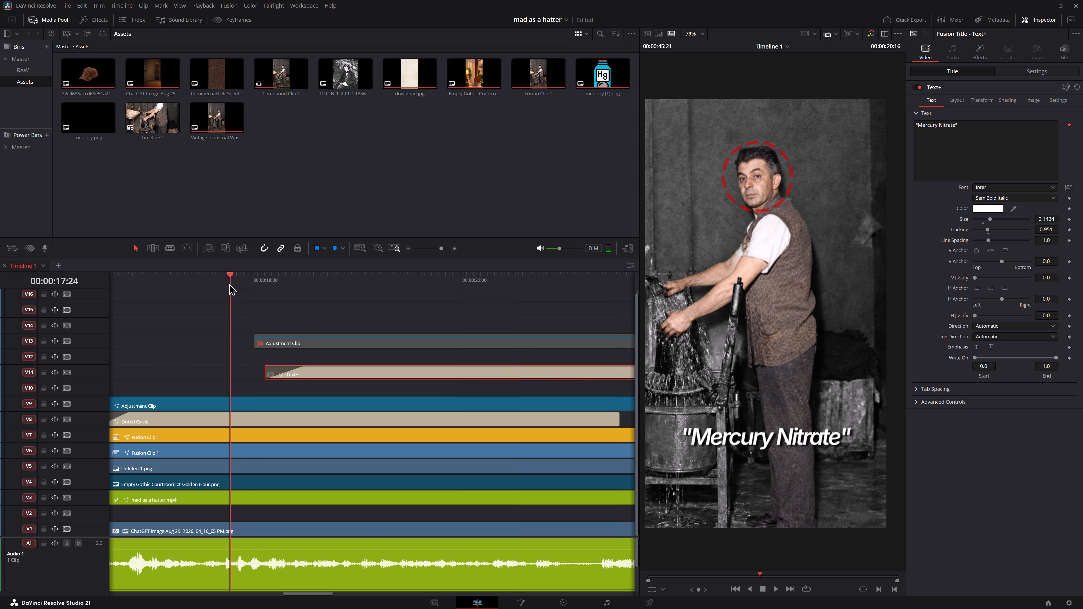
Play the worker shot against the audio and shift the "Mercury Nitrate" title on V11 to start just after 00:00:20:00.
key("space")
middle_click_drag(400, 313, 278, 310)
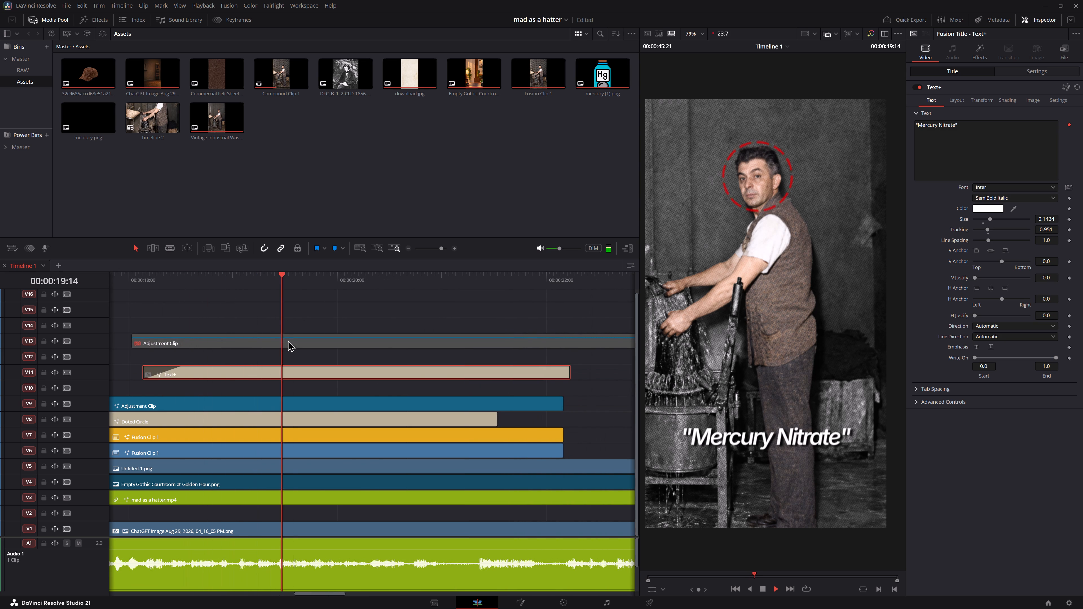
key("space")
left_click_drag(314, 369, 499, 369)
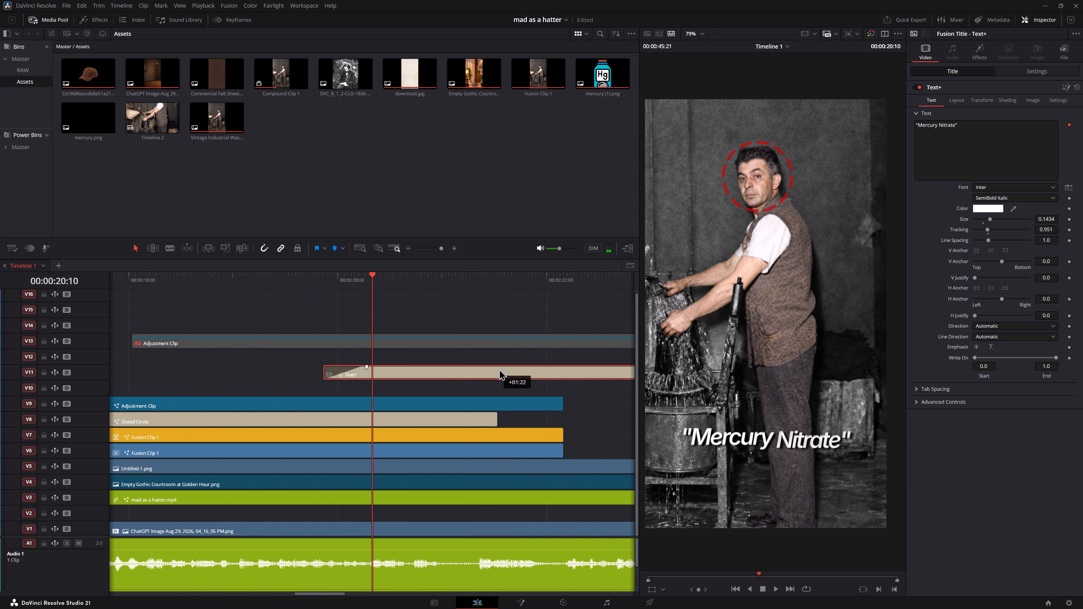
left_click_drag(499, 369, 518, 367)
left_click(311, 288)
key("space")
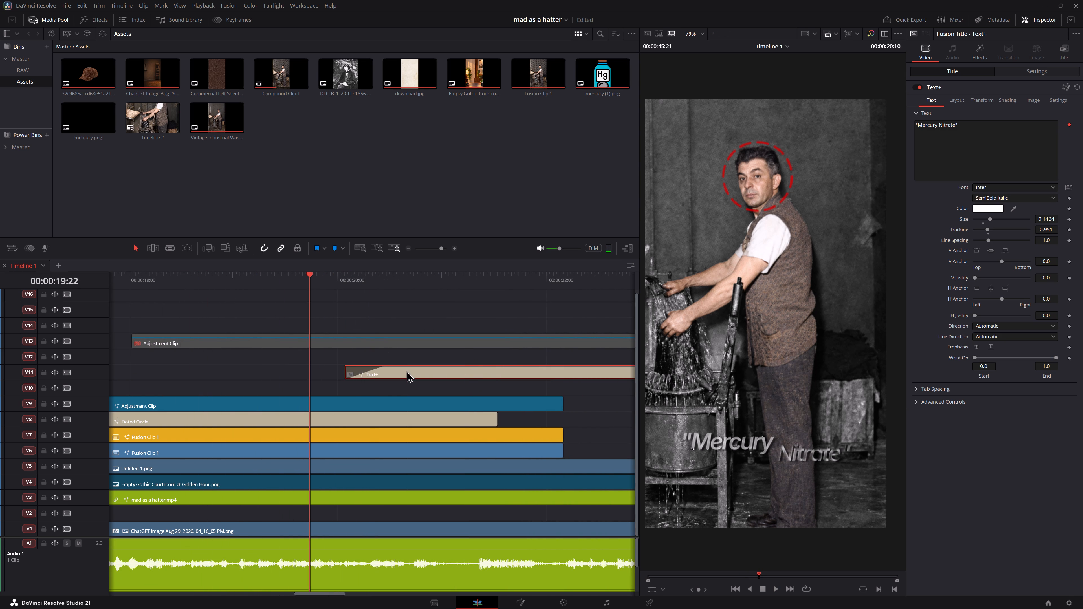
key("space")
Reposition the "Mercury Nitrate" title on V11, setting its transform position to X -84 and Y 503.5.
left_click(444, 365)
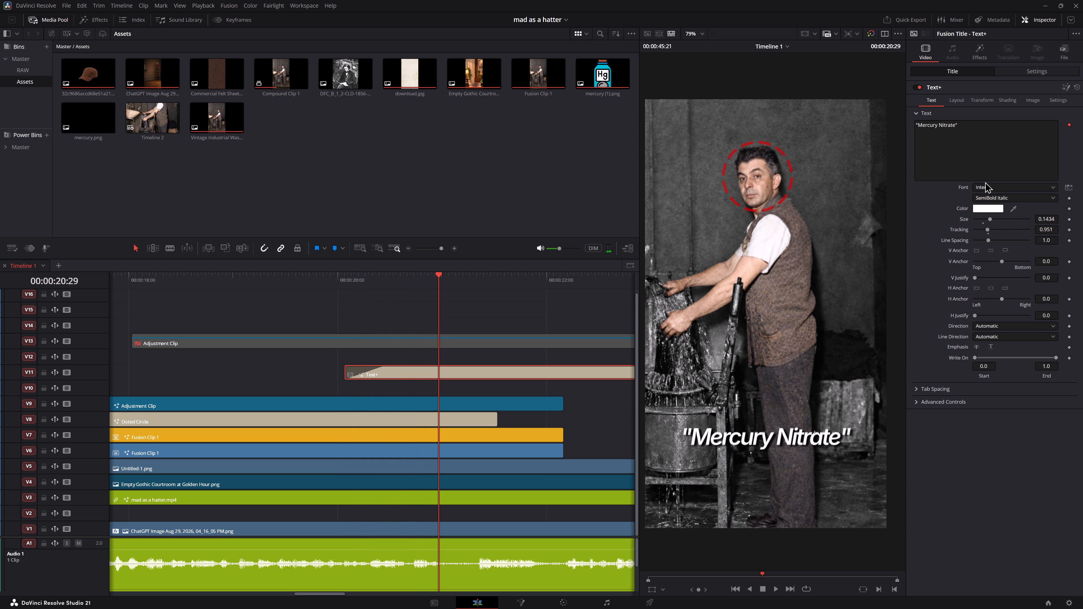
left_click(1039, 74)
left_click_drag(987, 109, 959, 108)
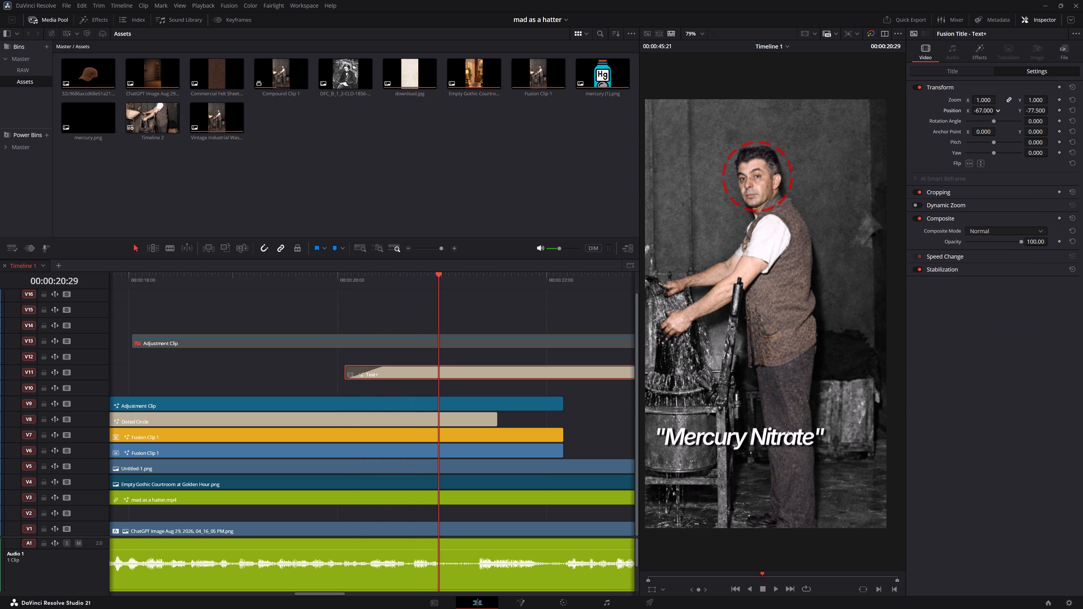
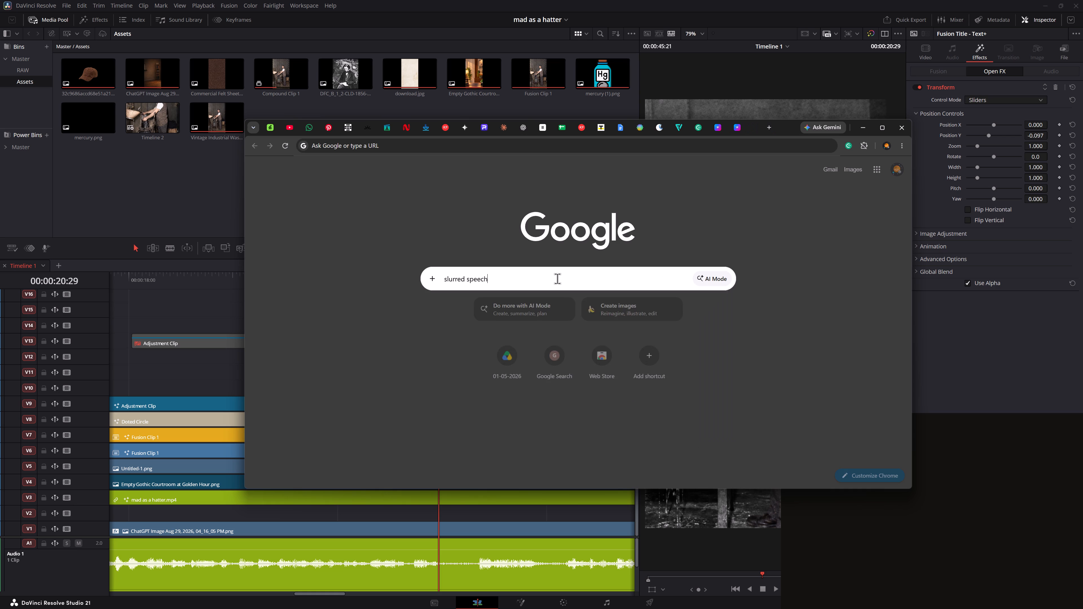
Search Google for "slurred speech" and look through the image results for a usable visual.
key("Return")
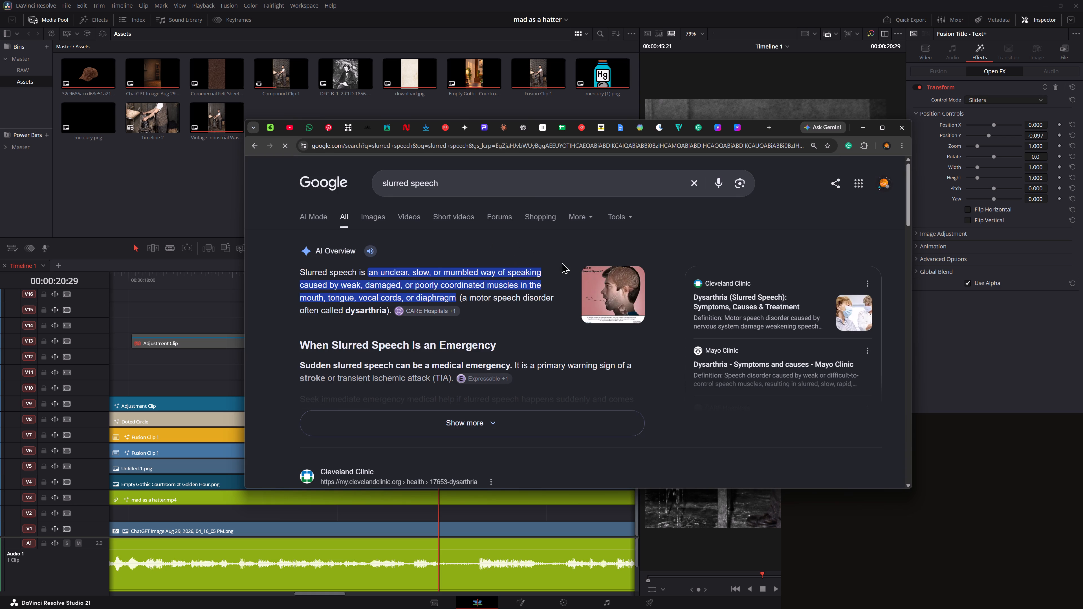
left_click(381, 216)
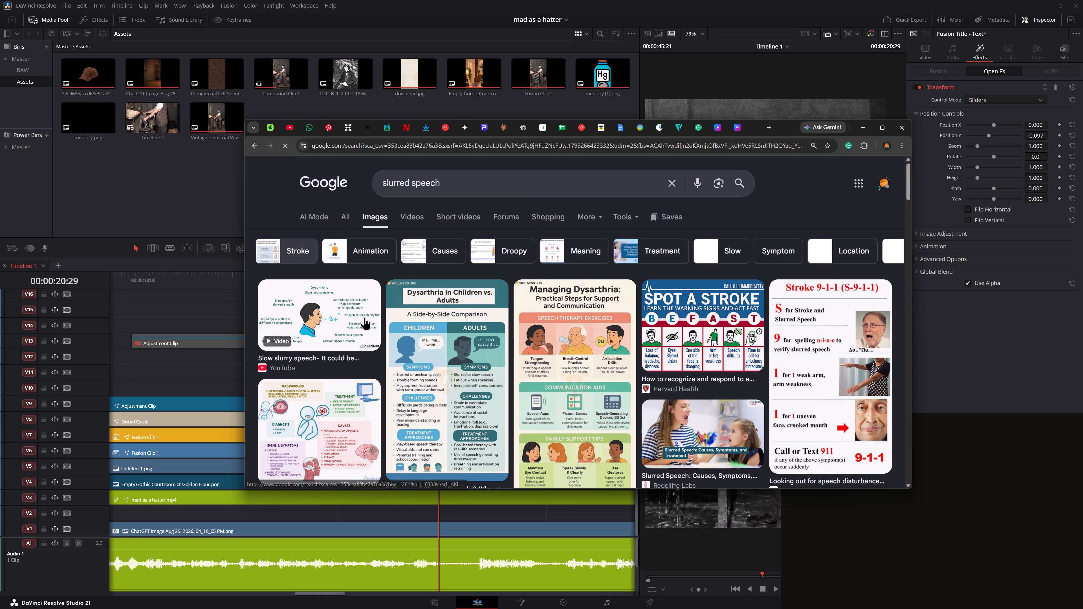
scroll(513, 376, "down", 1)
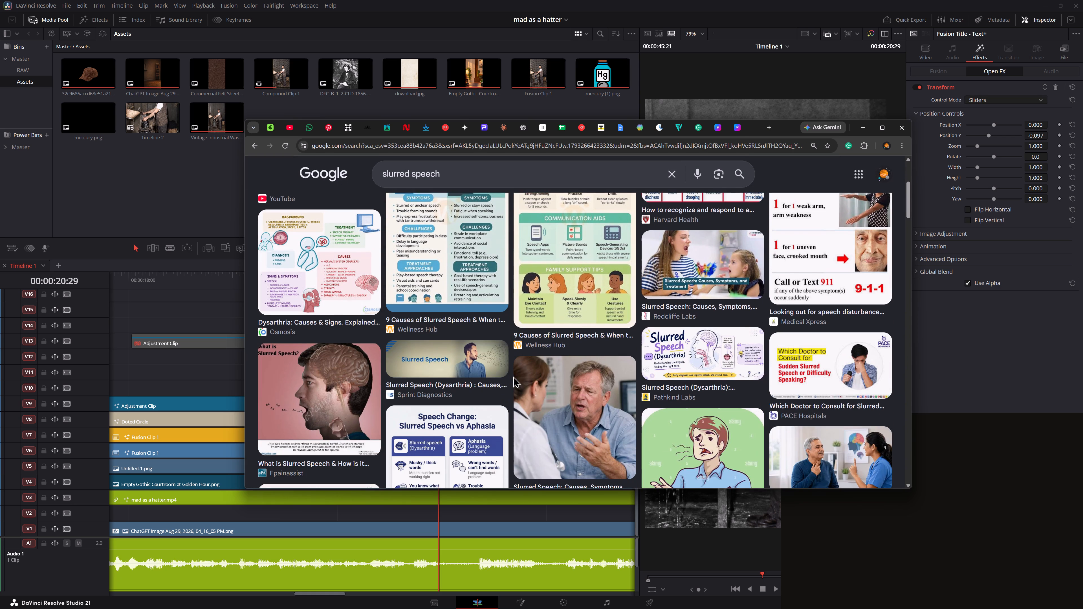
scroll(498, 377, "up", 2)
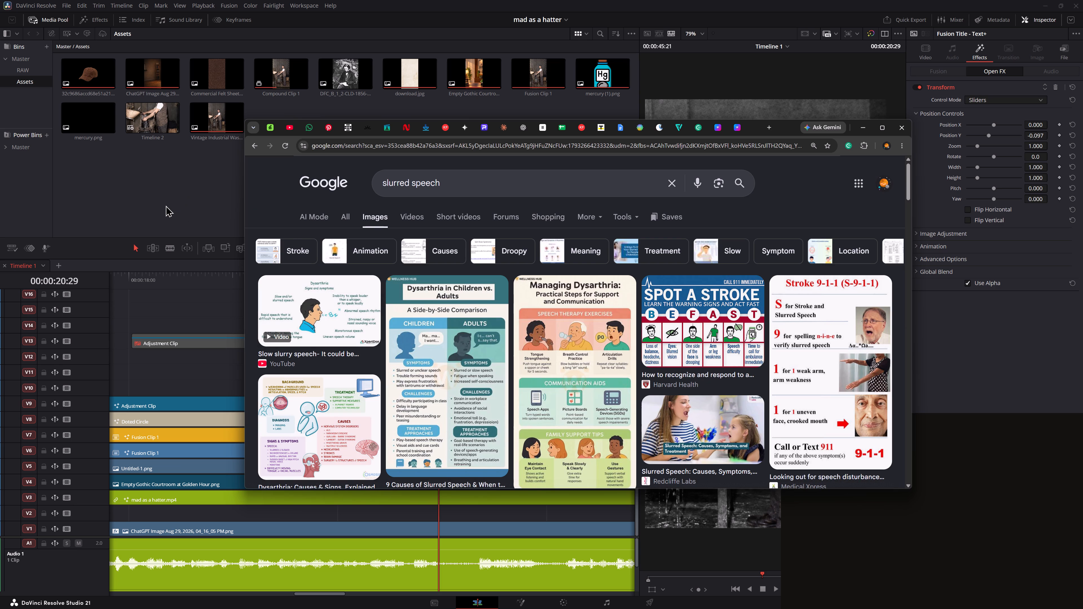
Back in DaVinci Resolve, replace the V11 title's text with "Slurred Speech", capitalising both words.
left_click(135, 204)
left_click(314, 281)
key("space")
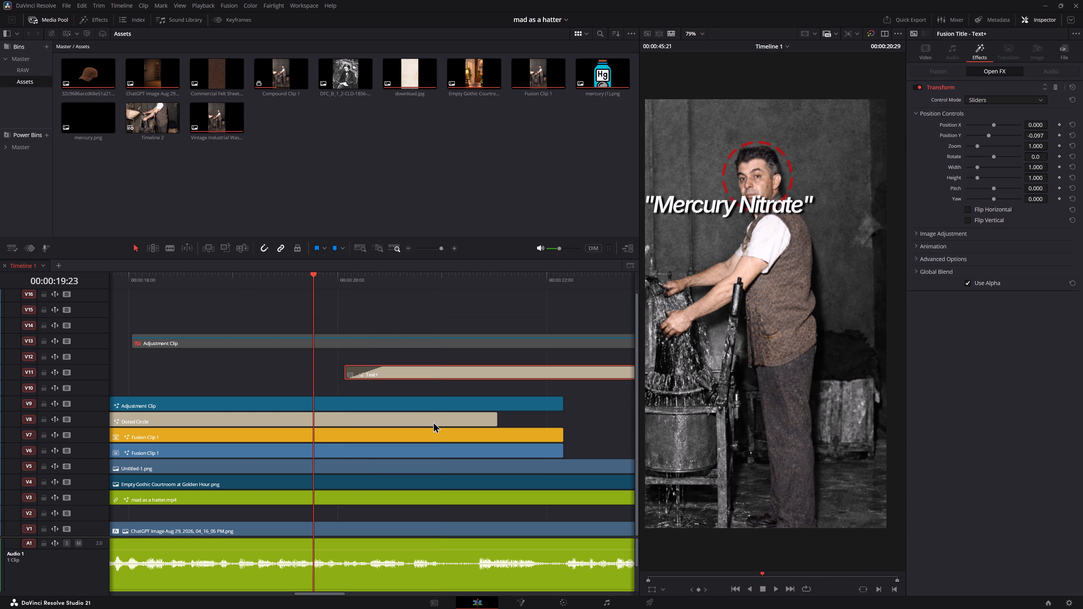
key("space")
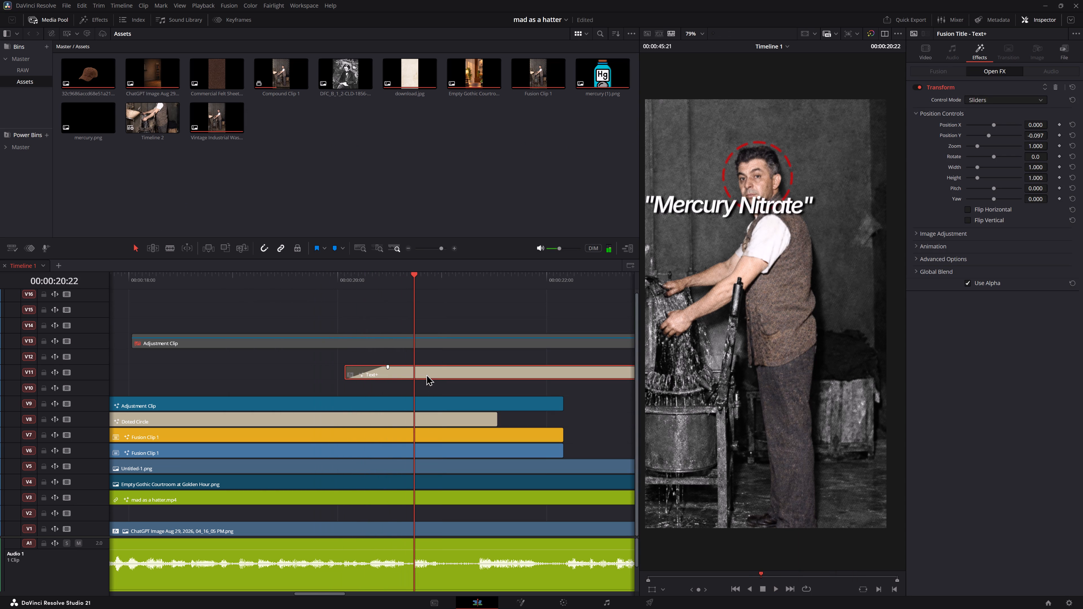
left_click(426, 374)
left_click(915, 56)
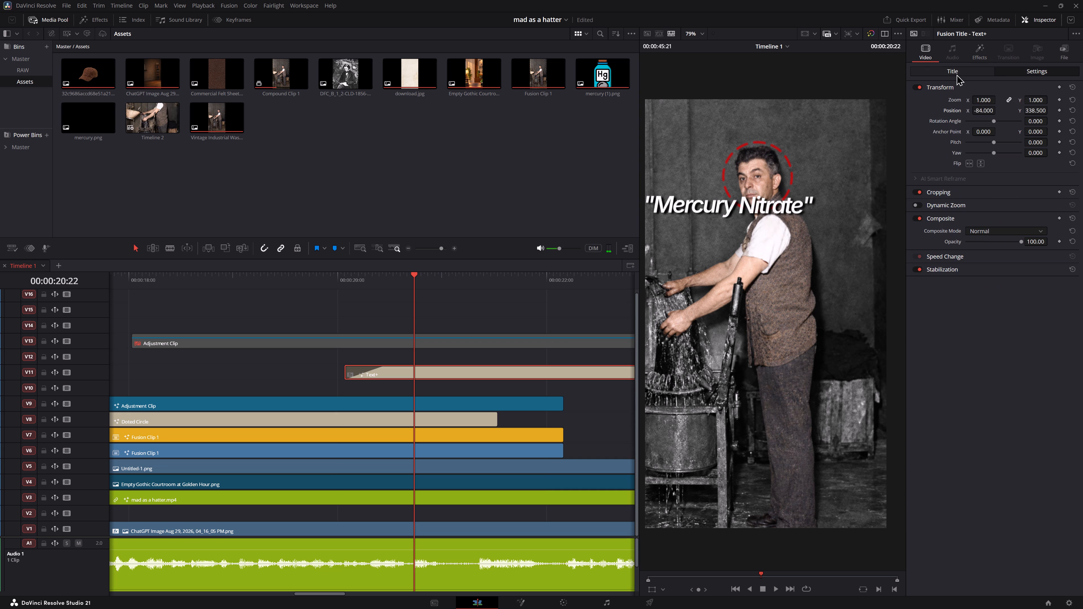
left_click(956, 74)
triple_click(969, 122)
key("ctrl+BackSpace")
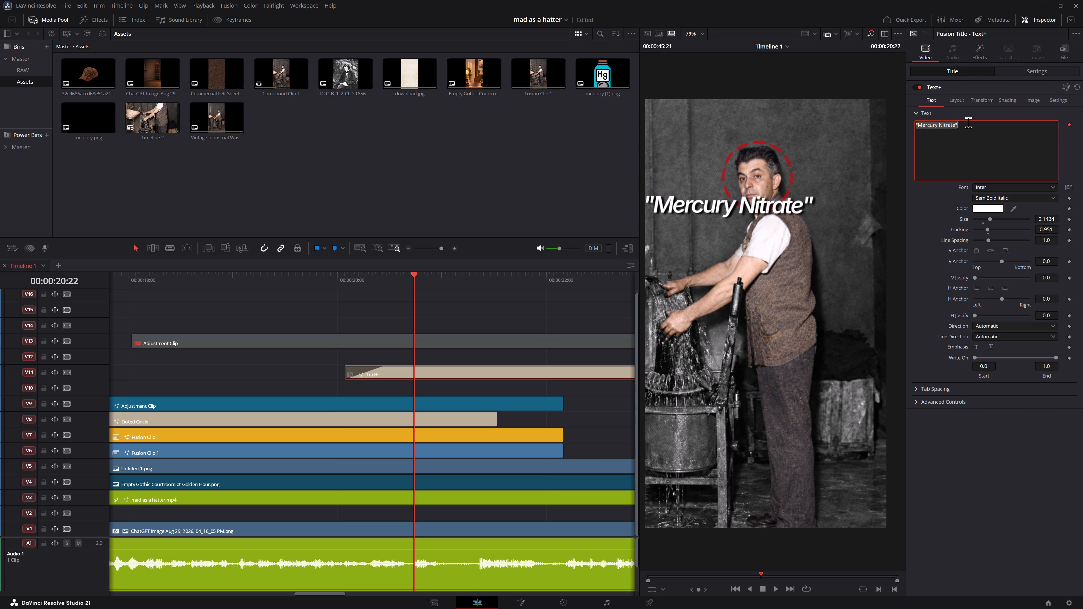
key("ctrl+v")
key("ctrl+Left")
key("ctrl+Left")
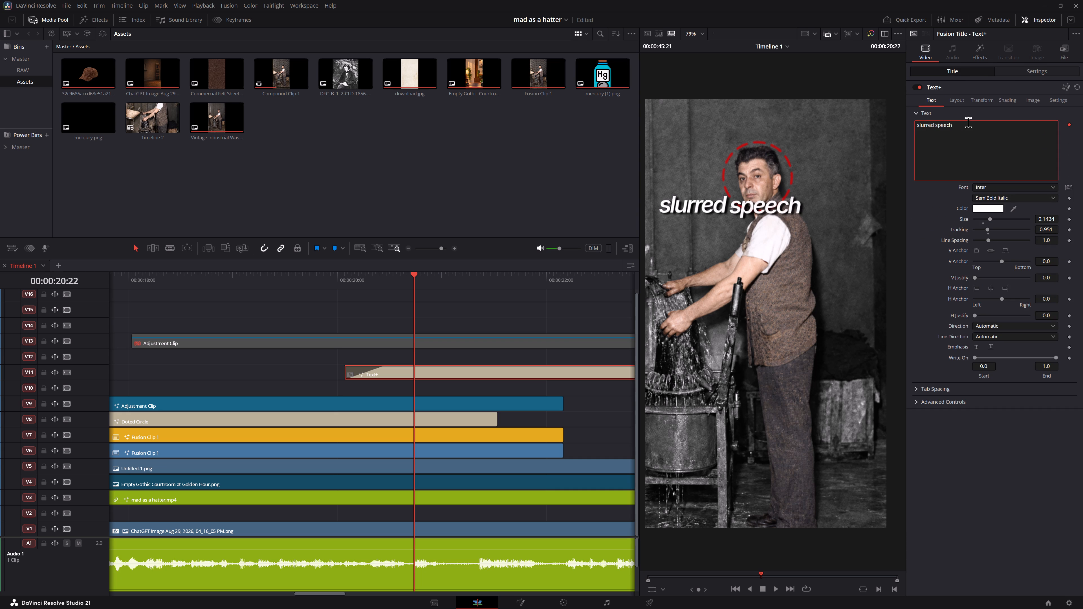
key("Right")
key("BackSpace")
key("BackSpace")
key("shift+s")
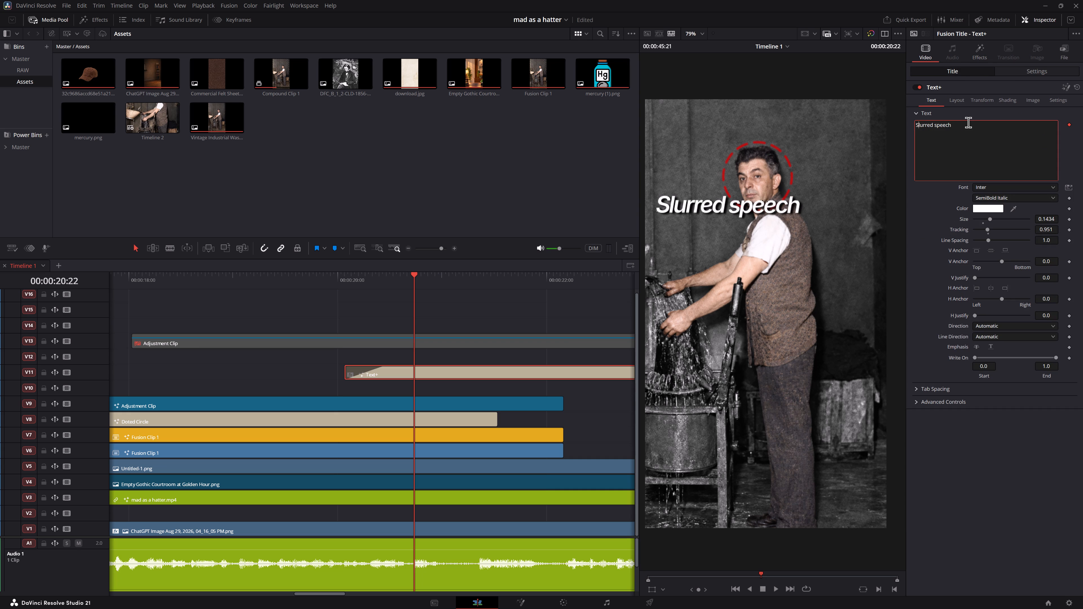
key("ctrl+Right")
key("Right")
key("BackSpace")
key("BackSpace")
key("shift+s")
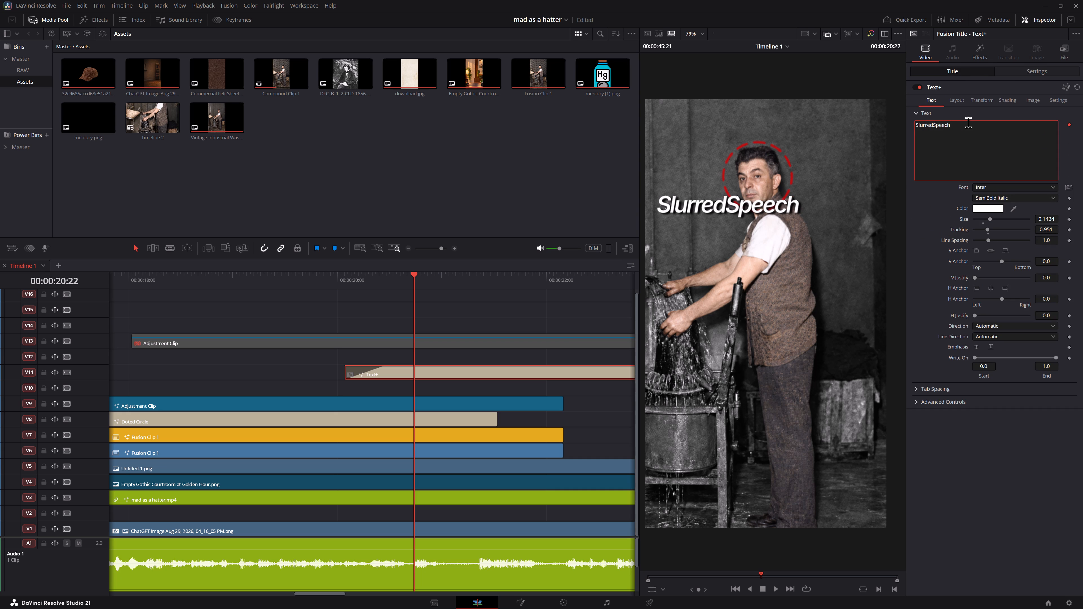
key("Left")
key("space")
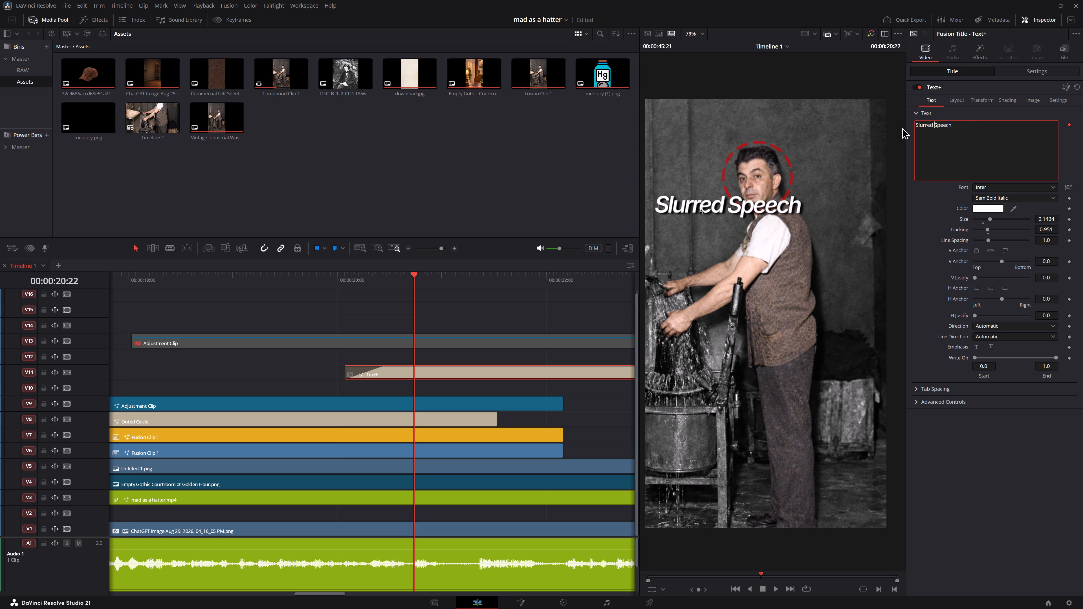
Play the worker shot from just before the V11 title to check how the title's entrance matches the voice-over.
left_click(311, 282)
key("space")
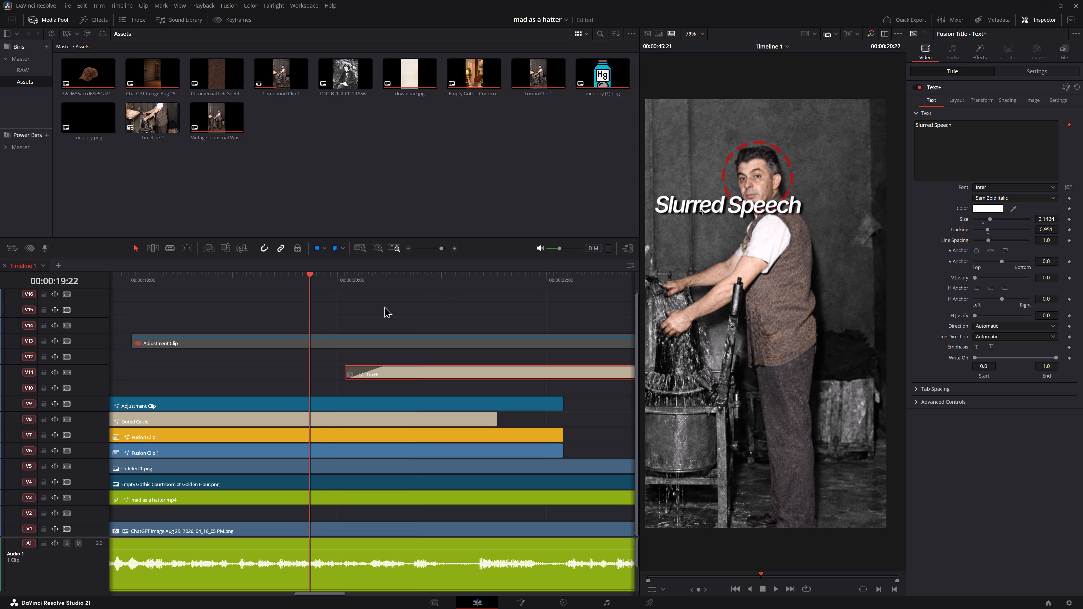
key("space")
key("alt+Tab")
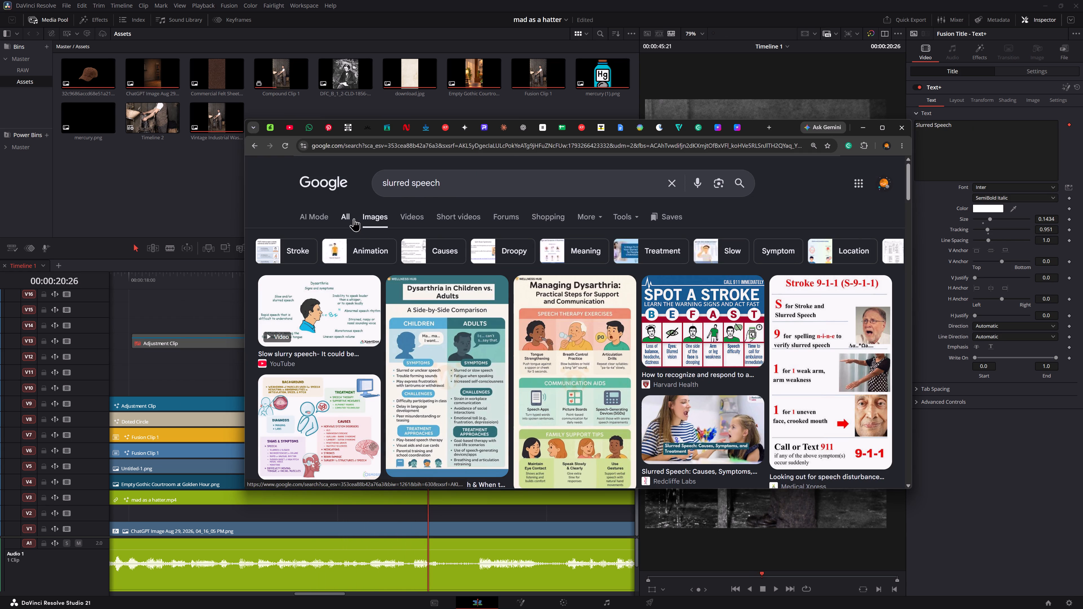
left_click(354, 218)
left_click(164, 207)
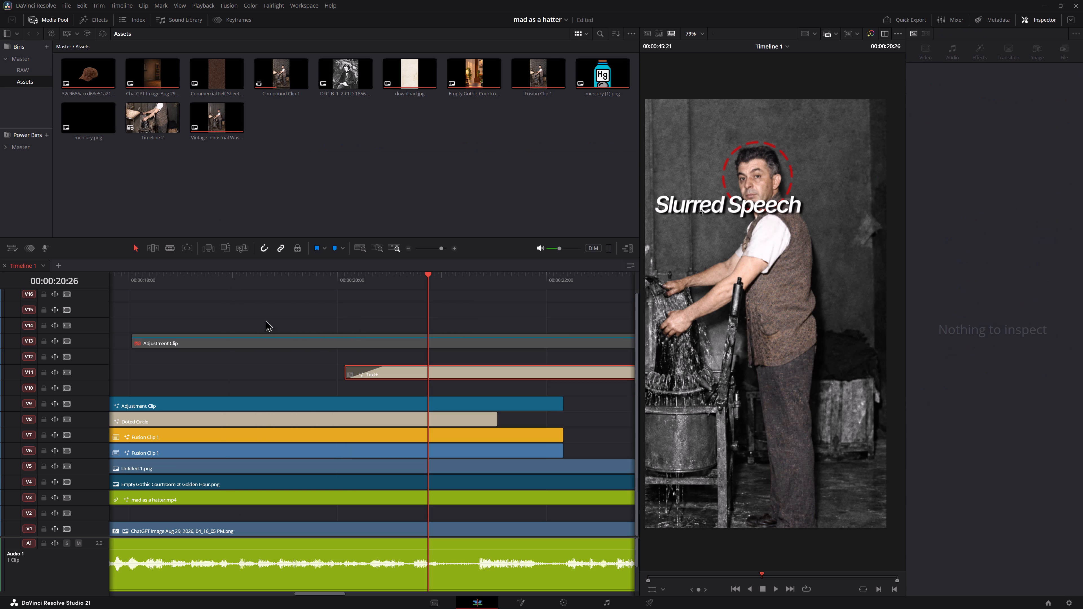
left_click(266, 272)
key("space")
middle_click_drag(496, 328, 412, 325)
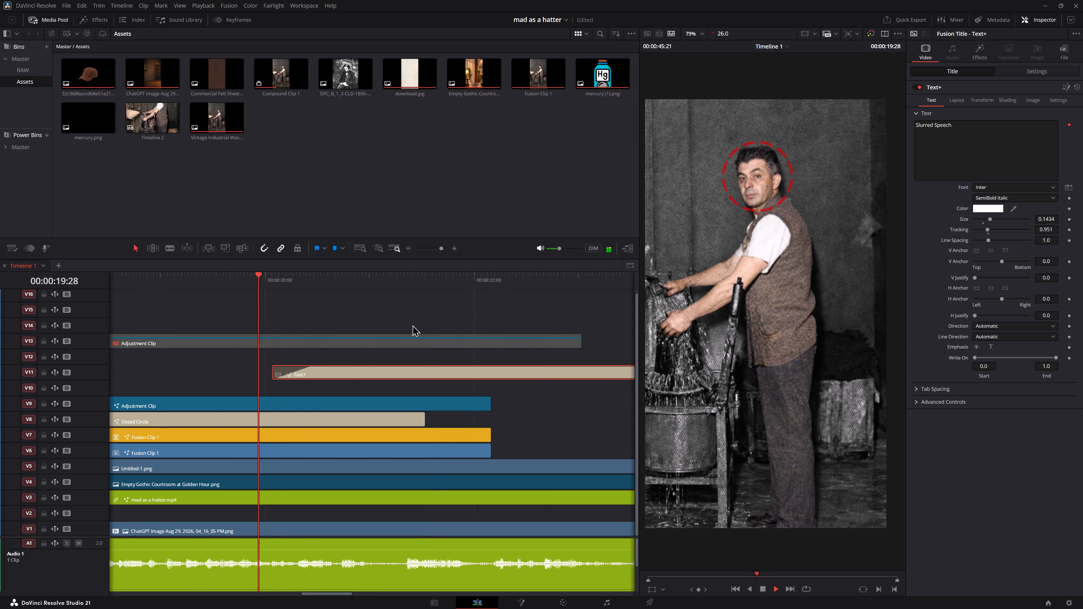
middle_click_drag(412, 325, 406, 324)
key("space")
Extend the Dotted Circle clip on V8 to the end of the worker shot and play it through.
left_click(359, 385)
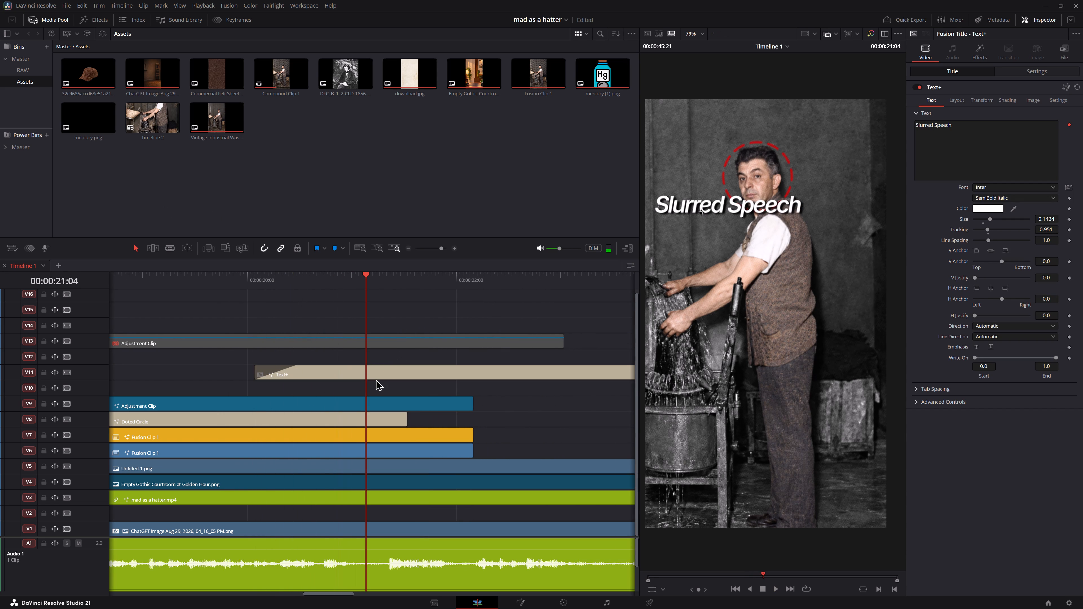
key("space")
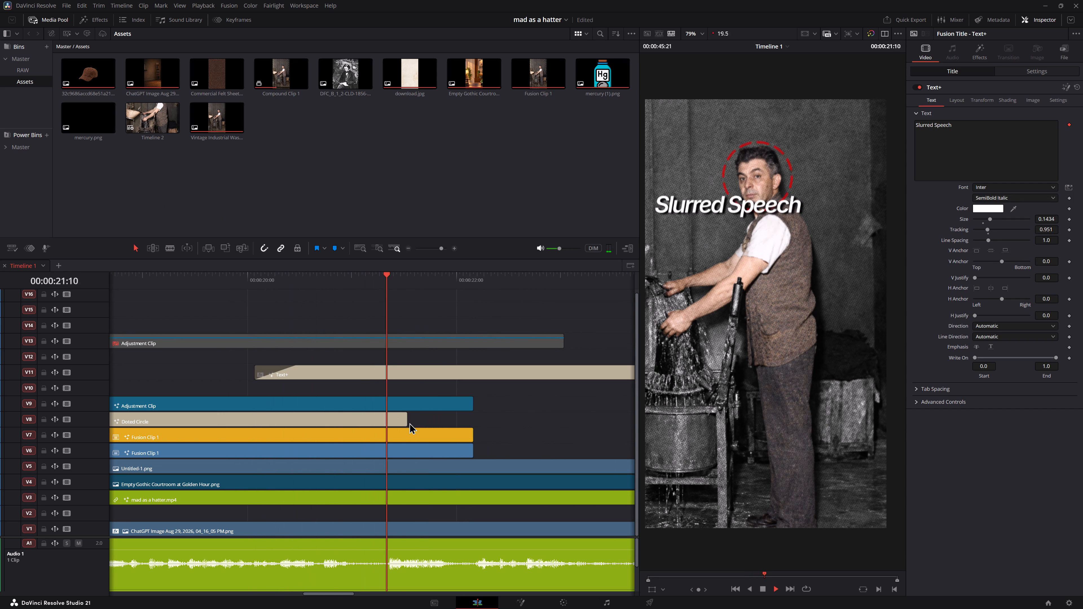
key("space")
left_click_drag(402, 418, 468, 420)
key("space")
key("space")
Add a Position keyframe to the V9 adjustment clip at 00:00:19:29, just before the title starts.
left_click(212, 285)
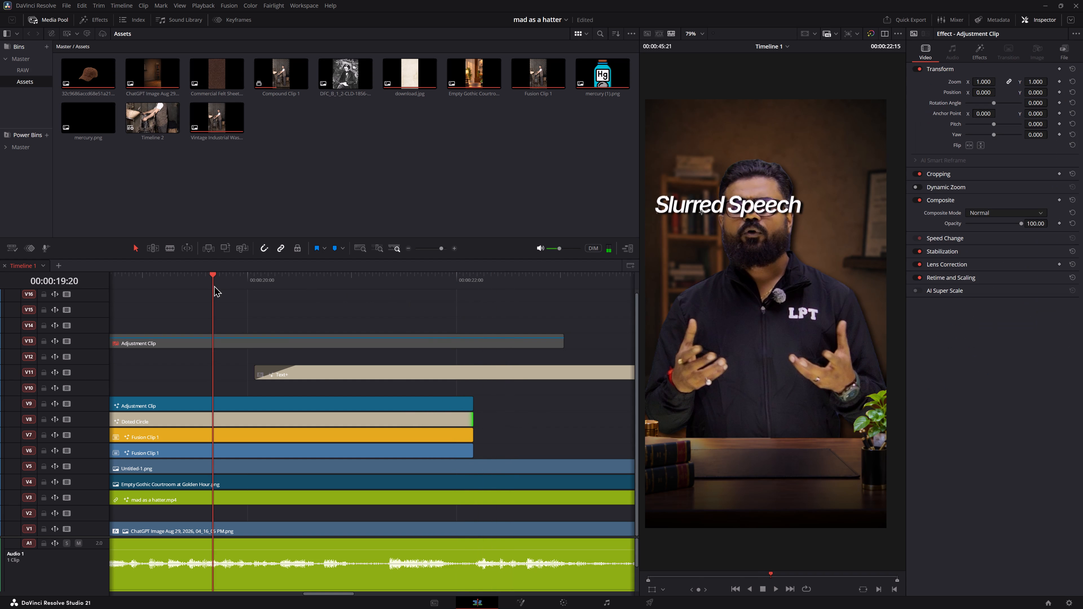
key("space")
key("space")
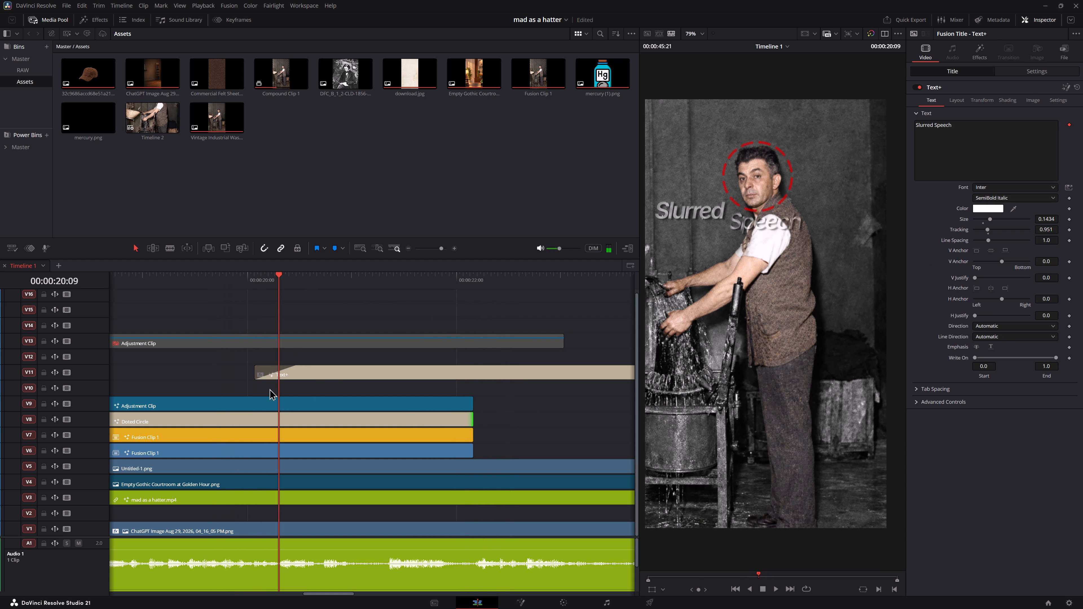
left_click(217, 277)
key("space")
key("space")
left_click(247, 399)
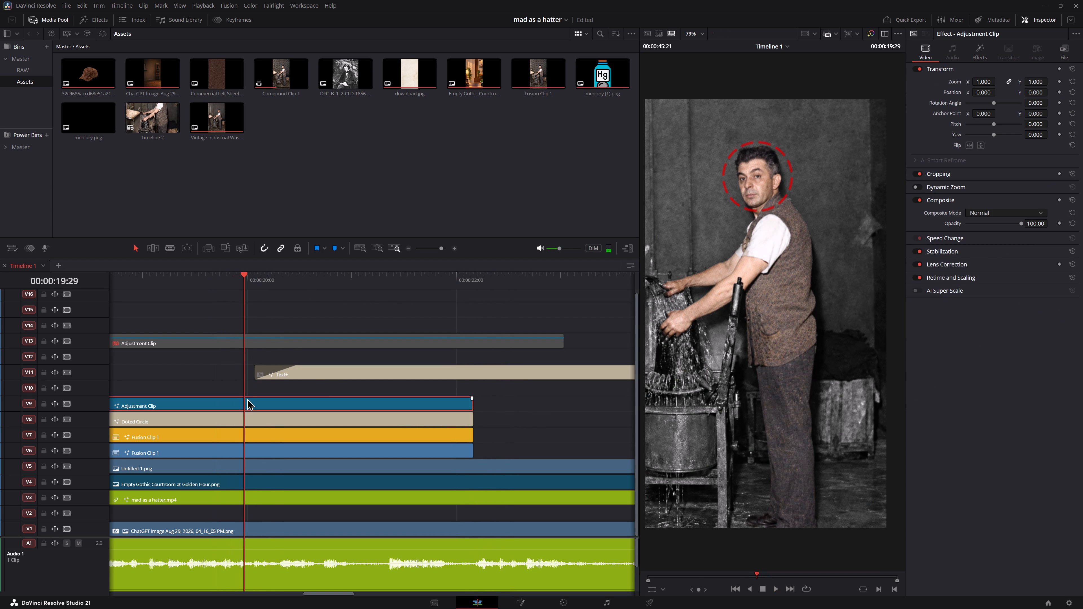
left_click(1061, 90)
double_click(1060, 92)
left_click(1060, 80)
left_click(1060, 80)
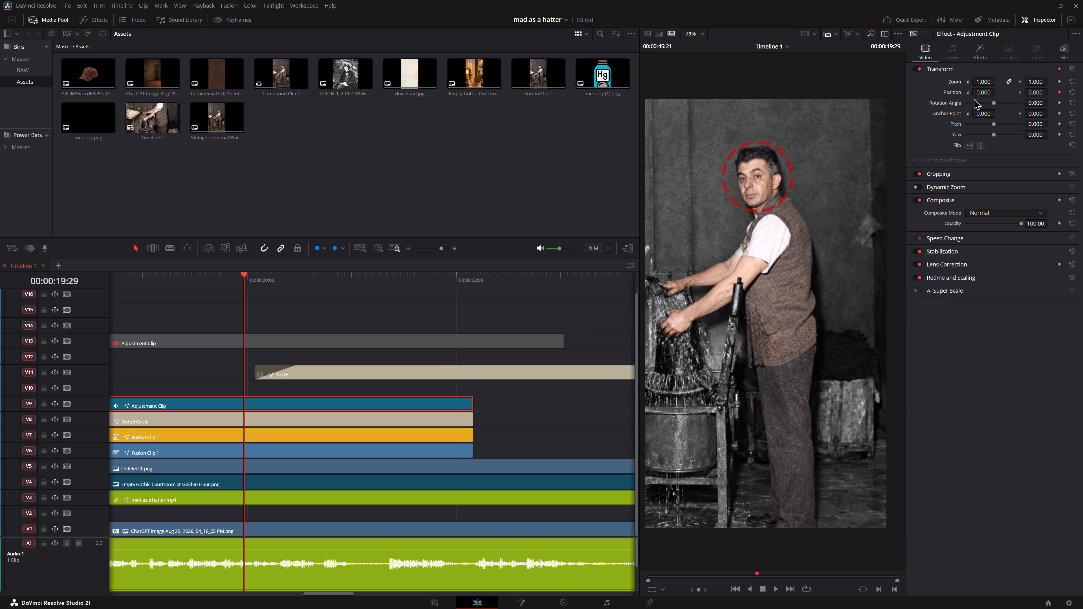
At 00:00:20:09, set the V9 adjustment clip's Position X to 70 to shift the worker sideways.
key("space")
key("space")
key("space")
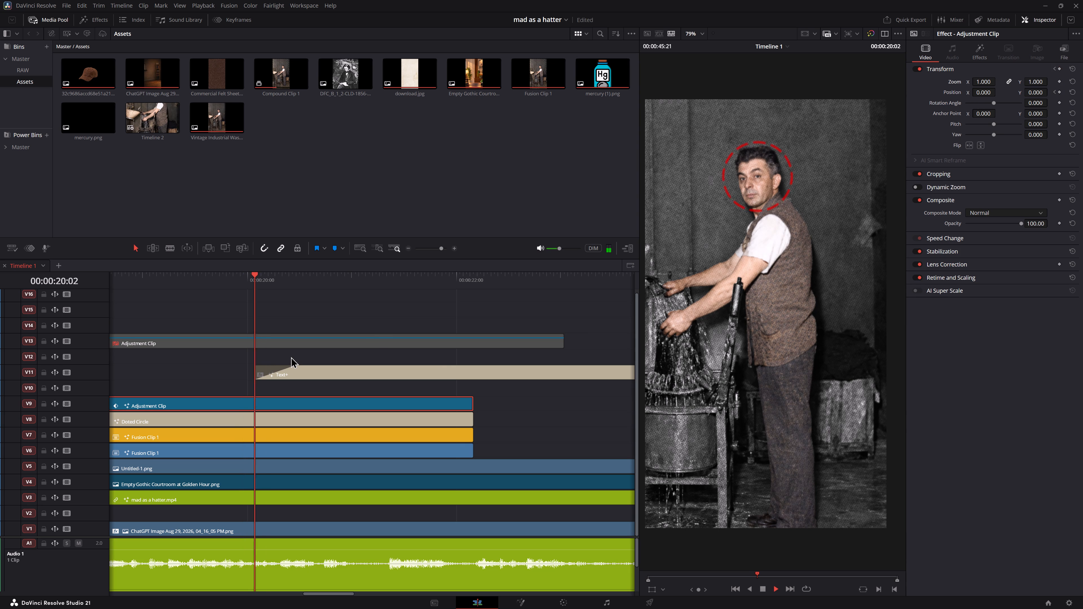
key("space")
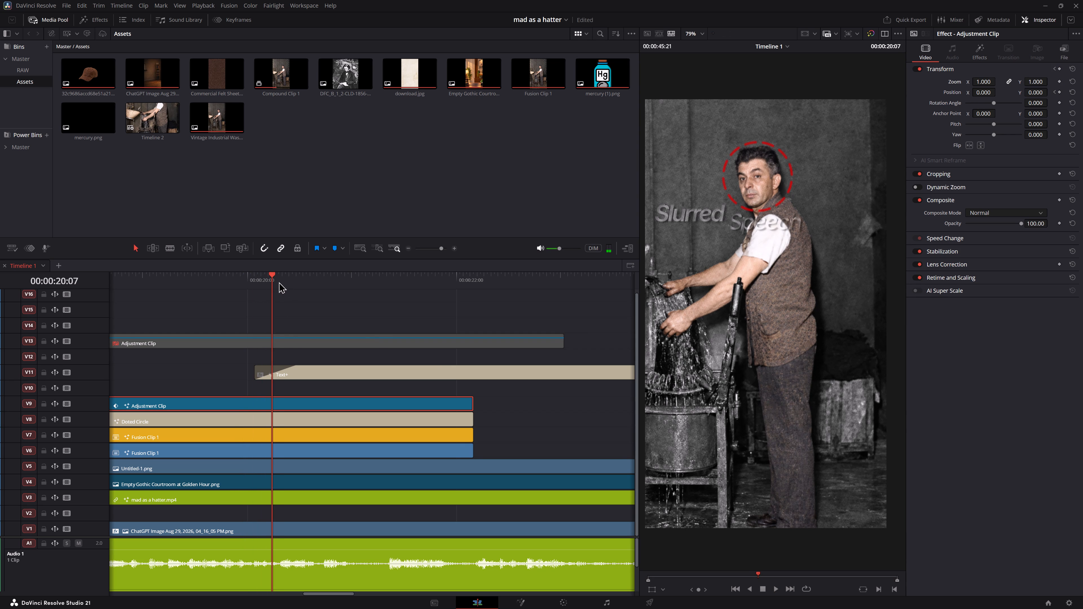
key("space")
key("space")
left_click_drag(981, 90, 989, 92)
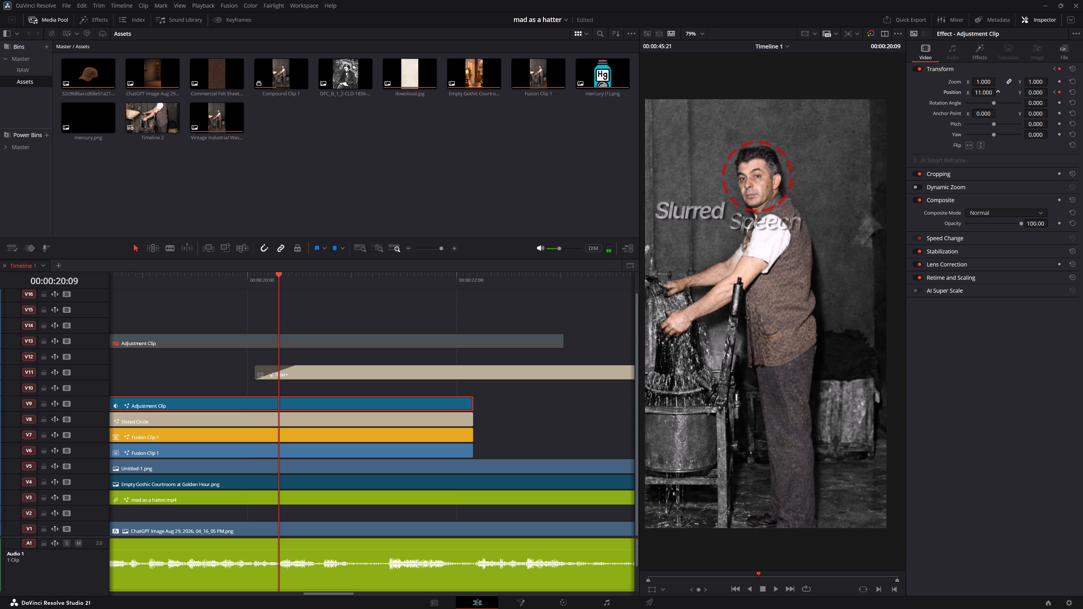
left_click_drag(989, 92, 1011, 94)
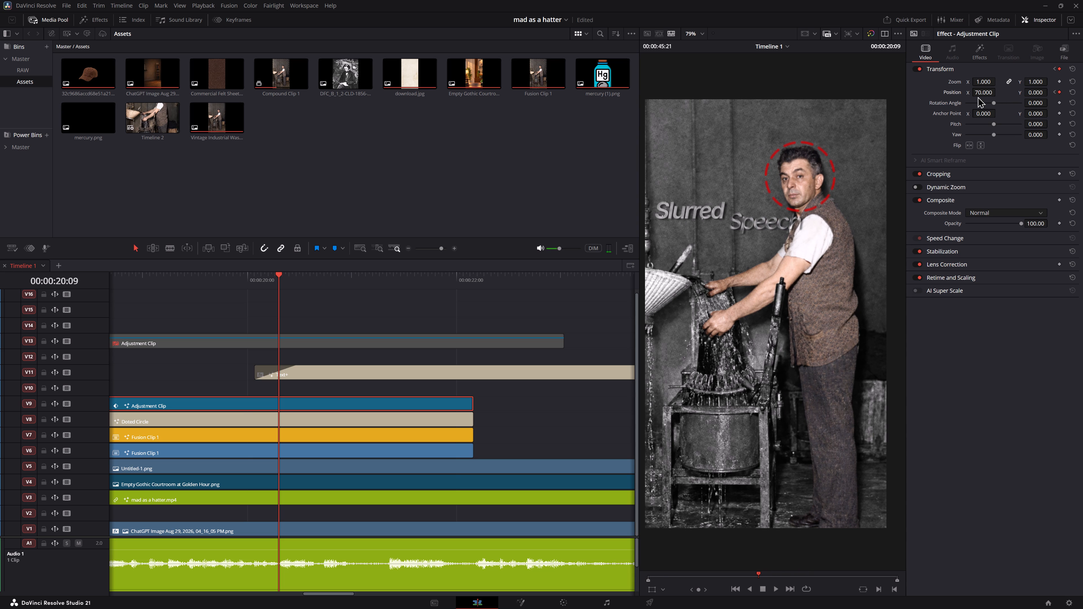
Change the "Slurred Speech" title's colour to the saved custom red, #d60000.
left_click(308, 377)
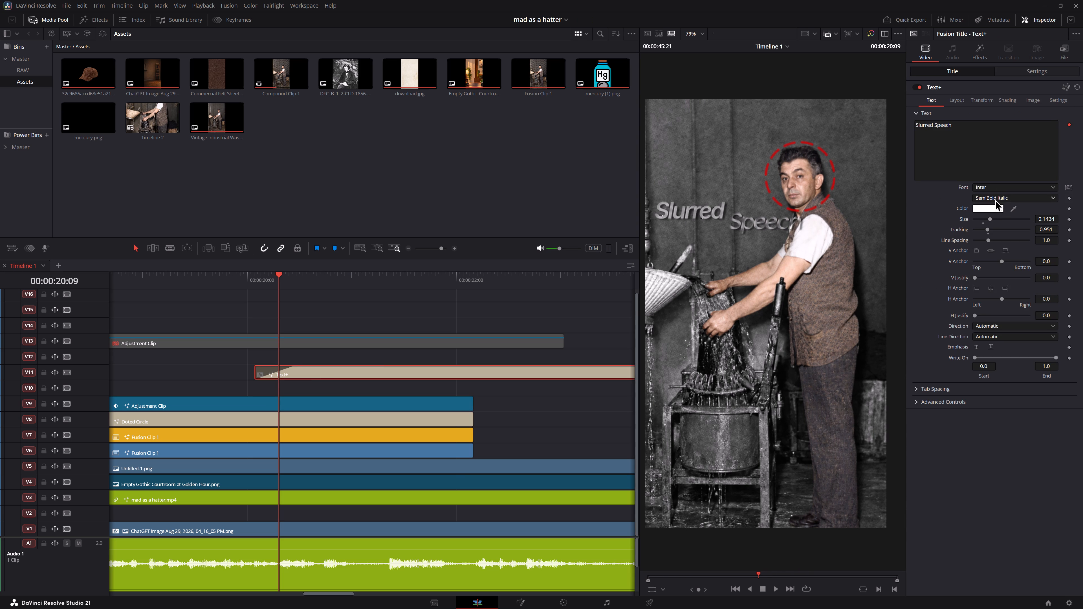
left_click(991, 206)
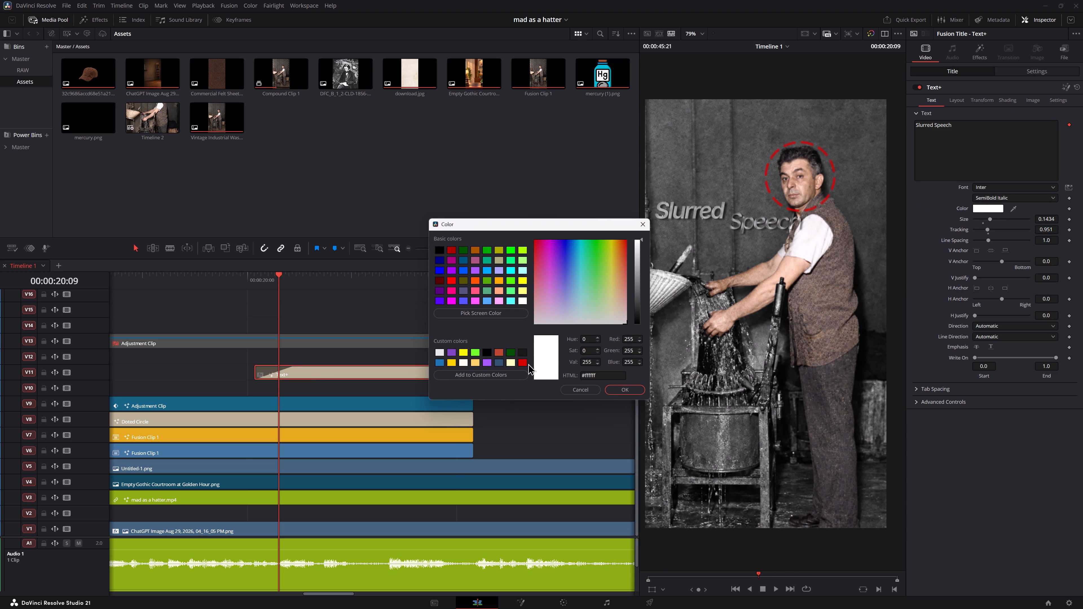
left_click(522, 363)
left_click(615, 387)
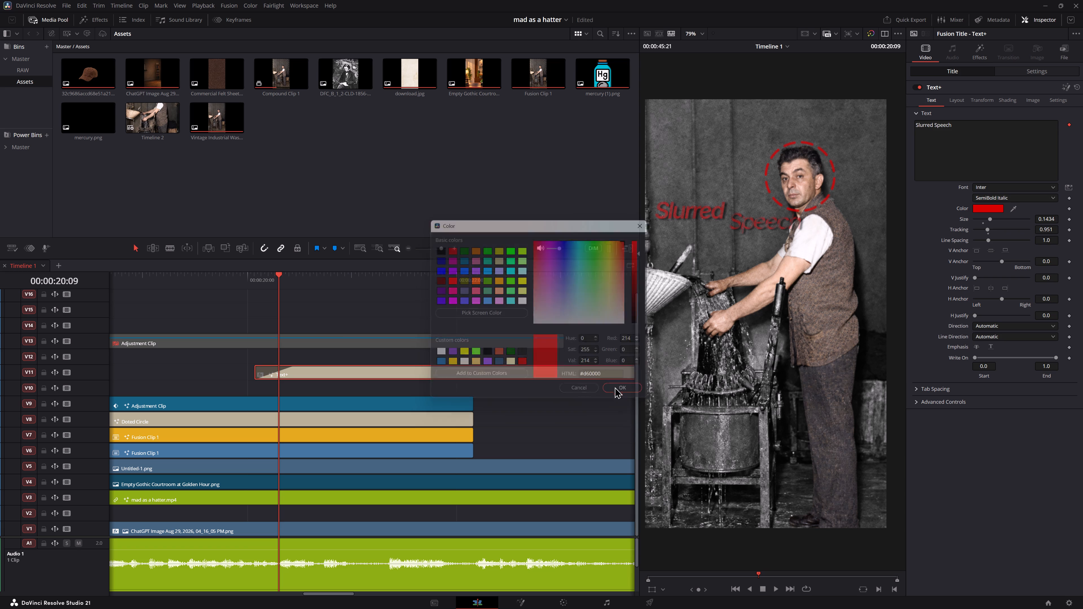
Play back the title's entrance and split its text onto two lines, "Slurred" above "Speech".
left_click(241, 286)
key("space")
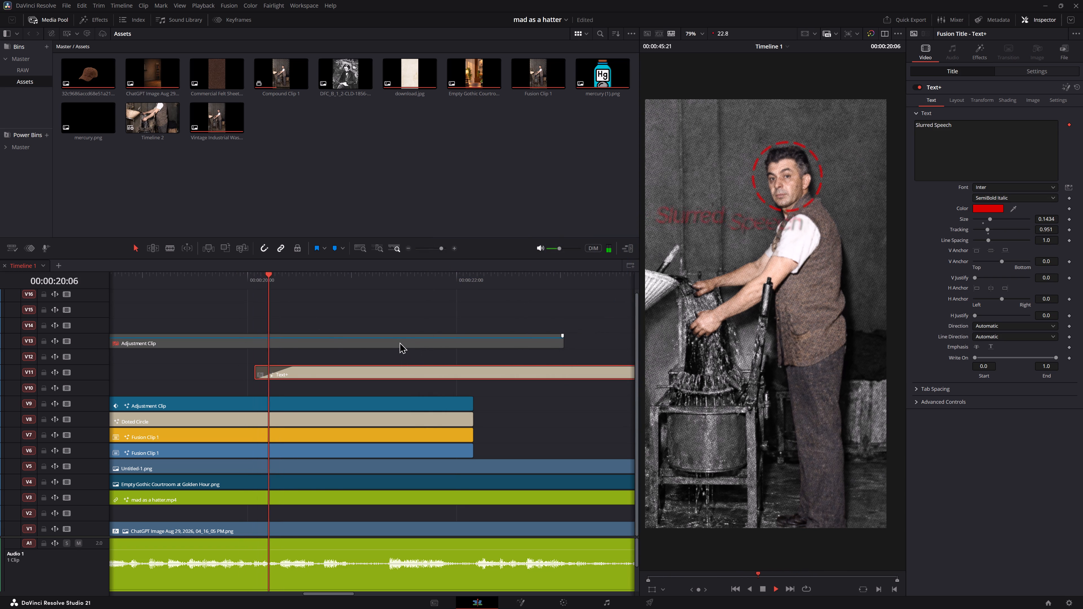
key("space")
left_click(461, 377)
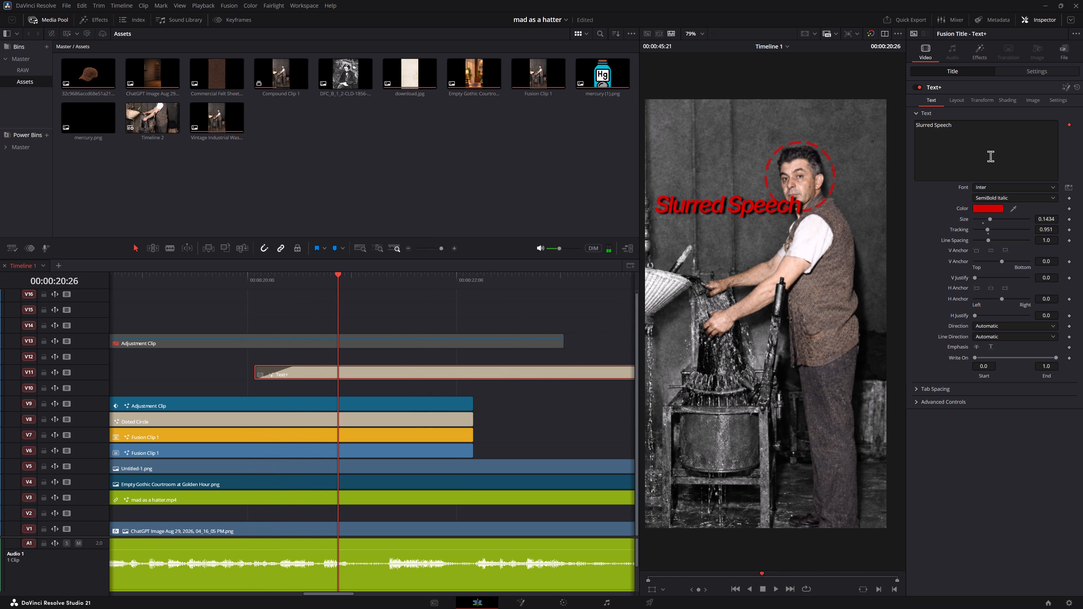
left_click(987, 148)
key("ctrl+Left")
key("Return")
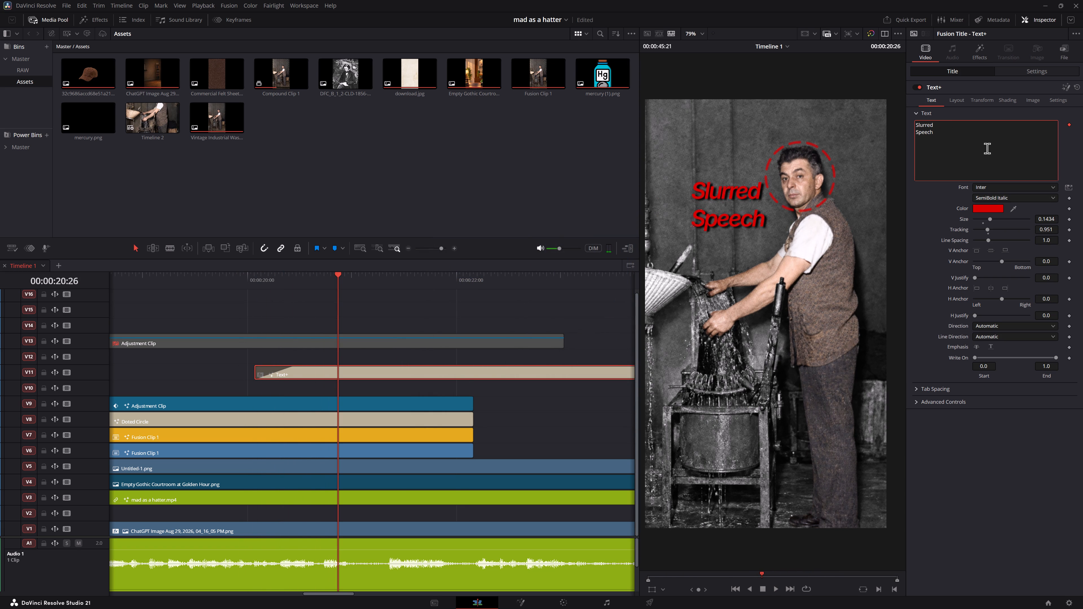
Replay the title's entrance, then set its font style to Black Italic and its size to about 0.185.
left_click(240, 280)
key("space")
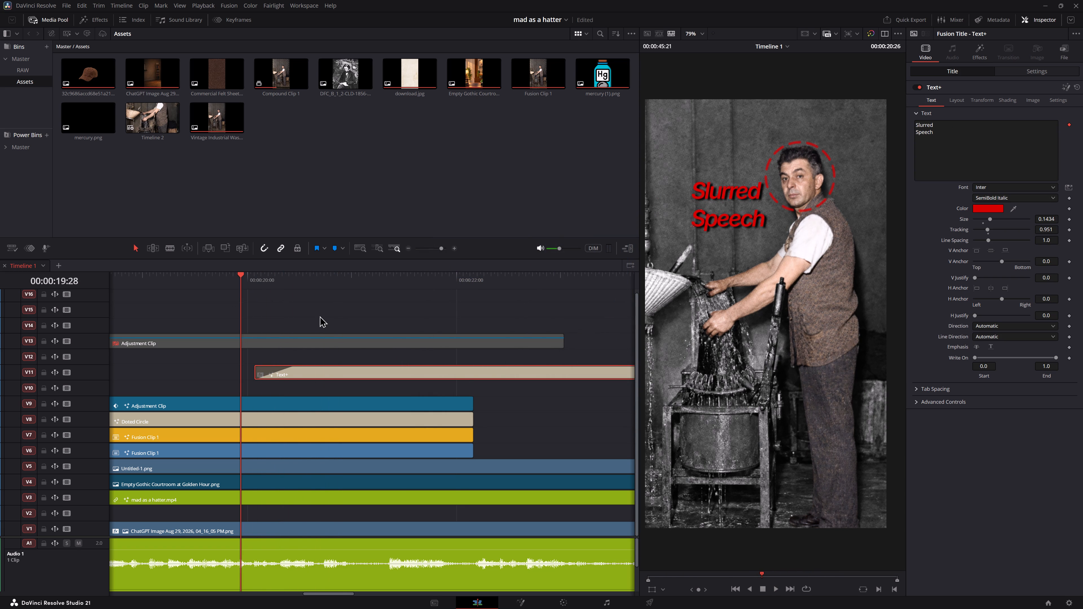
key("space")
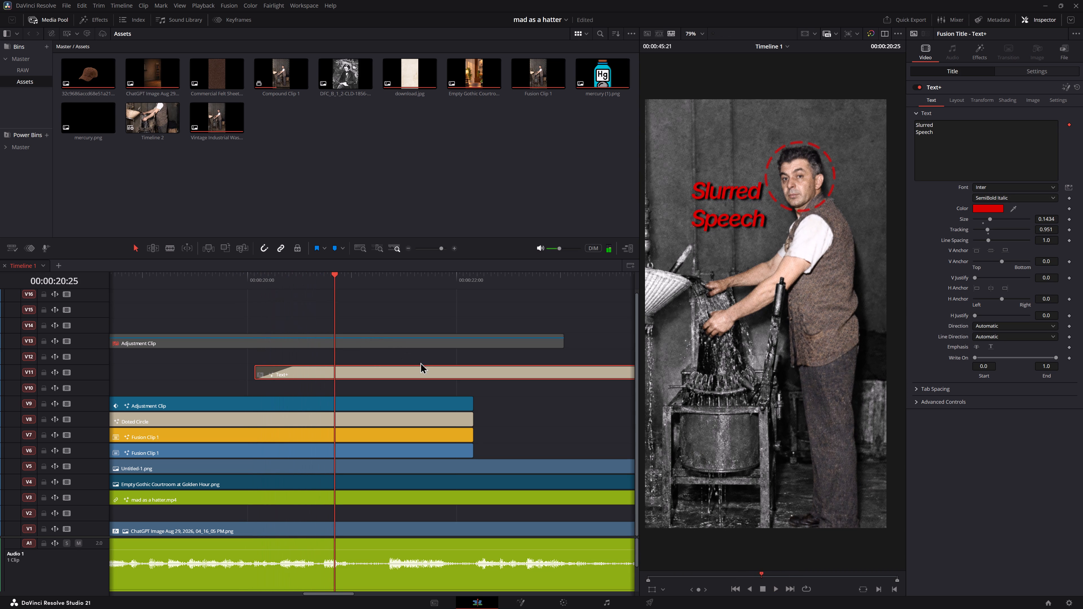
left_click(395, 378)
key("space")
key("space")
left_click(999, 193)
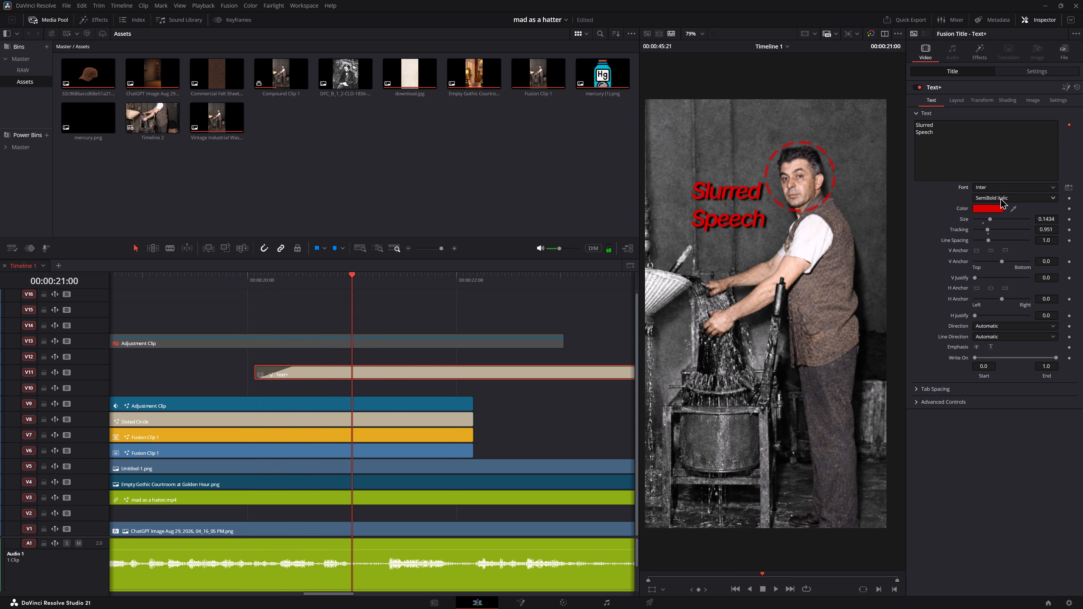
left_click(1000, 198)
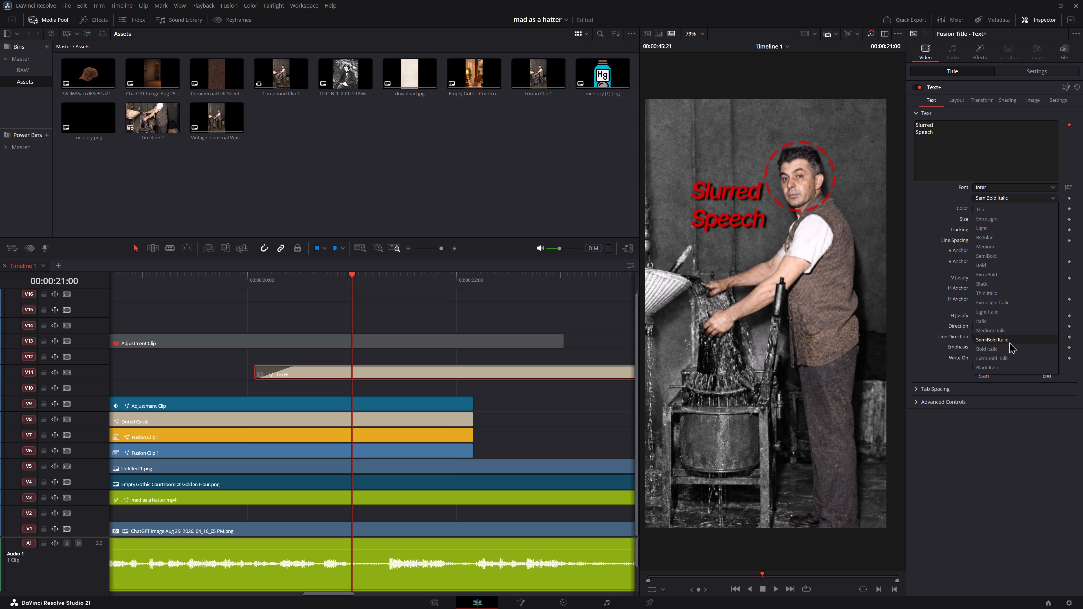
left_click(1004, 368)
left_click_drag(1050, 221, 675, 221)
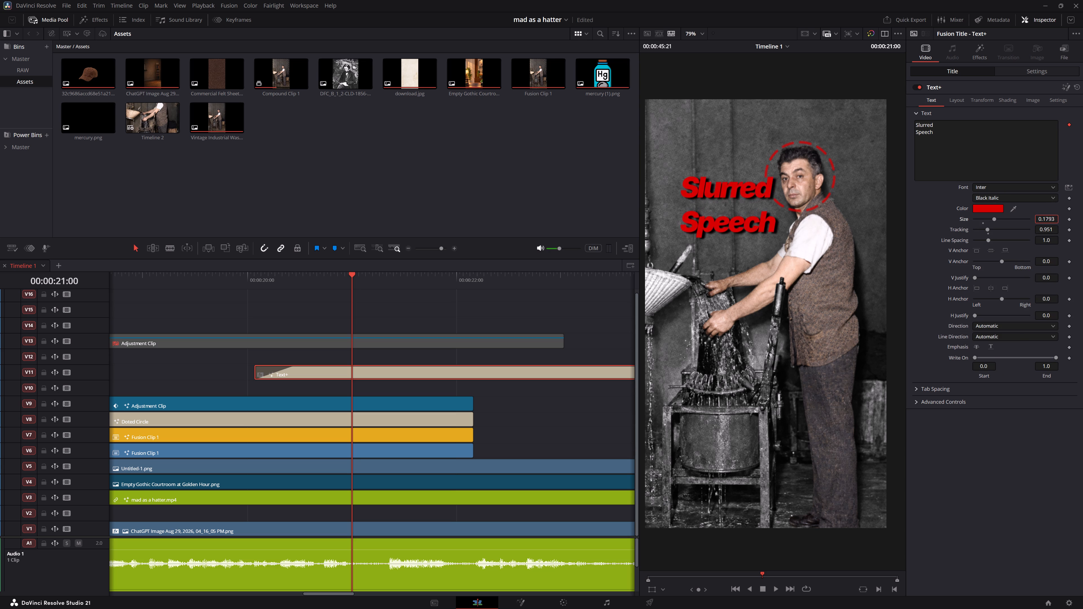
left_click_drag(675, 221, 694, 220)
Tighten the two-line "Slurred Speech" title's line spacing to about 0.717.
left_click_drag(1051, 241, 1030, 243)
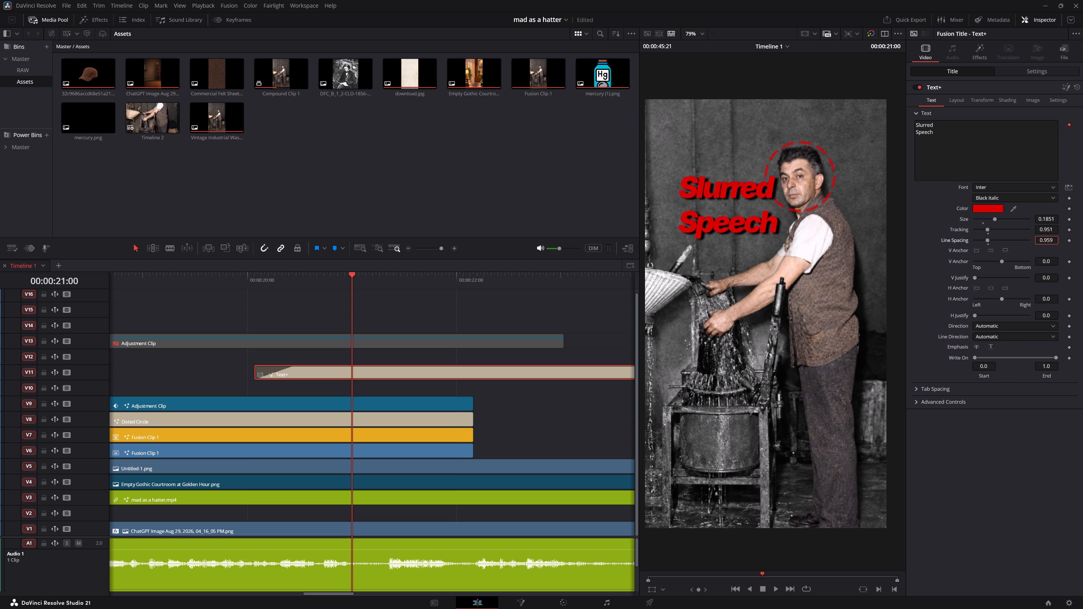
left_click_drag(1030, 243, 931, 250)
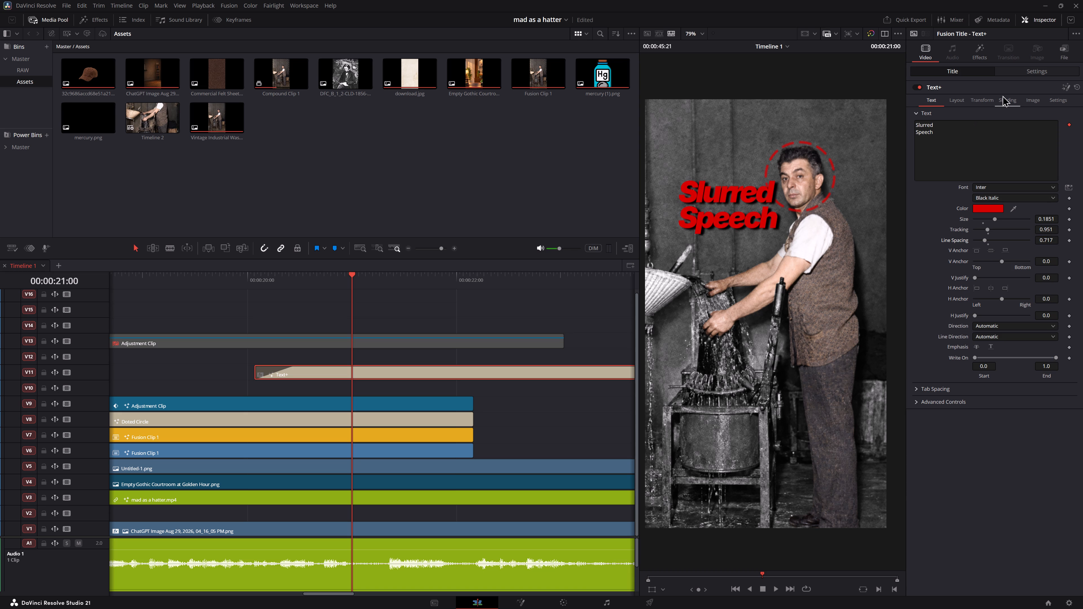
Move the "Slurred Speech" title away from the worker, to about Position X -147 and Y 296.5.
left_click(1027, 74)
left_click_drag(983, 109, 982, 109)
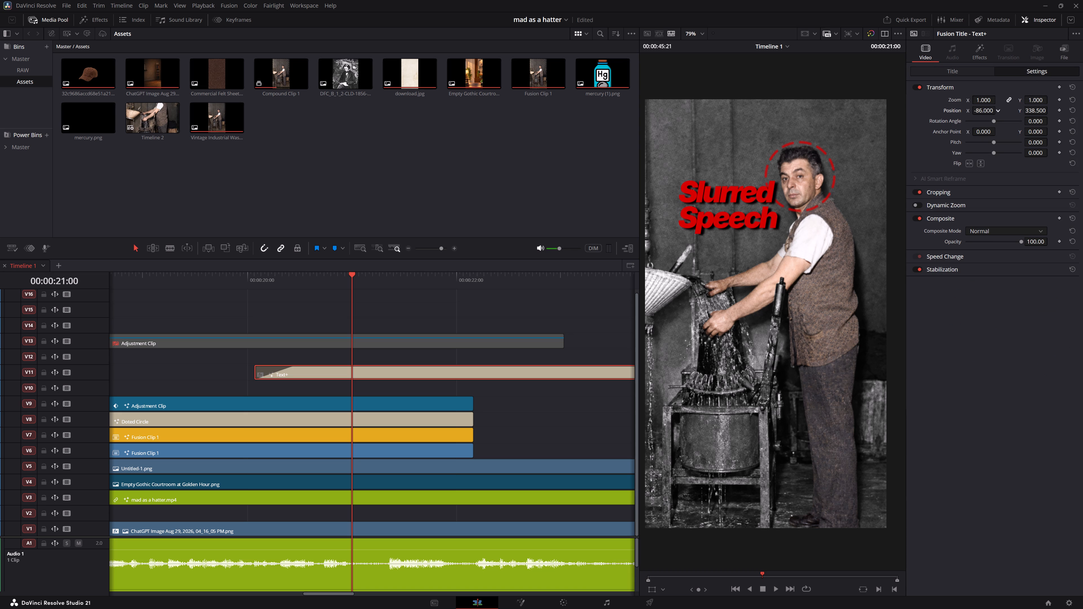
left_click_drag(982, 109, 958, 109)
left_click_drag(1038, 111, 1029, 111)
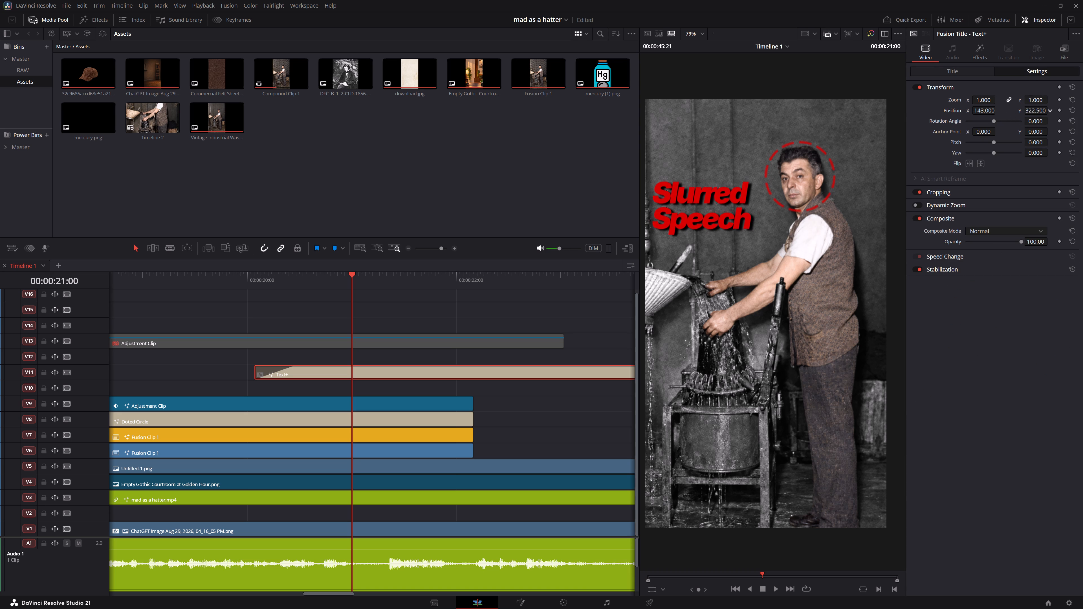
left_click_drag(1029, 111, 1020, 111)
left_click(988, 112)
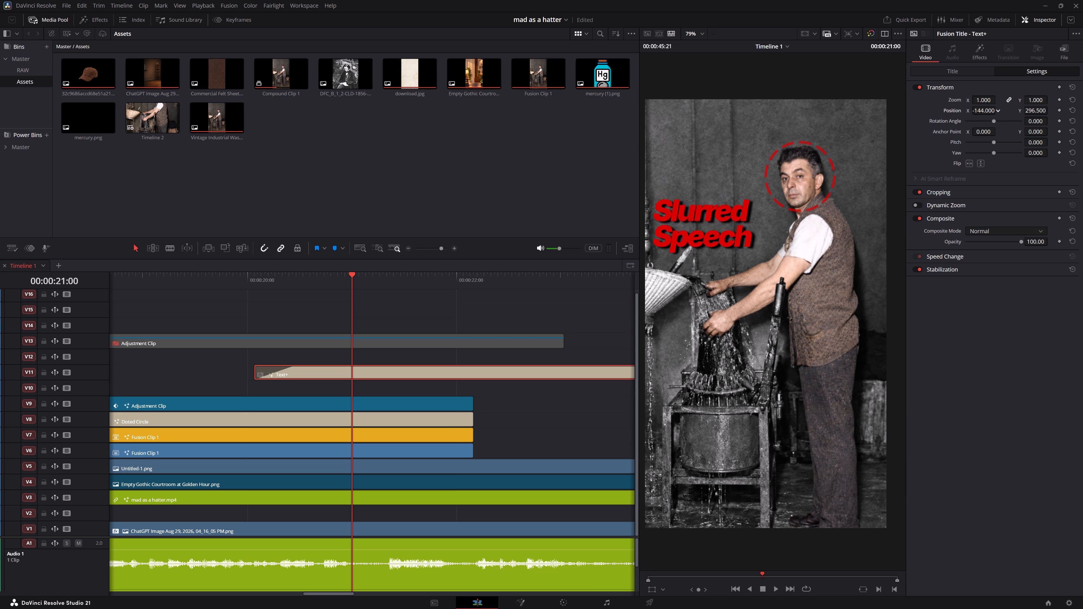
Change the V9 adjustment clip's Position X to 108 at its 00:00:20:09 keyframe and play back the shift.
left_click(342, 404)
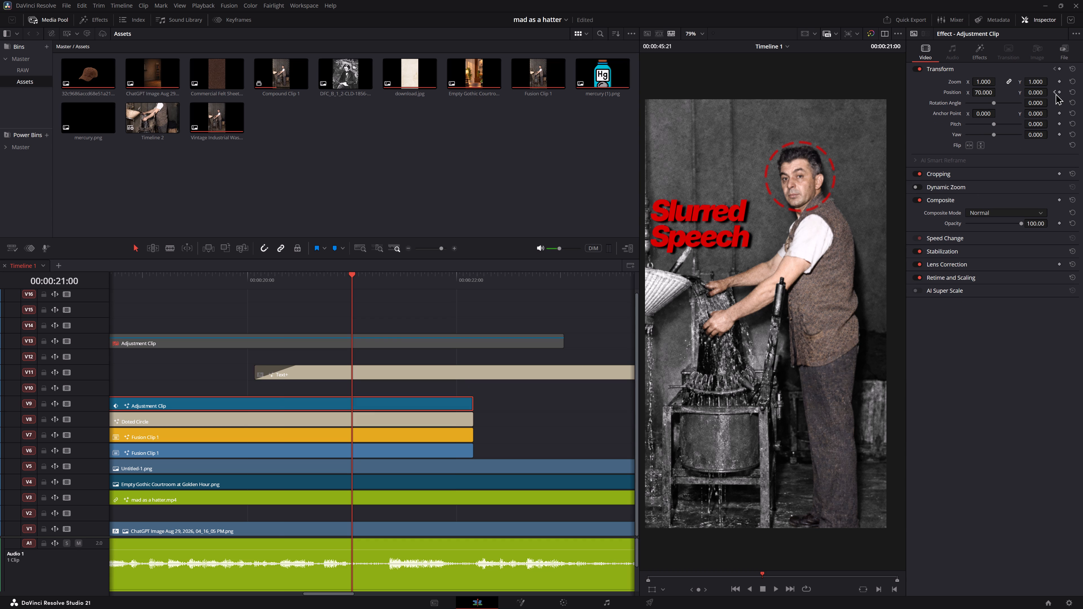
left_click(1055, 93)
left_click_drag(985, 91, 1017, 91)
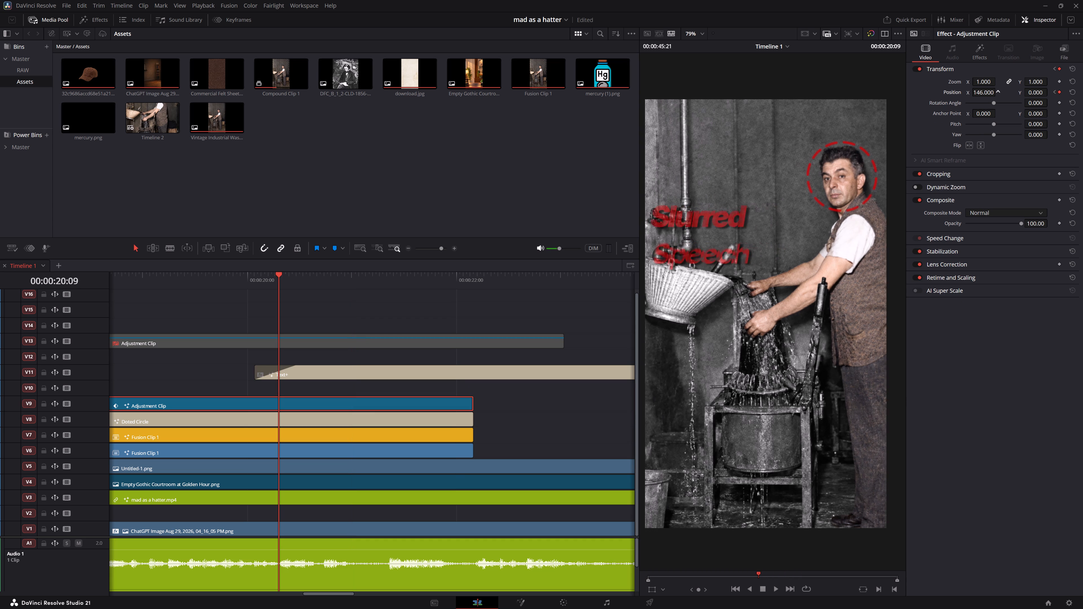
left_click_drag(1017, 91, 1001, 91)
left_click(233, 288)
key("space")
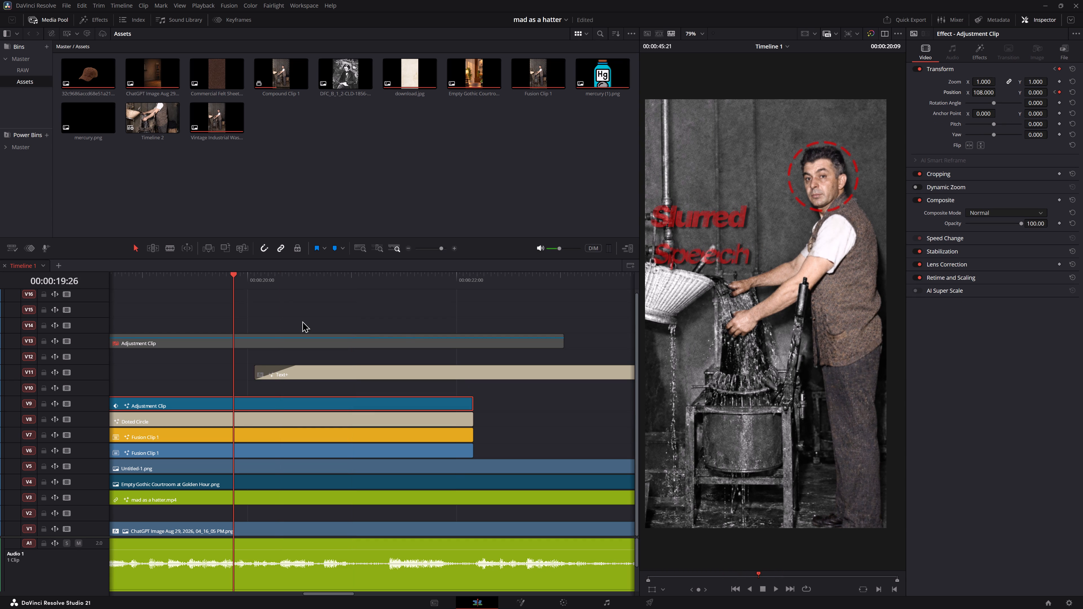
key("space")
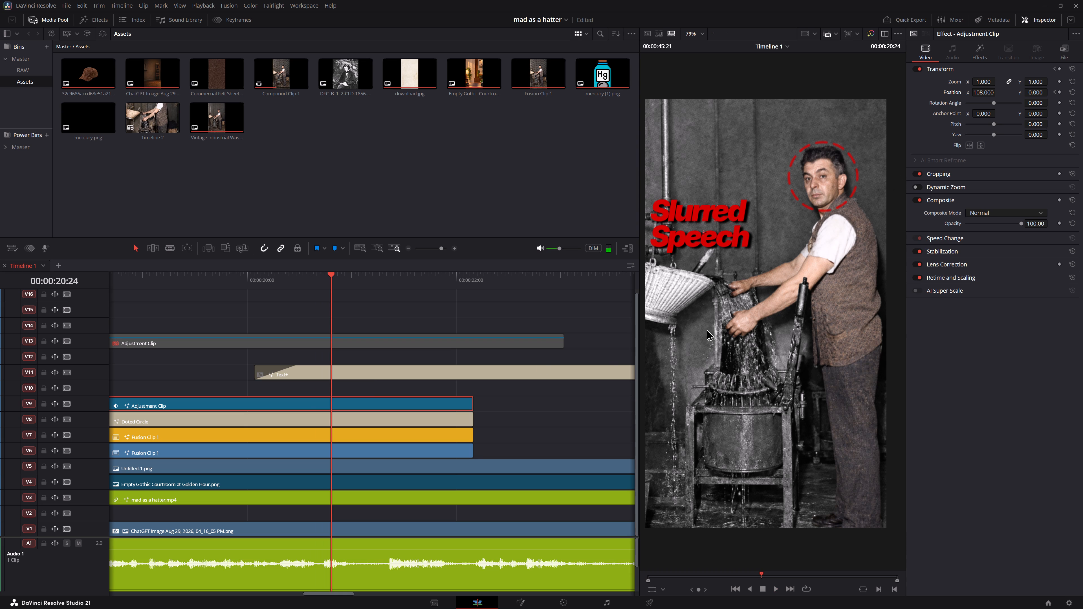
Slightly widen the letter tracking of the "Slurred Speech" title on V11.
left_click(369, 372)
left_click(976, 77)
left_click(965, 70)
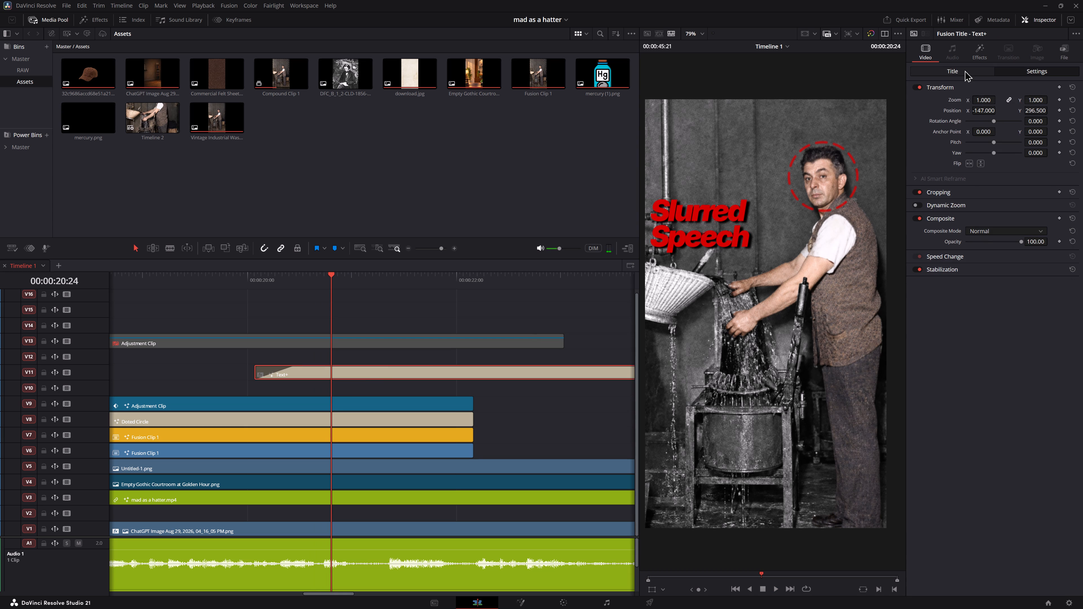
left_click_drag(1049, 230, 1056, 230)
left_click(1035, 68)
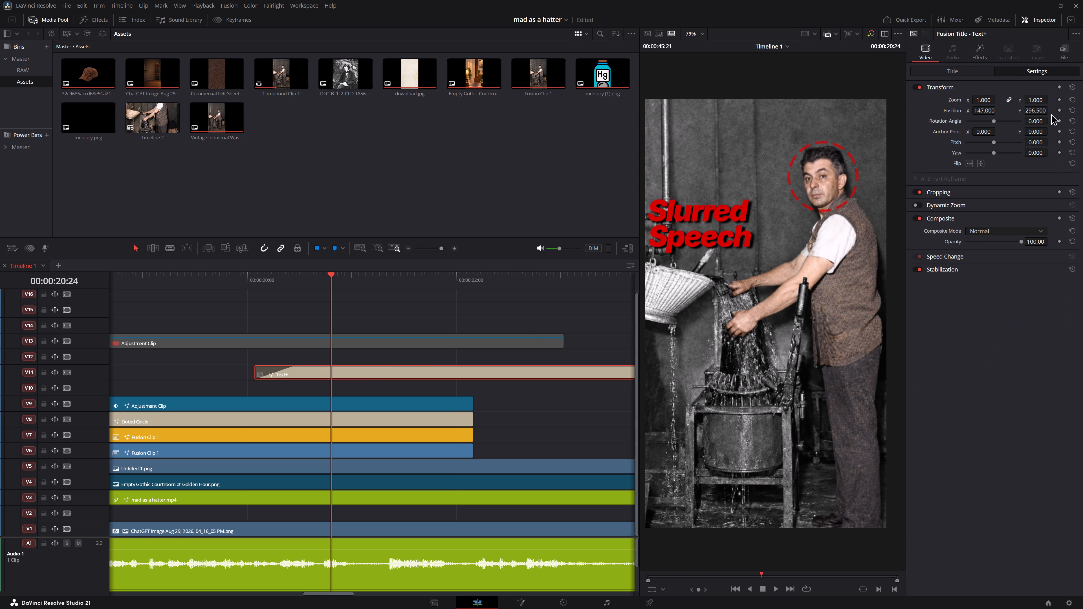
Apply Ease In to the V9 adjustment clip's Position keyframe at 00:00:20:09 and play back the movement.
left_click(433, 411)
left_click(432, 403)
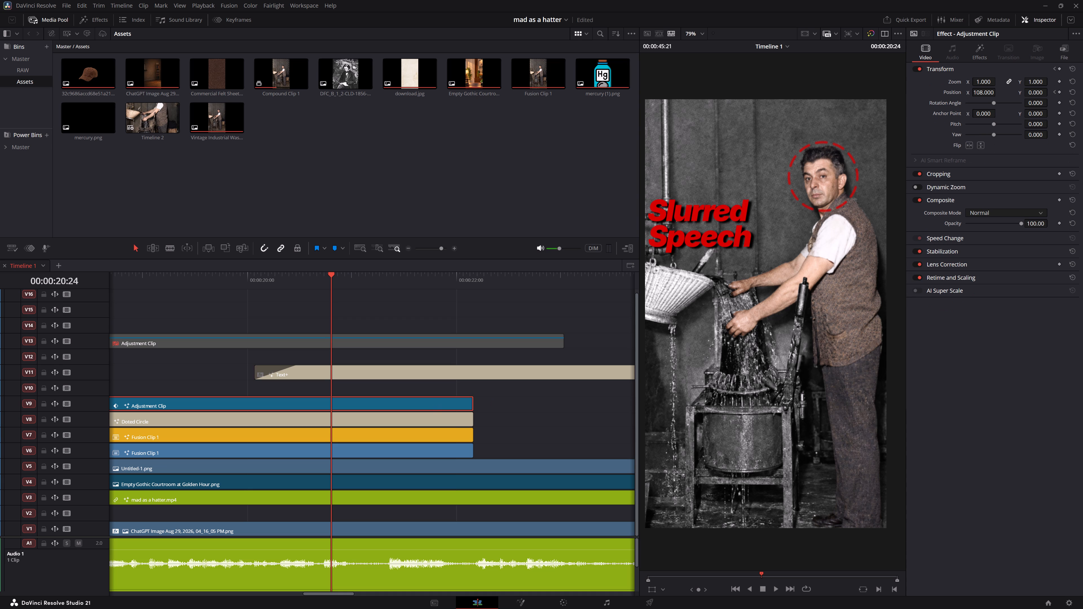
left_click(1054, 93)
right_click(1059, 91)
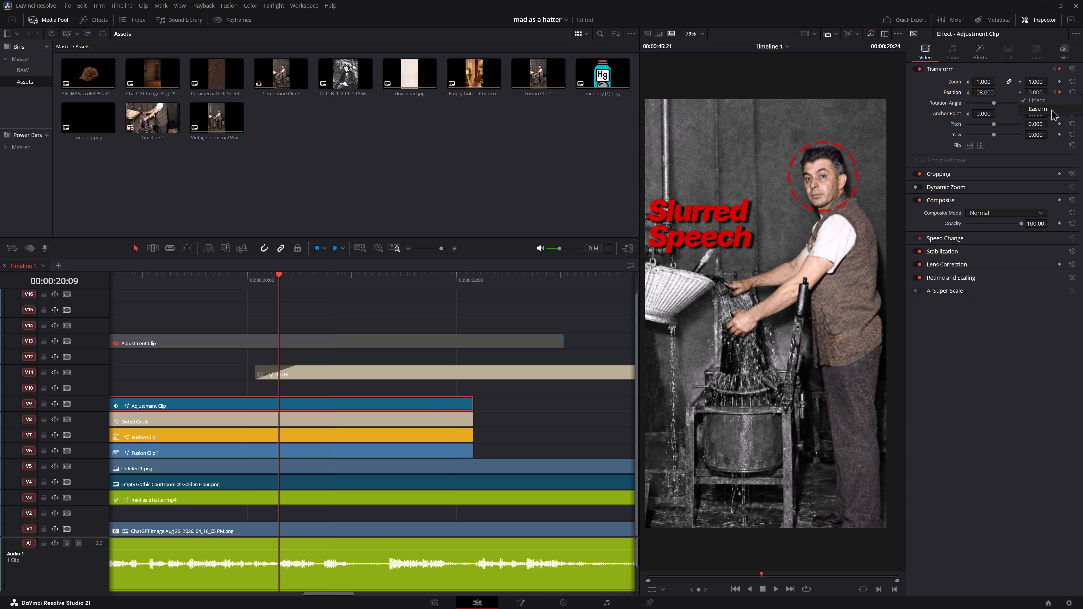
left_click(1051, 109)
left_click(201, 278)
key("space")
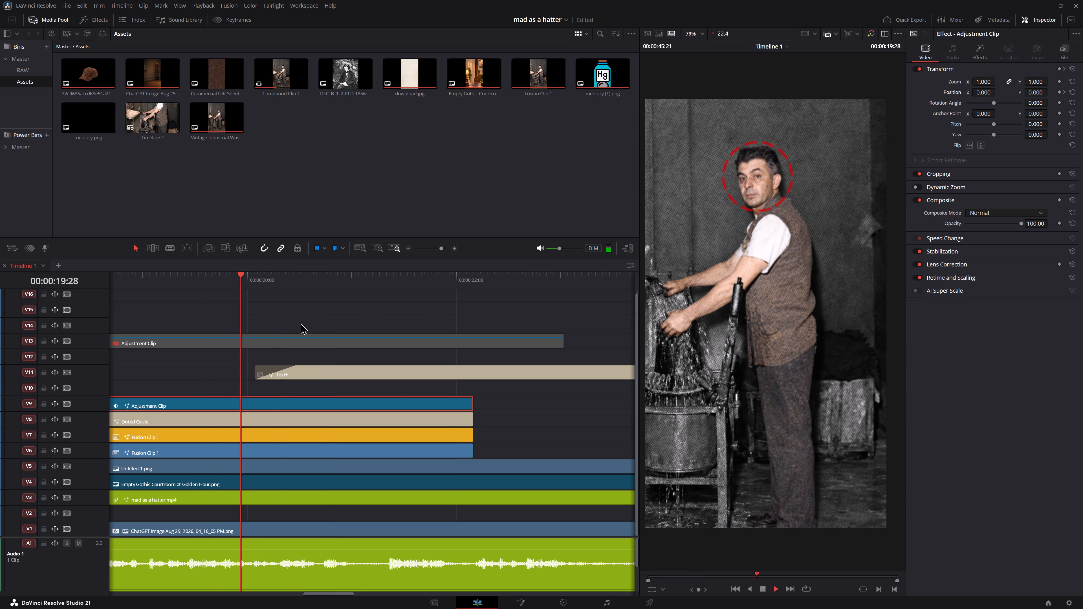
key("space")
Apply Ease Out to the V9 adjustment clip's starting Position keyframe at 00:00:19:29.
left_click(1054, 92)
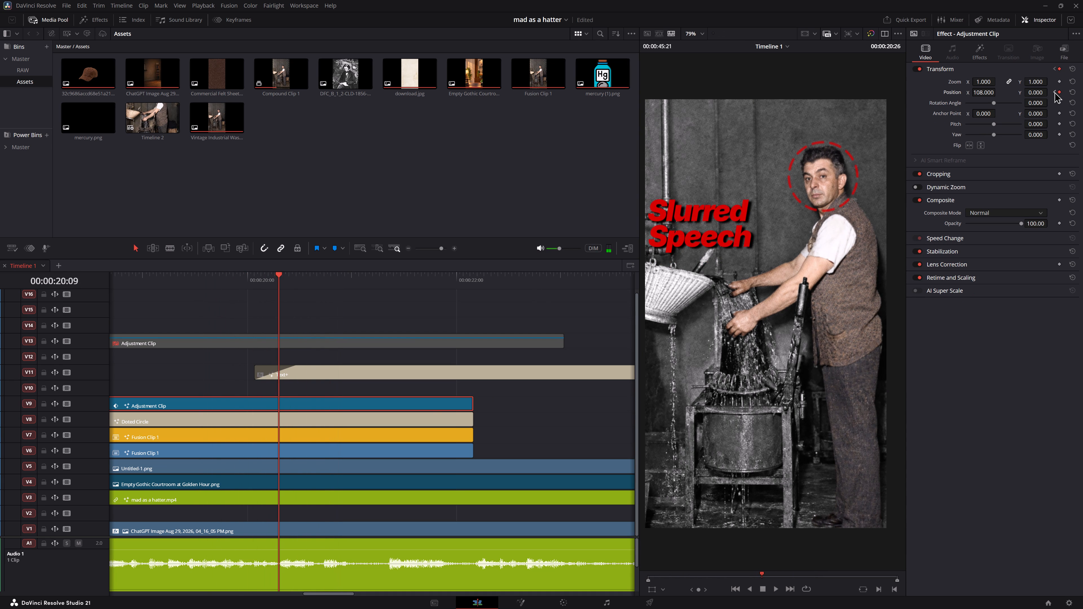
left_click(1054, 92)
right_click(1058, 92)
left_click(1050, 113)
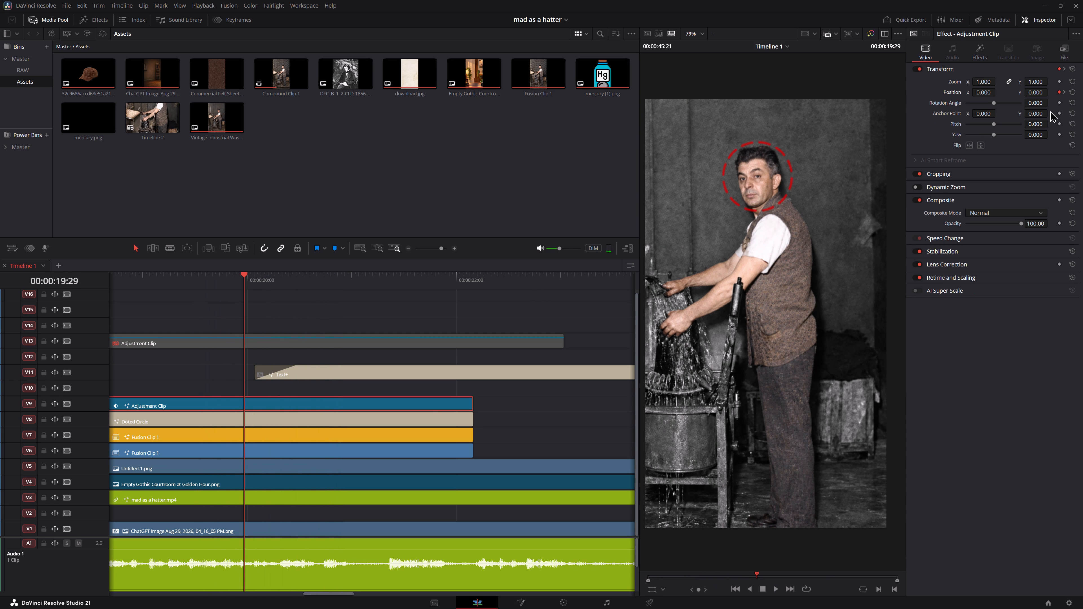
right_click(1059, 91)
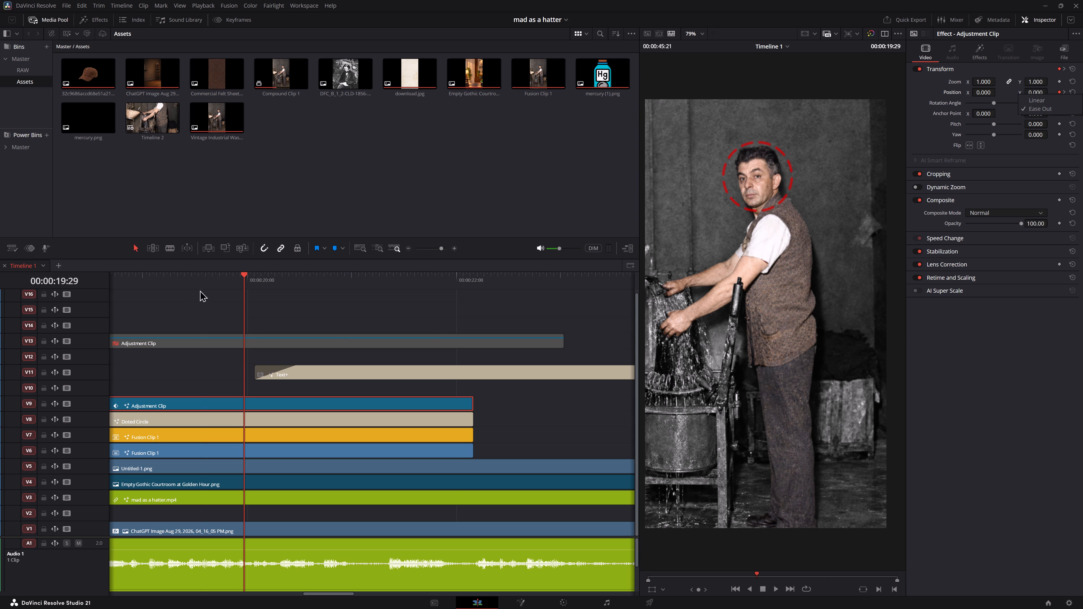
Replay the worker's eased sideways shift and the title's entrance several times to judge their timing.
left_click(203, 286)
key("space")
left_click(299, 310)
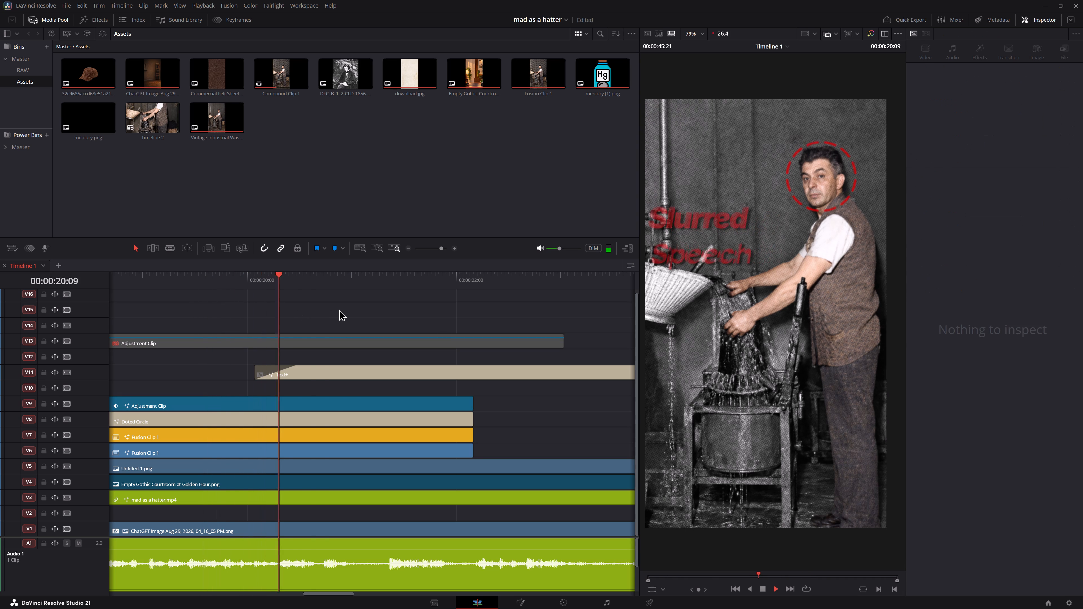
key("space")
left_click(327, 374)
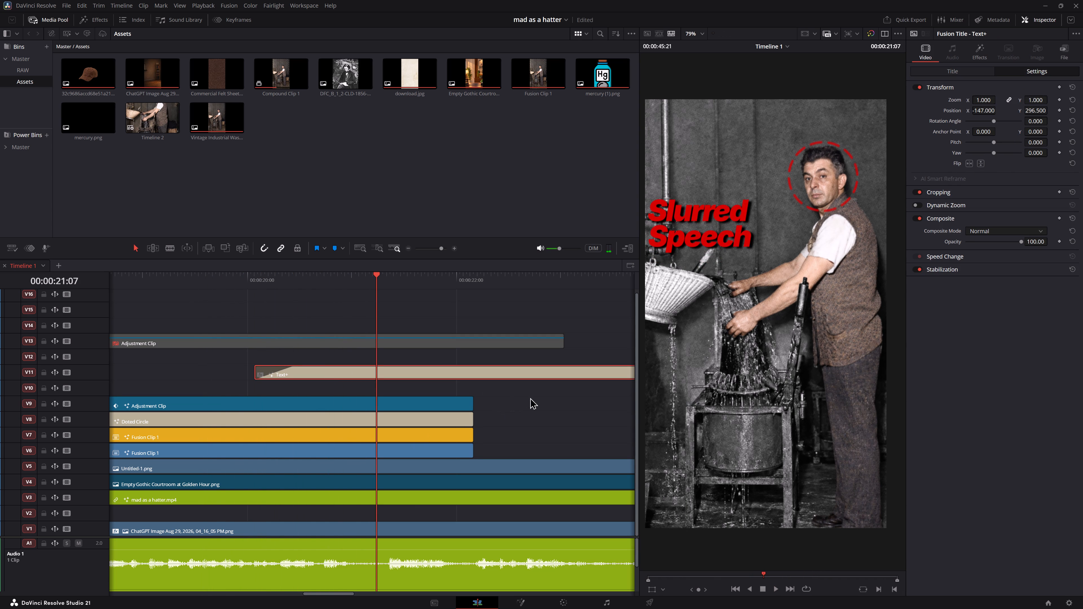
middle_click_drag(530, 398, 401, 388)
key("space")
key("space")
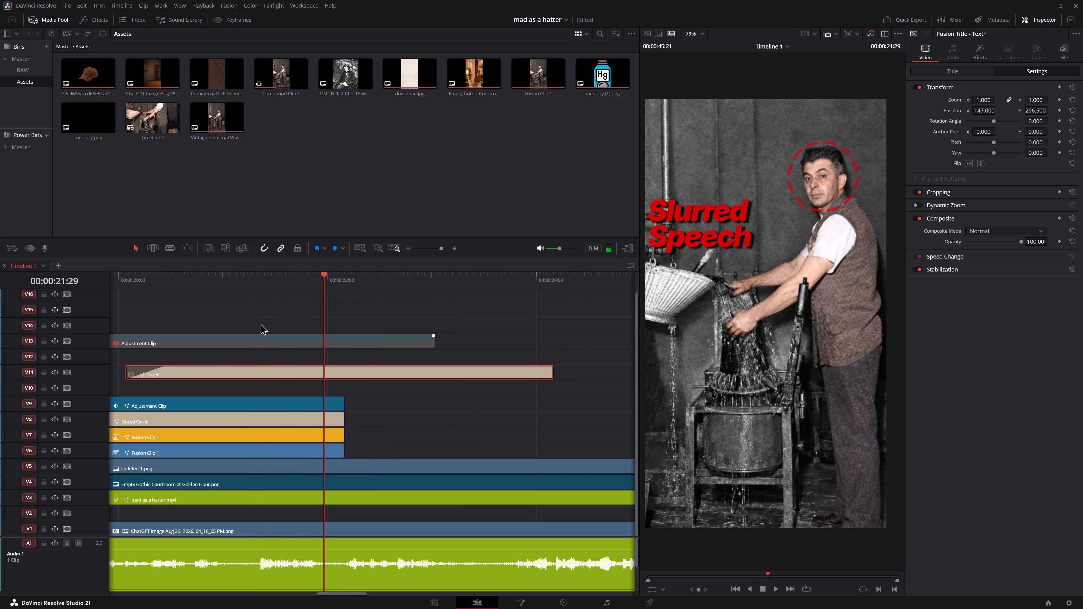
left_click_drag(131, 279, 127, 279)
left_click_drag(118, 279, 113, 280)
key("space")
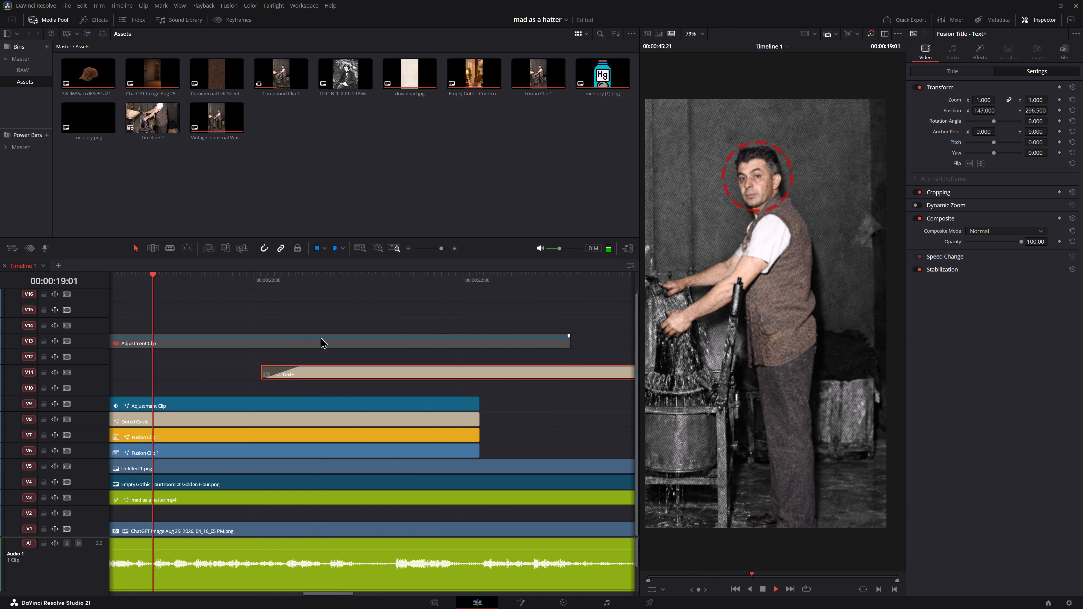
middle_click_drag(345, 310, 341, 309)
key("space")
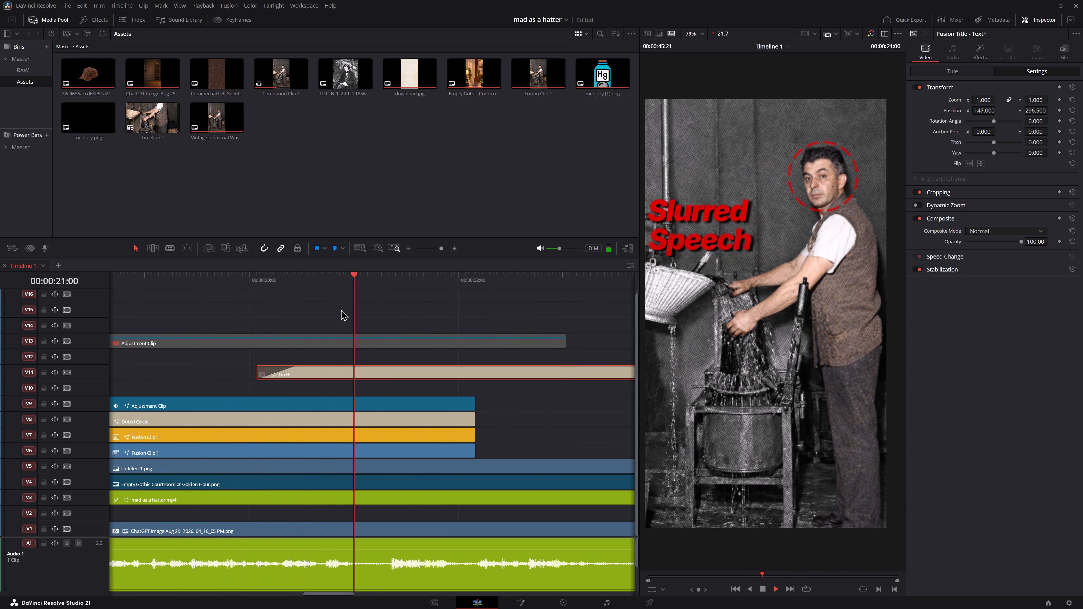
middle_click_drag(496, 429, 403, 407)
key("space")
key("space")
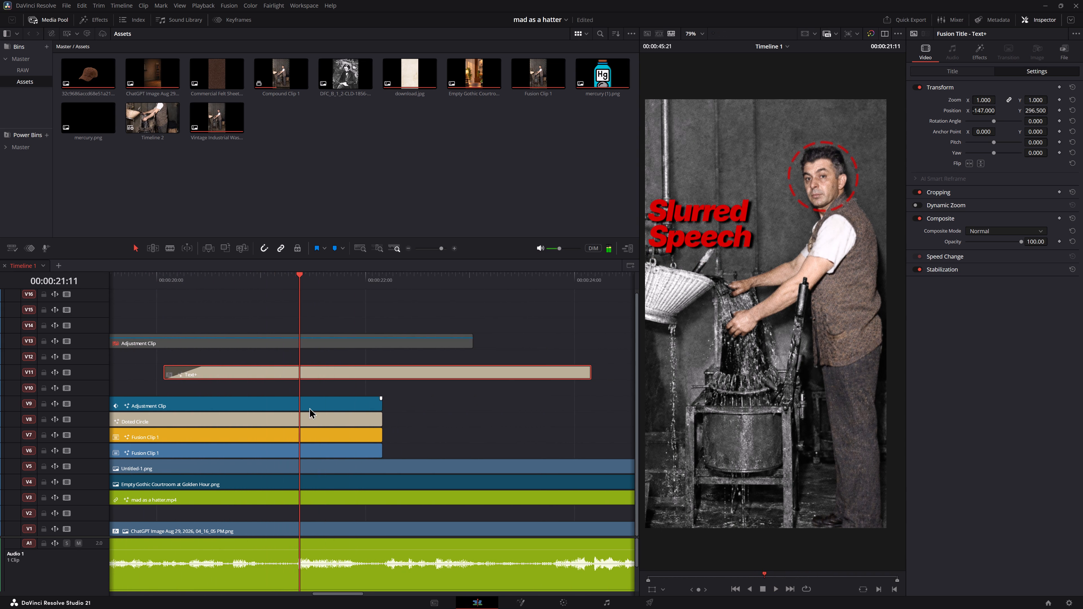
left_click_drag(149, 282, 138, 283)
key("space")
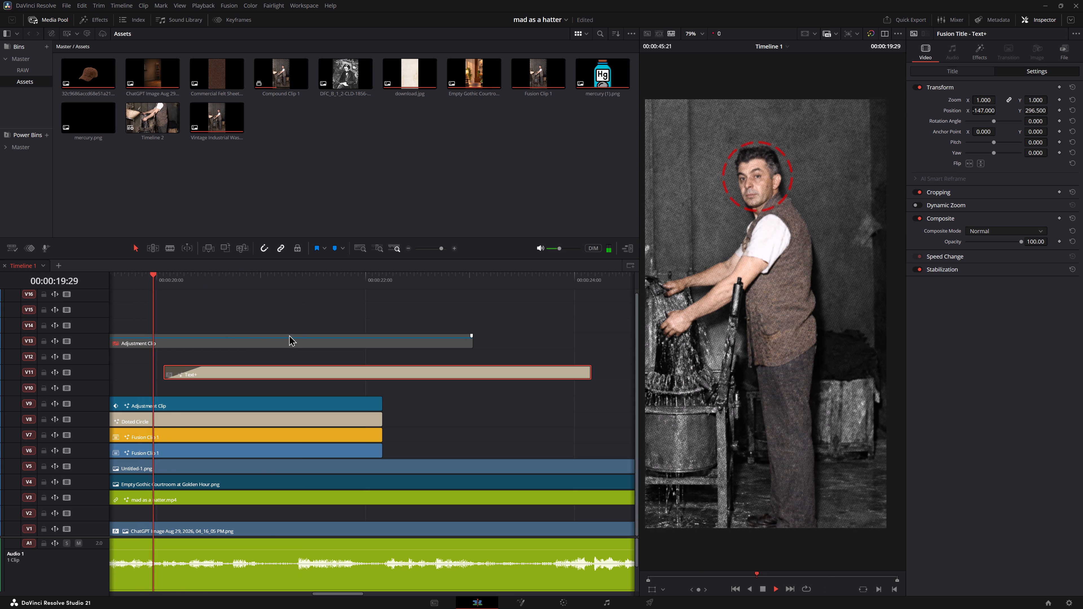
key("space")
key("space")
key("space")
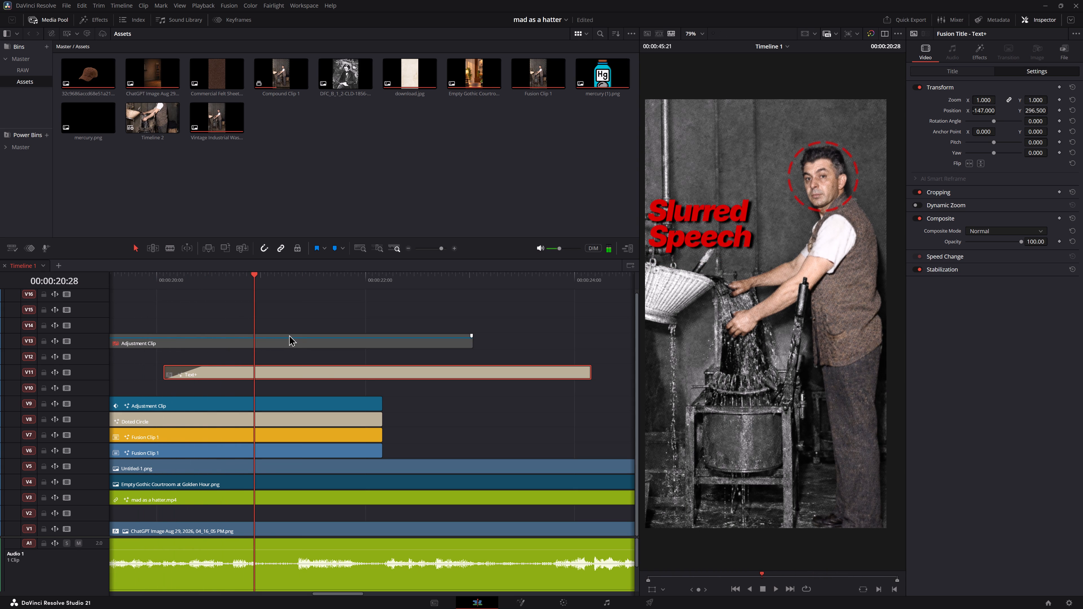
key("space")
key("space")
Add a Position keyframe to the V9 adjustment clip at 00:00:21:01 to hold the shifted position.
left_click(293, 396)
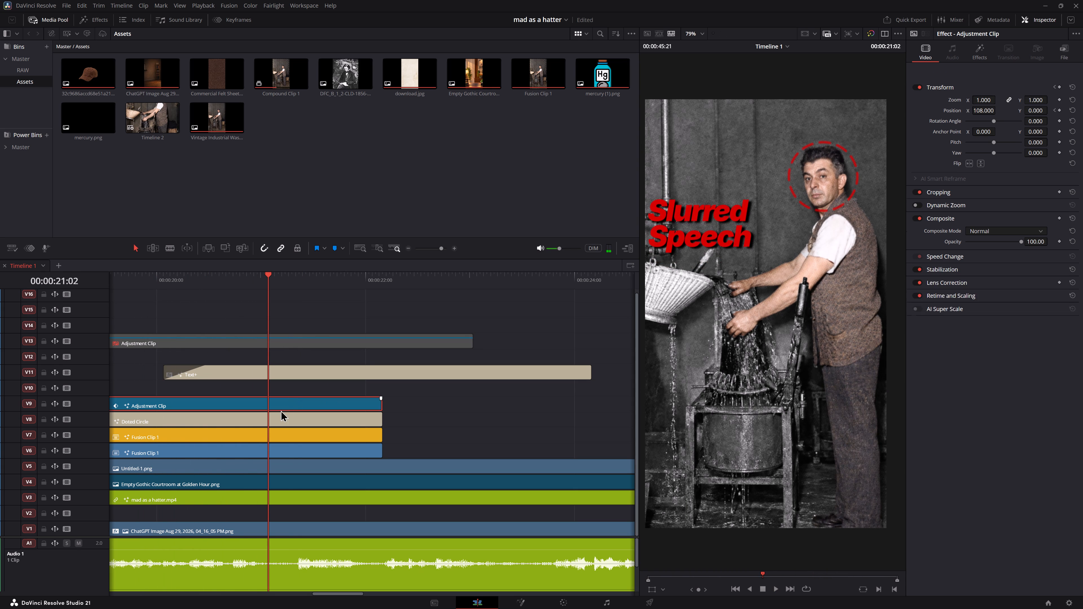
left_click_drag(267, 281, 261, 286)
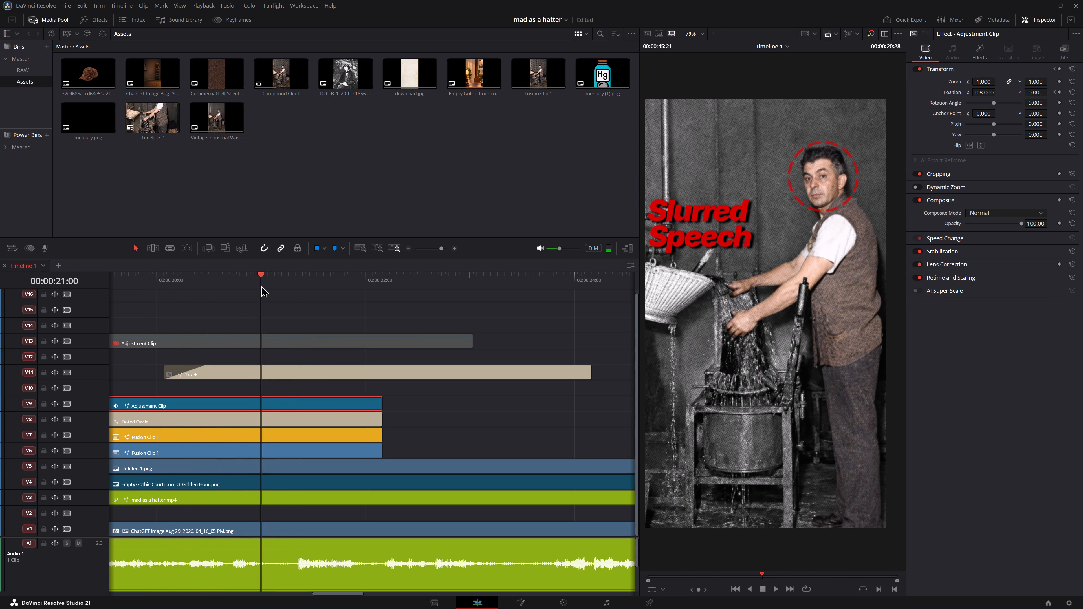
left_click_drag(261, 286, 264, 287)
left_click(294, 370)
left_click(276, 408)
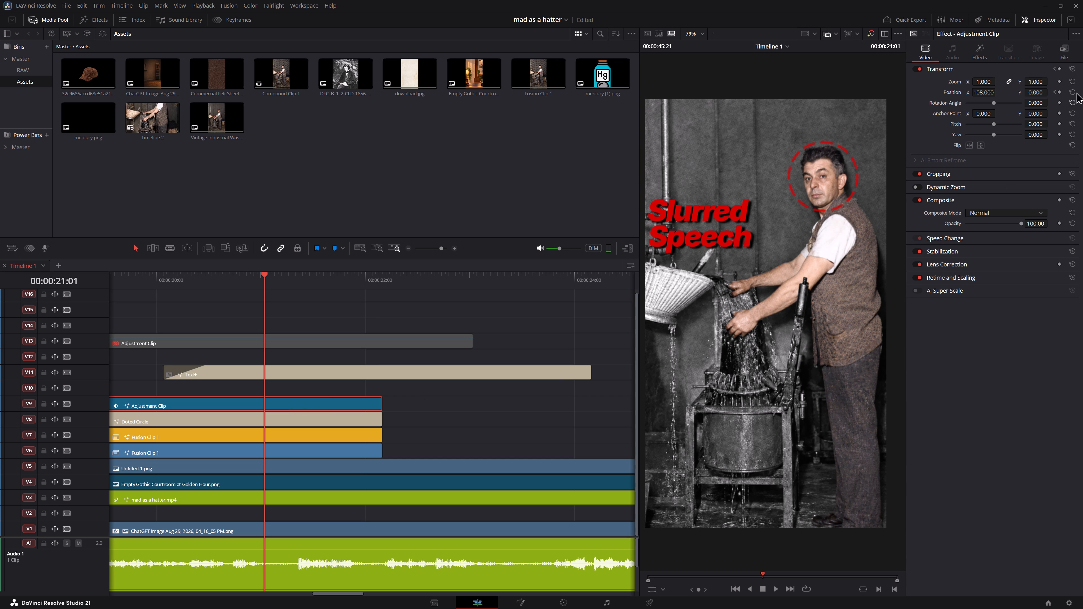
left_click(1059, 91)
Keyframe the V9 adjustment clip's Position X to -2 at 00:00:21:09, returning the worker to the original framing.
key("space")
key("space")
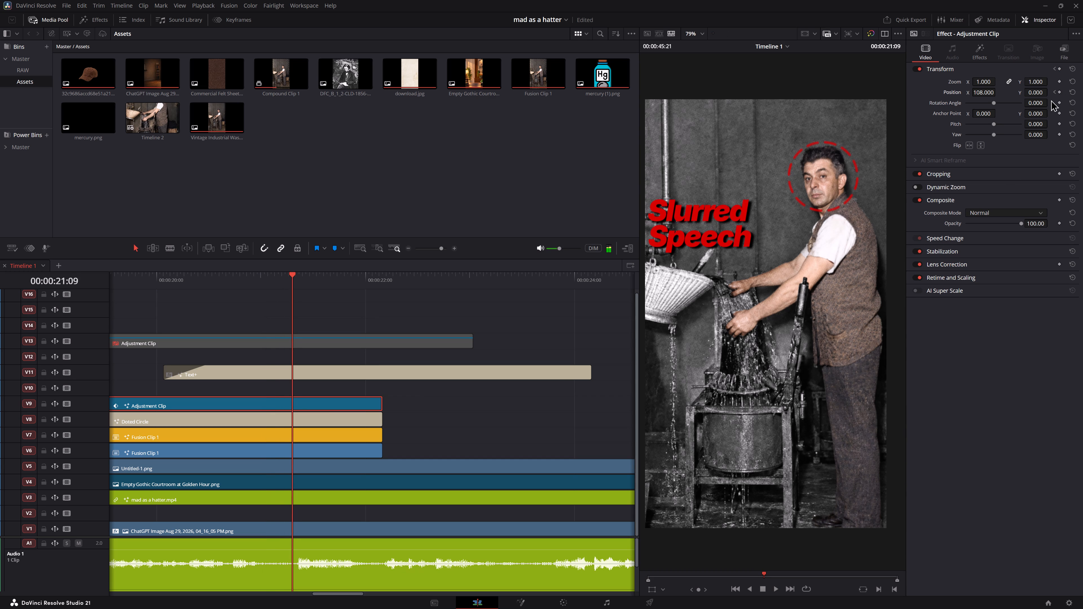
left_click(1059, 92)
left_click_drag(990, 95, 941, 111)
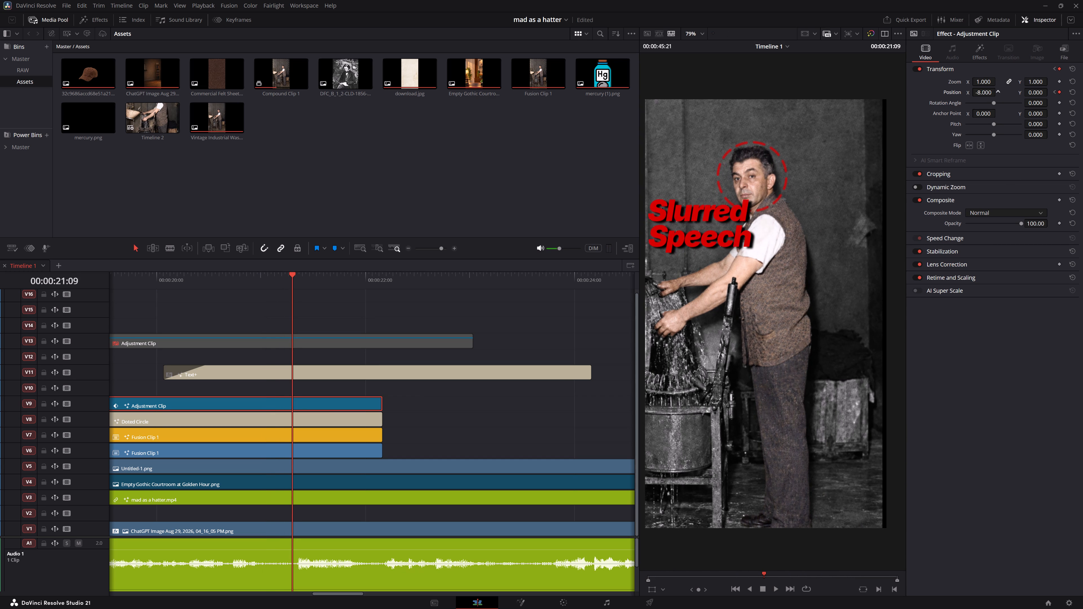
left_click_drag(941, 111, 944, 111)
Trim the end of the V11 "Slurred Speech" title to 00:00:21:09 and play back the sequence.
left_click(334, 376)
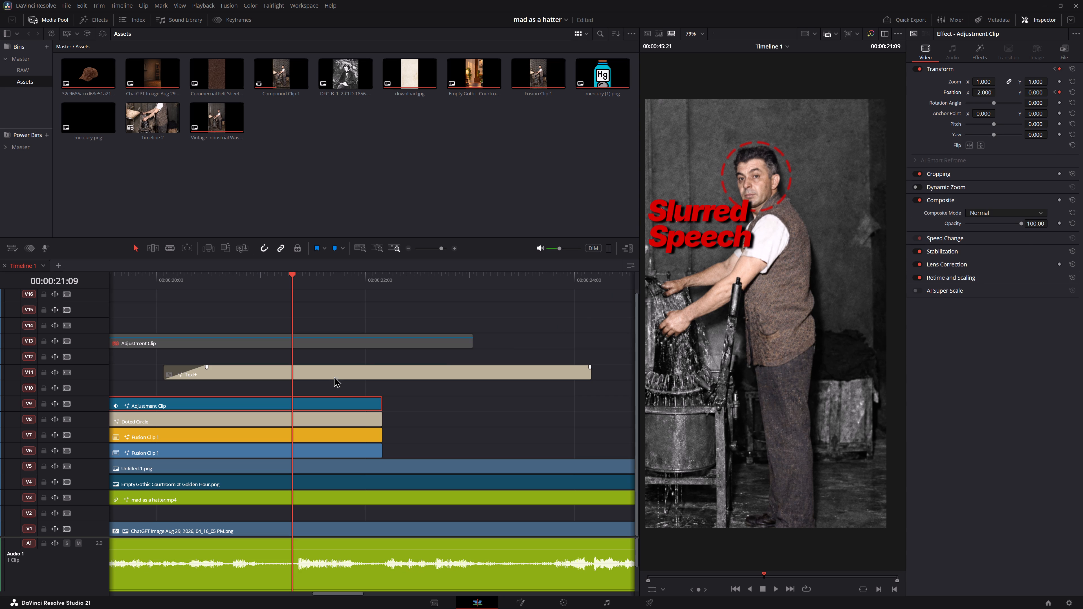
key("2")
left_click_drag(200, 279, 196, 279)
key("space")
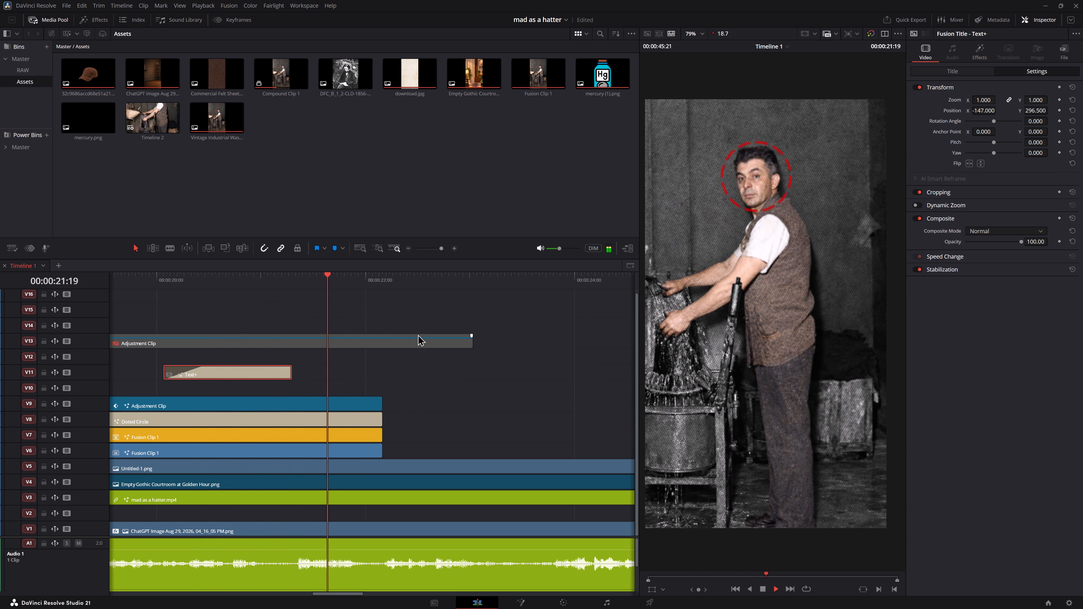
key("space")
Apply Ease In to the V9 adjustment clip's Position keyframe at 00:00:21:09.
scroll(390, 382, "up", 5, "alt")
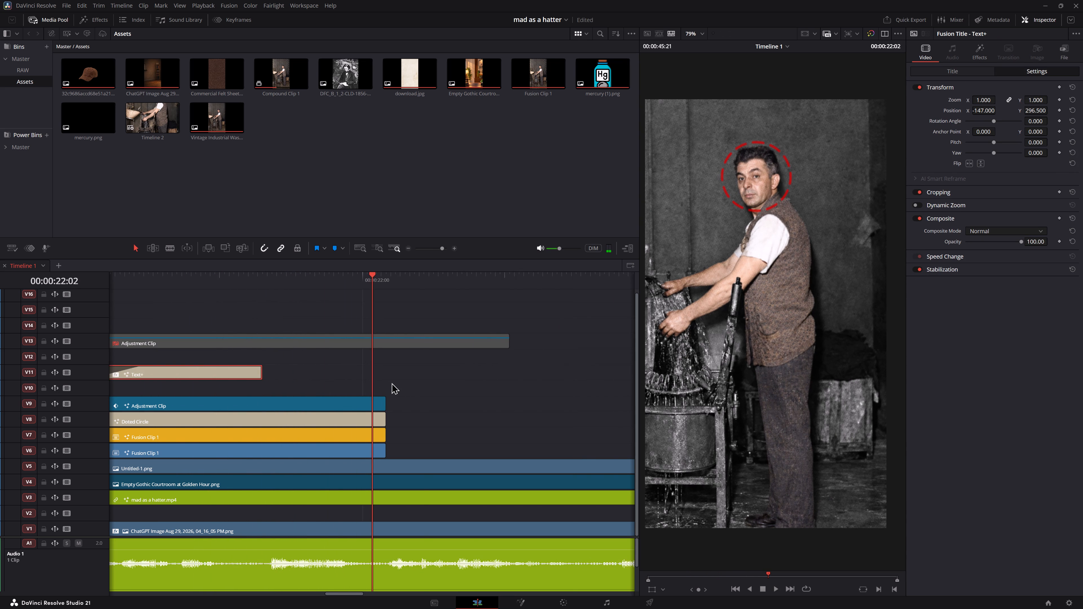
scroll(470, 394, "up", 4, "ctrl")
left_click(439, 411)
left_click(444, 407)
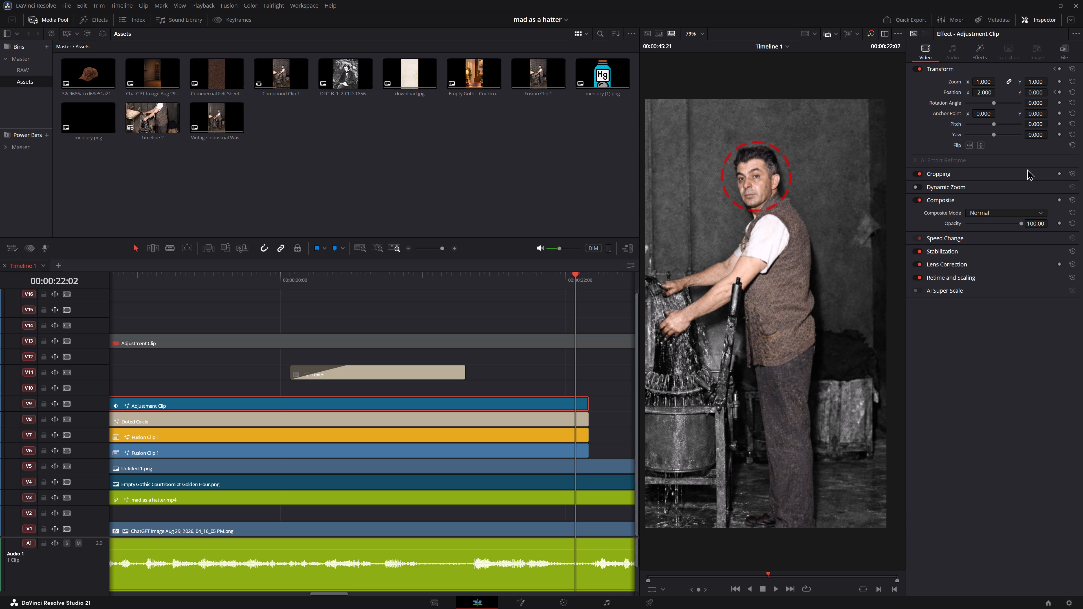
left_click(1056, 91)
right_click(1060, 91)
left_click(1055, 111)
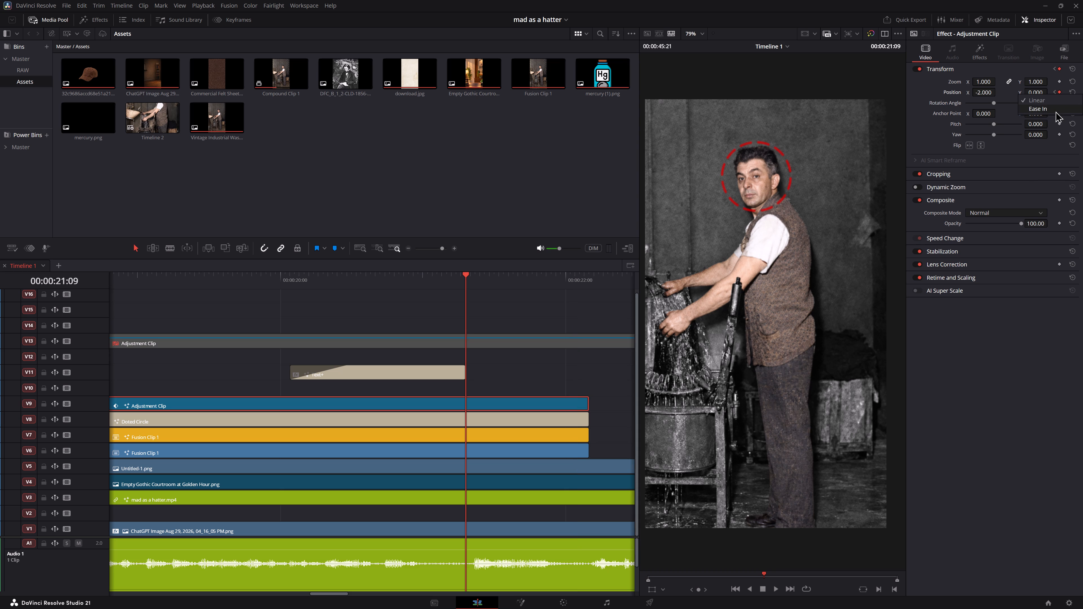
Apply Ease Out to the V9 adjustment clip's Position keyframe at 00:00:21:01 and play back the move.
left_click(1055, 94)
left_click(1055, 92)
right_click(1057, 92)
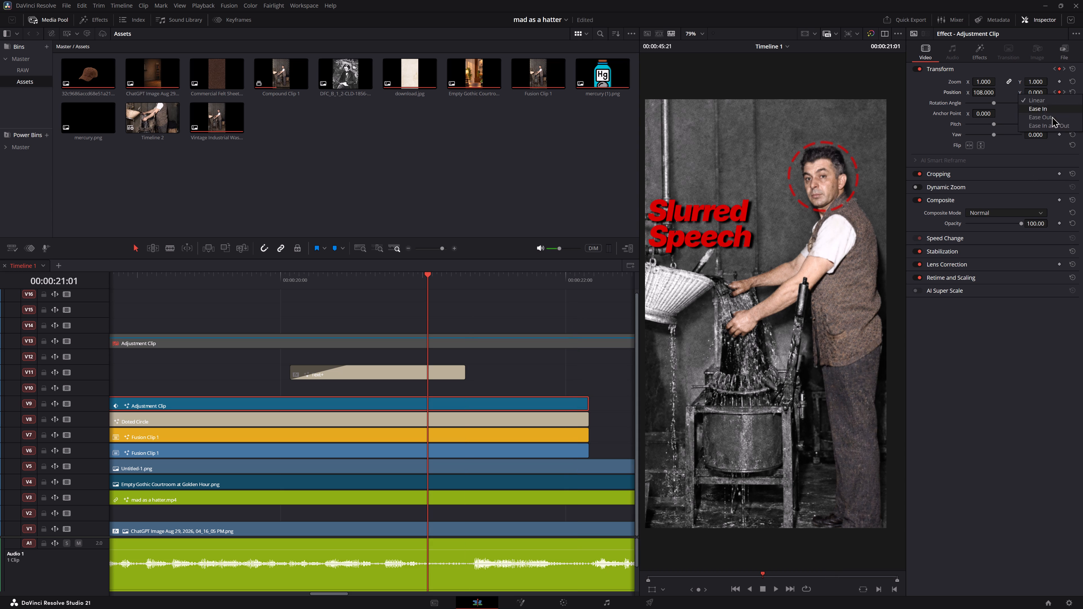
left_click(1051, 117)
key("space")
key("space")
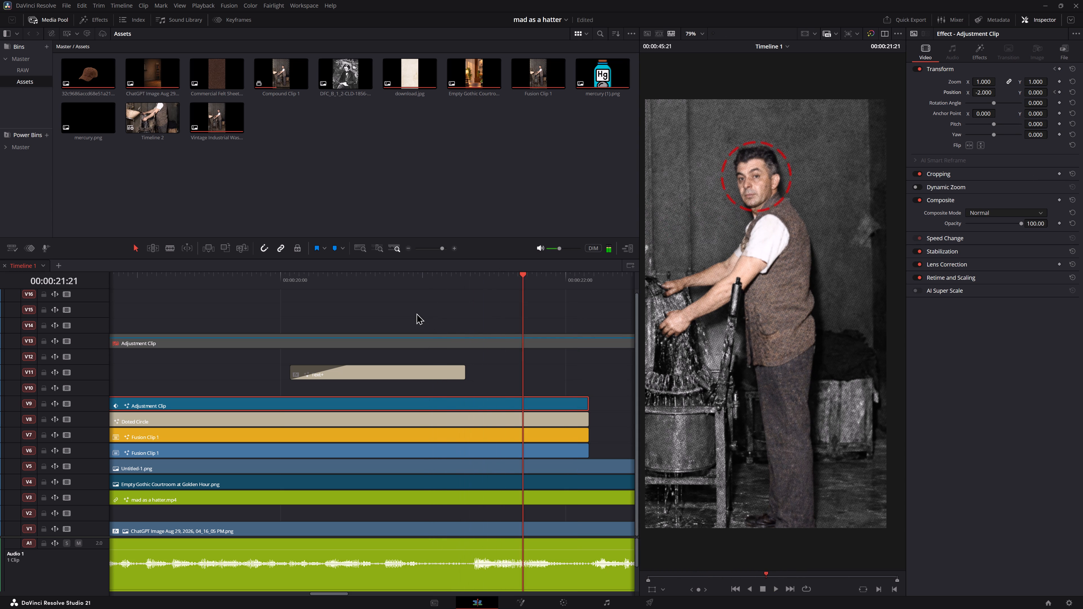
left_click(289, 285)
key("space")
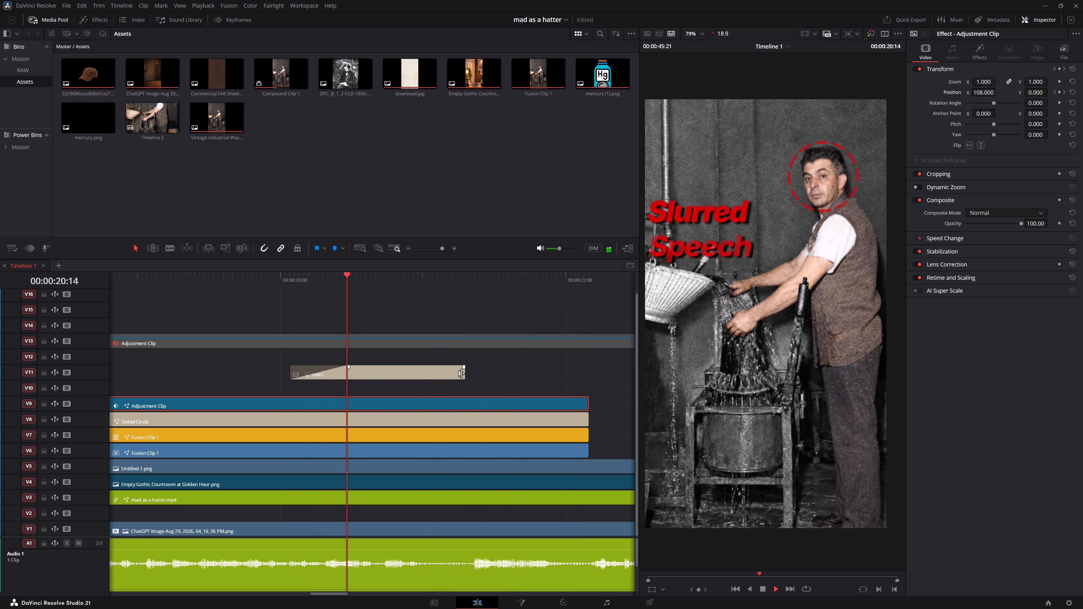
key("space")
Trim the end of the V11 "Slurred Speech" title to about 00:00:21:05 and play back the change.
left_click_drag(461, 373, 443, 373)
key("space")
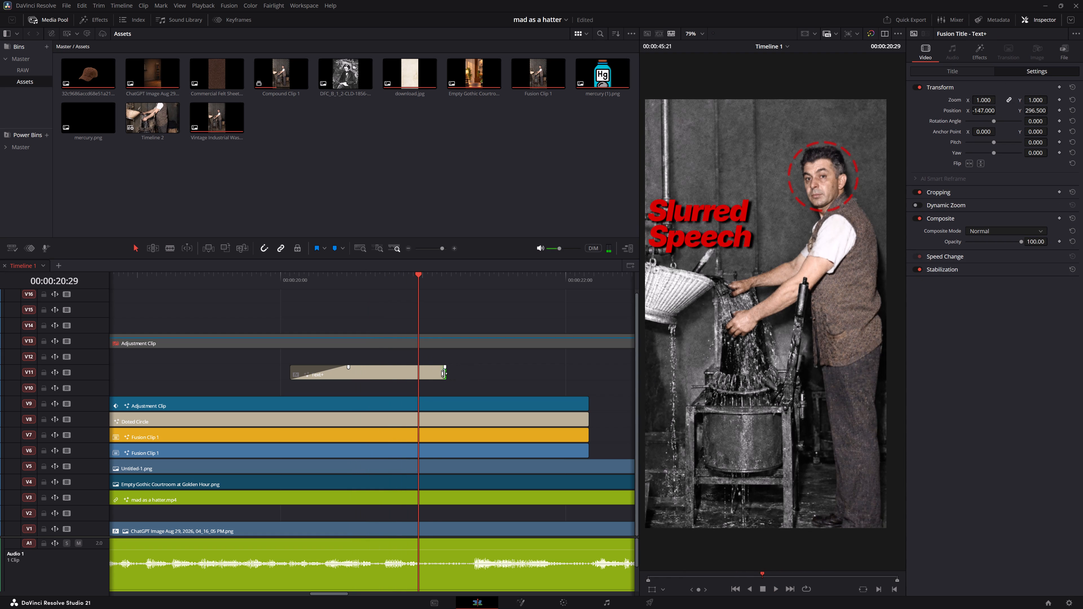
key("space")
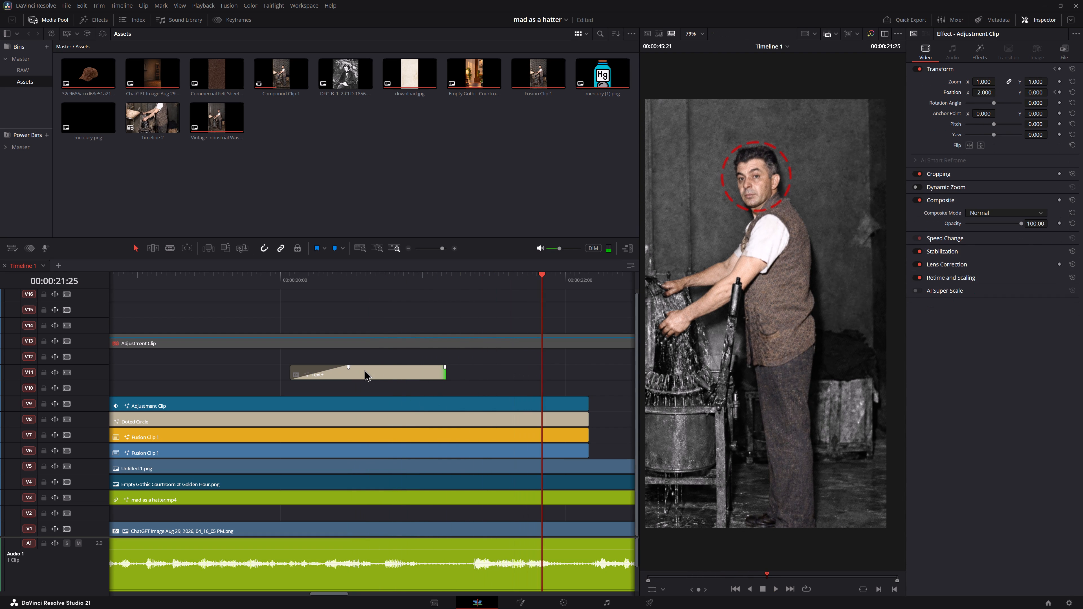
Duplicate the "Slurred Speech" title on V11, placing the copy shortly after the original at about 00:00:21:07.
left_click(364, 370)
left_click_drag(364, 370, 534, 372, "alt")
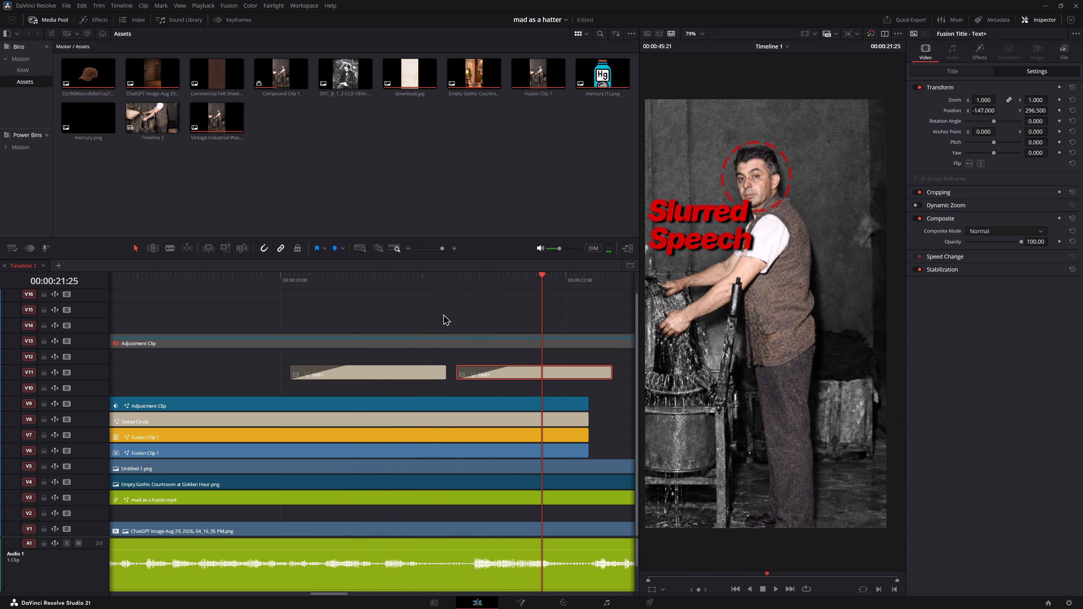
left_click(430, 285)
key("space")
key("space")
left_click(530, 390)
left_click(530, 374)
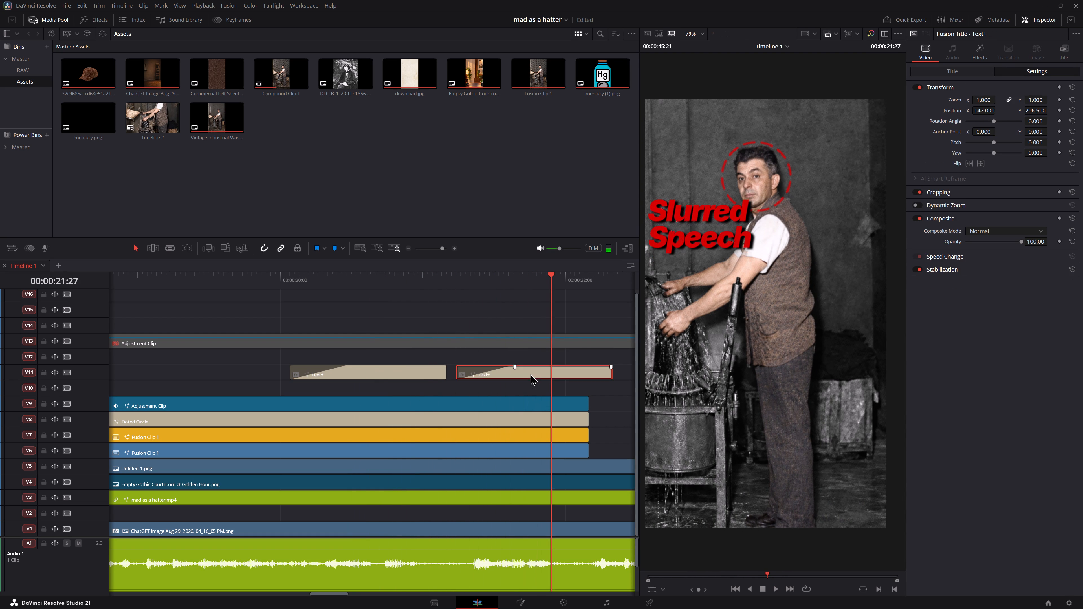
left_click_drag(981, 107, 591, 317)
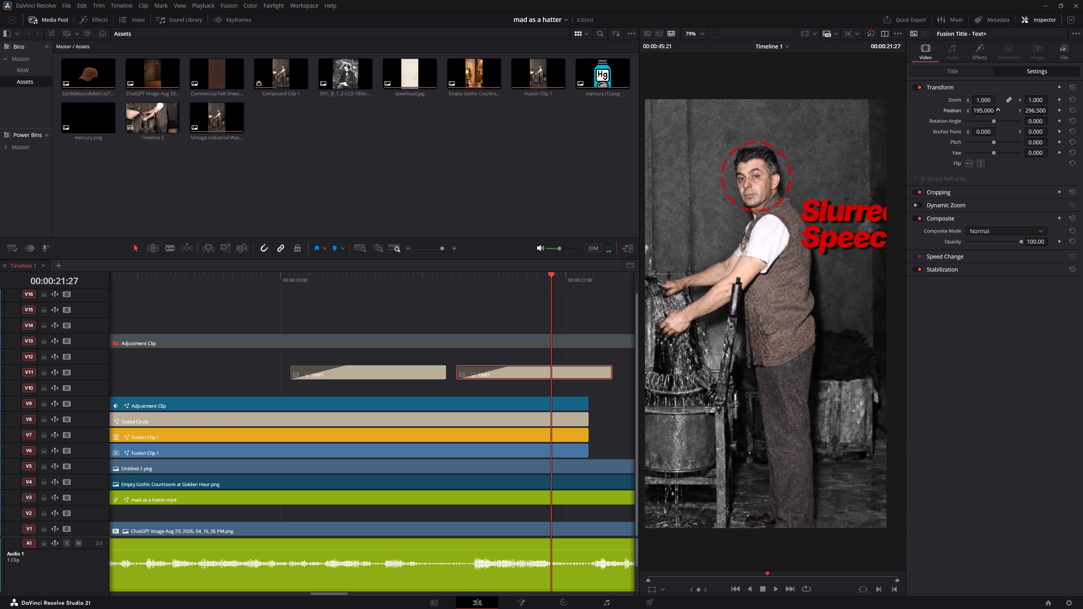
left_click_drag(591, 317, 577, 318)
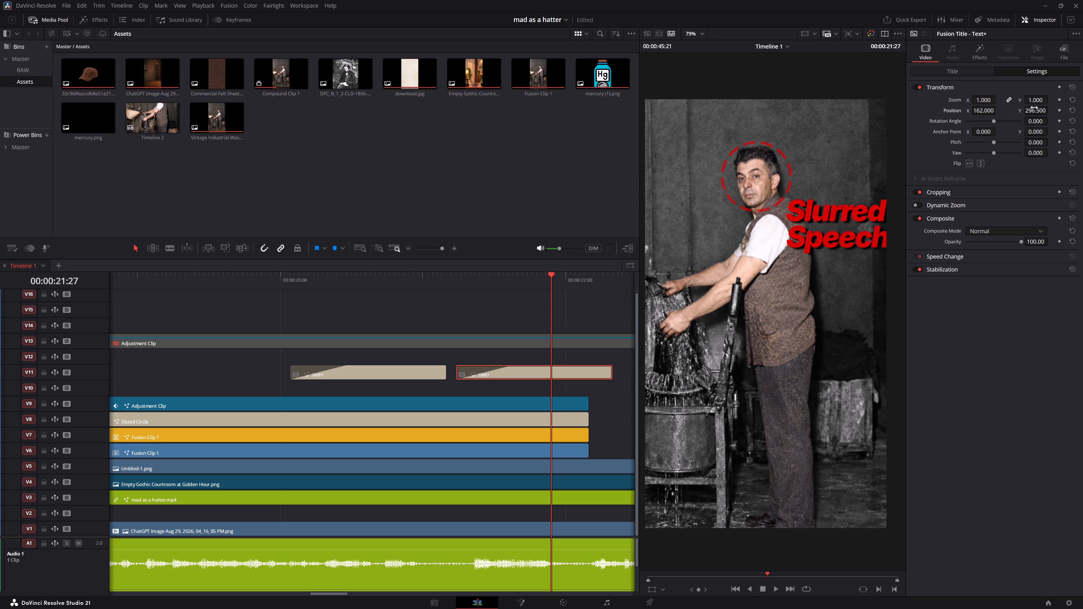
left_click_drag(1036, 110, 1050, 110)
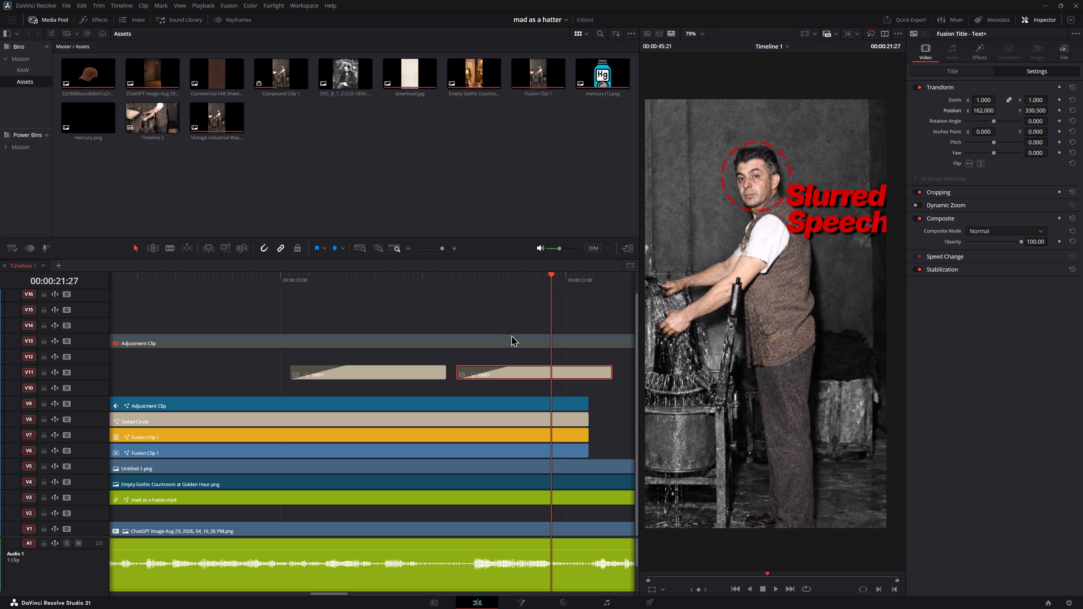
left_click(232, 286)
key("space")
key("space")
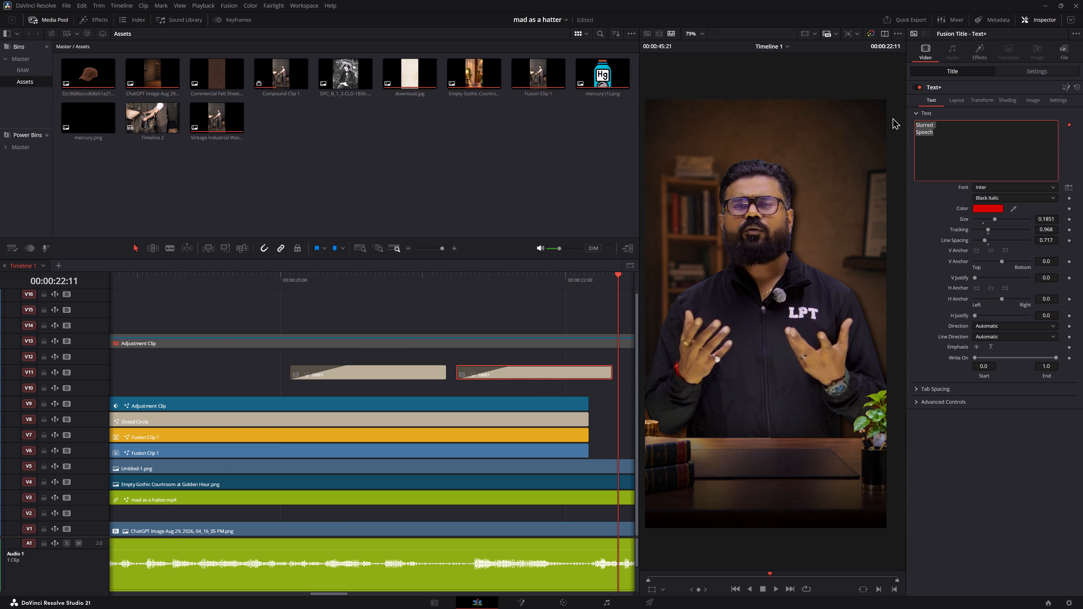
key("BackSpace")
key("ctrl+v")
key("ctrl+Left")
key("Right")
key("BackSpace")
key("shift+p")
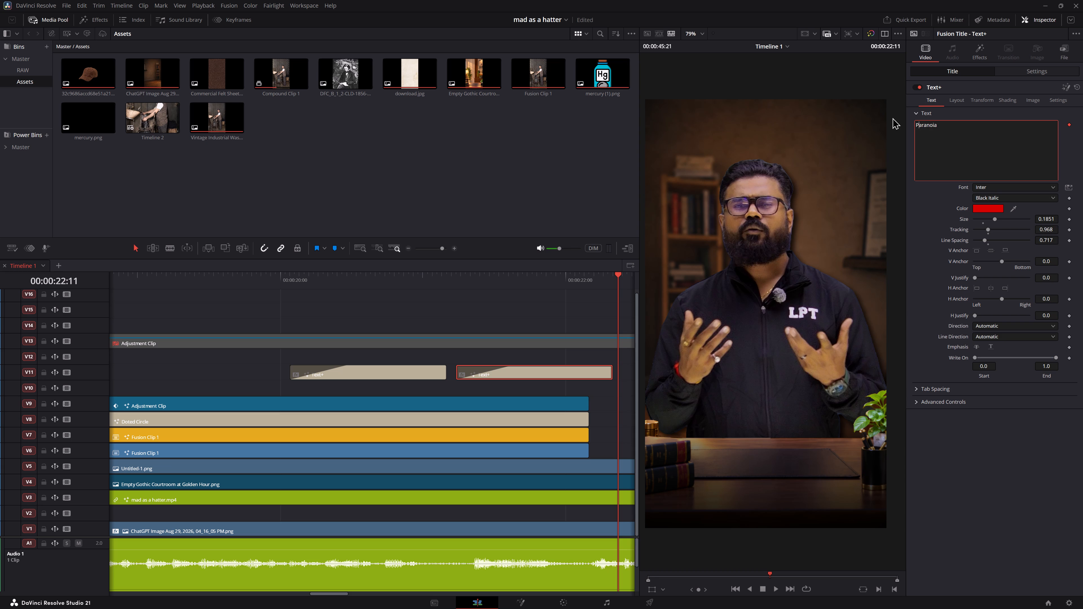
Move the "Paranoia" title earlier and down to V10, aligning its end with the V9 adjustment clip's end, and play back.
left_click(343, 282)
key("space")
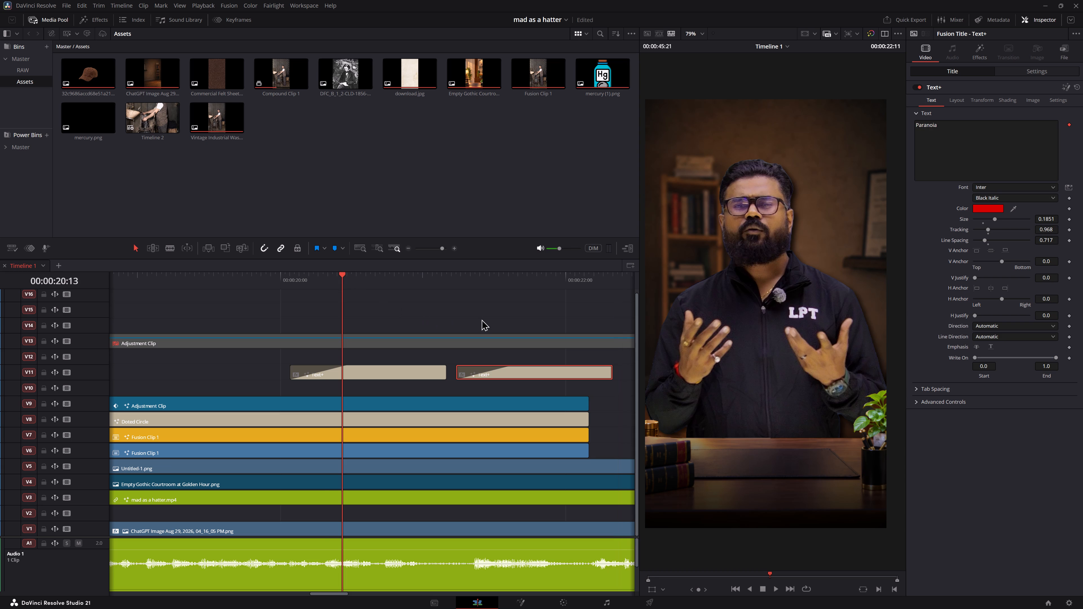
middle_click_drag(481, 319, 458, 314)
key("space")
left_click_drag(472, 372, 460, 372)
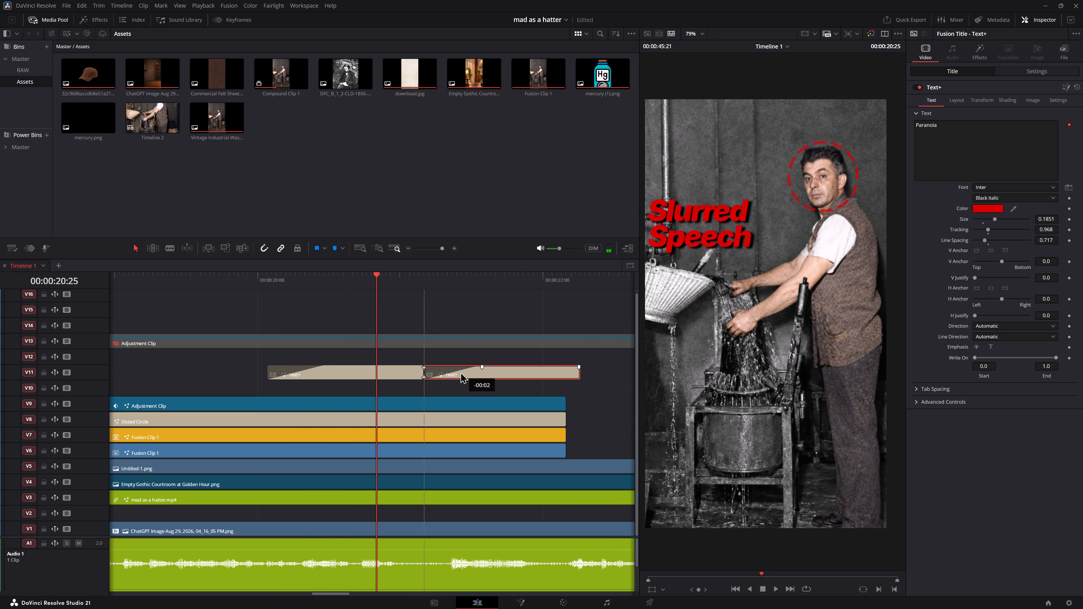
left_click_drag(460, 372, 445, 383)
key("space")
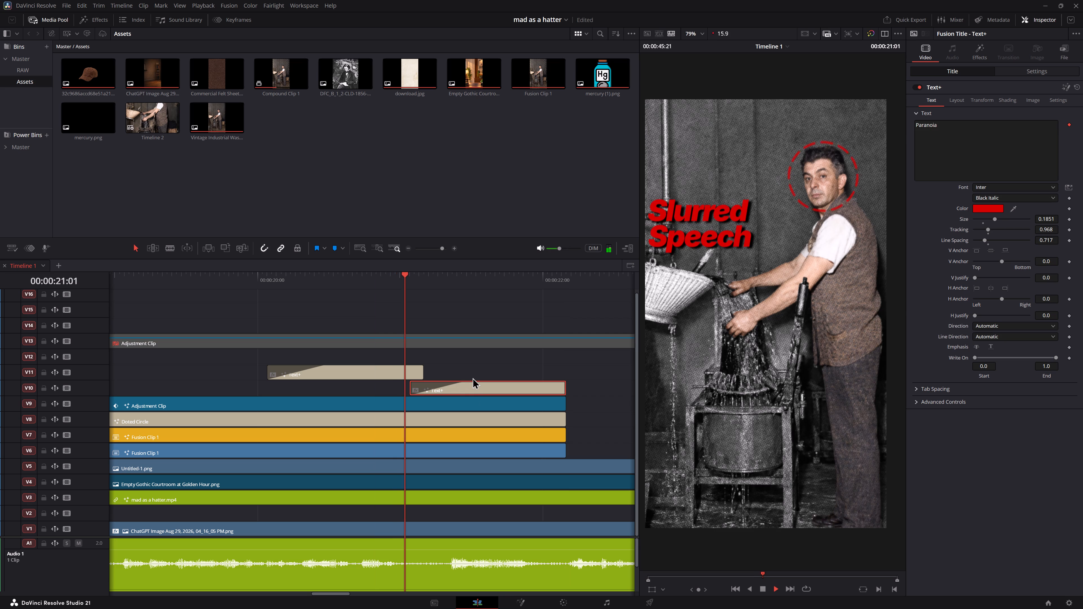
key("space")
Reduce the "Paranoia" title's text size to 0.1612.
left_click(485, 392)
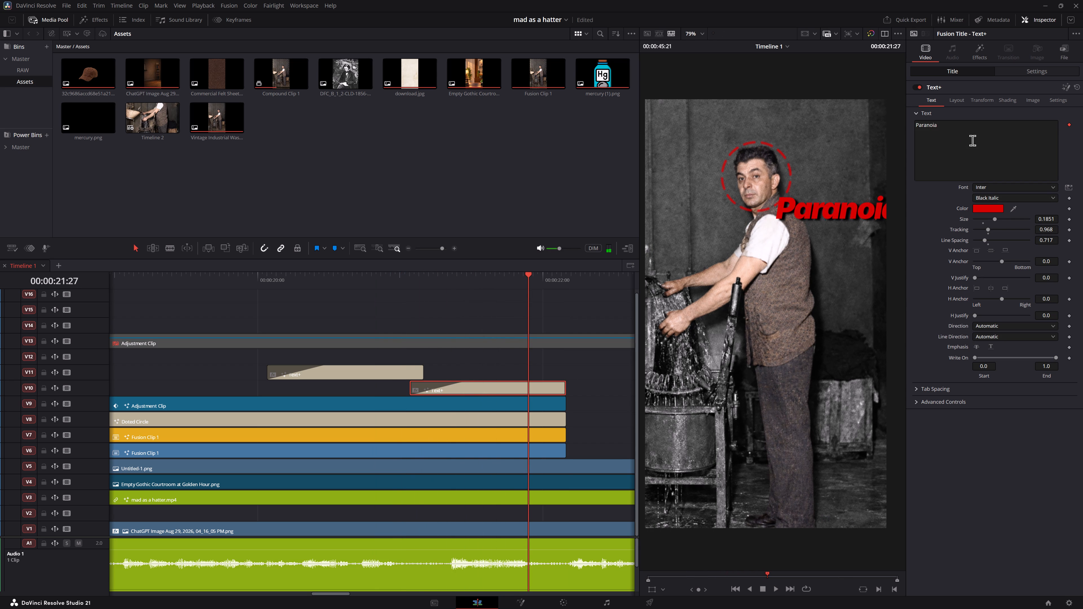
left_click_drag(1051, 217, 950, 204)
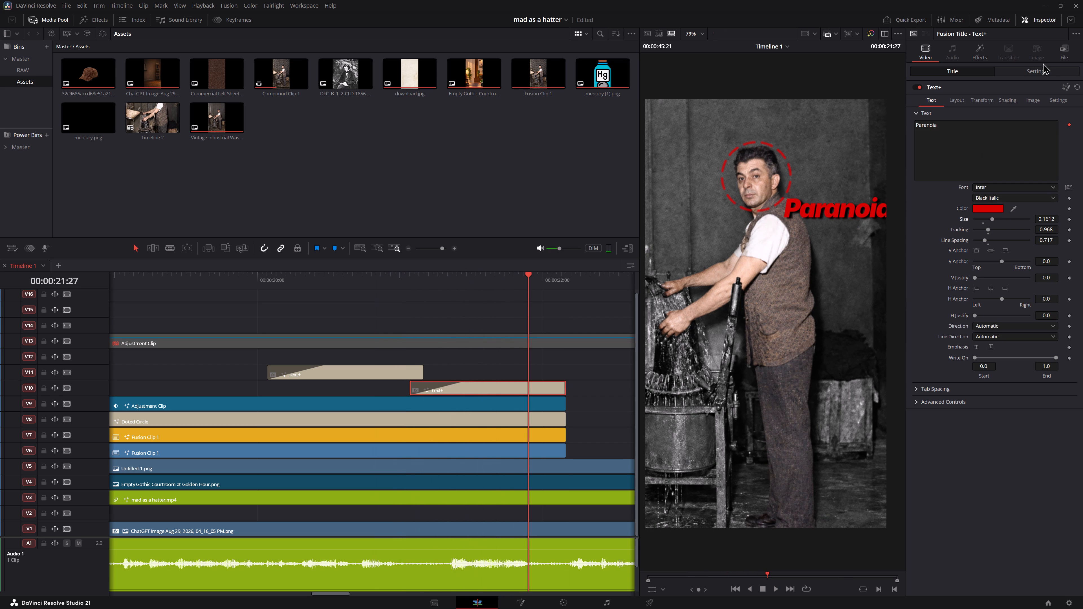
Set the "Paranoia" title's Position to X 142 and Y 270.5, beside the worker's shoulder.
left_click(1043, 63)
left_click(1044, 73)
left_click_drag(984, 109, 966, 110)
left_click_drag(981, 113, 990, 113)
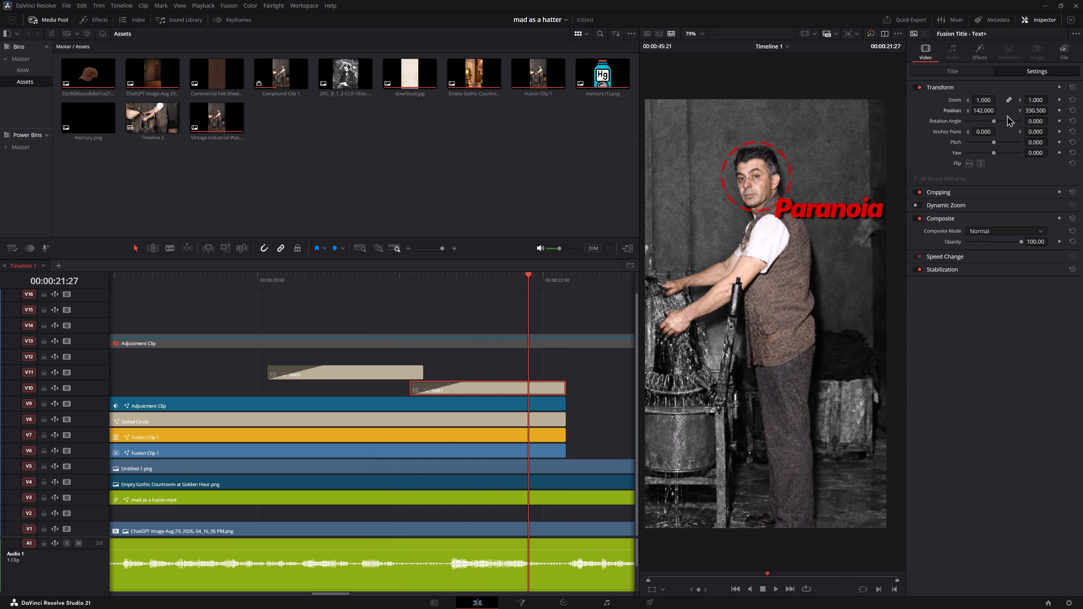
left_click_drag(1030, 112, 552, 308)
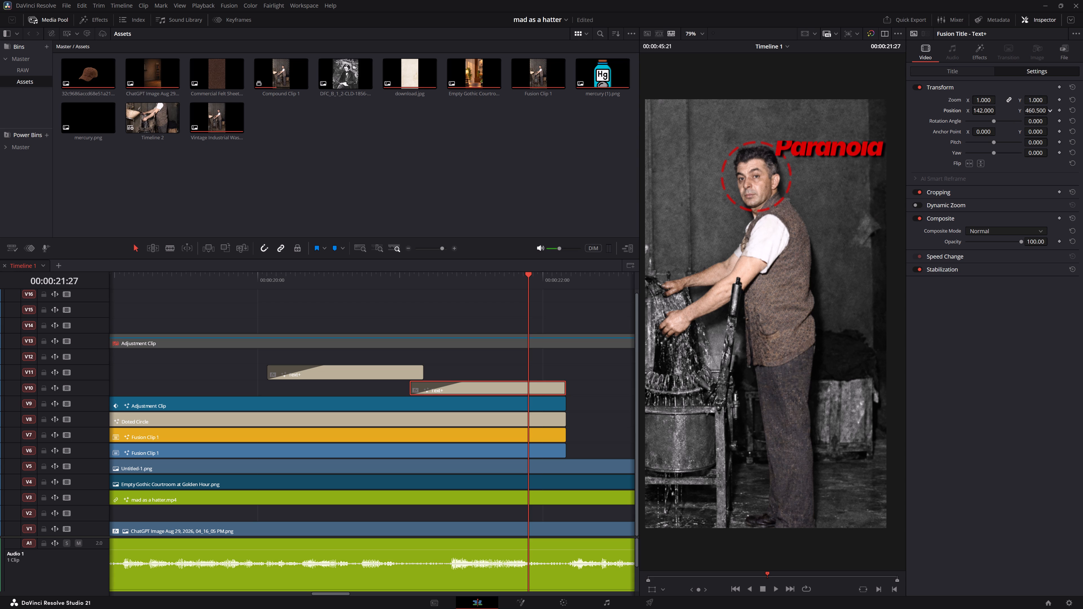
left_click_drag(552, 308, 471, 314)
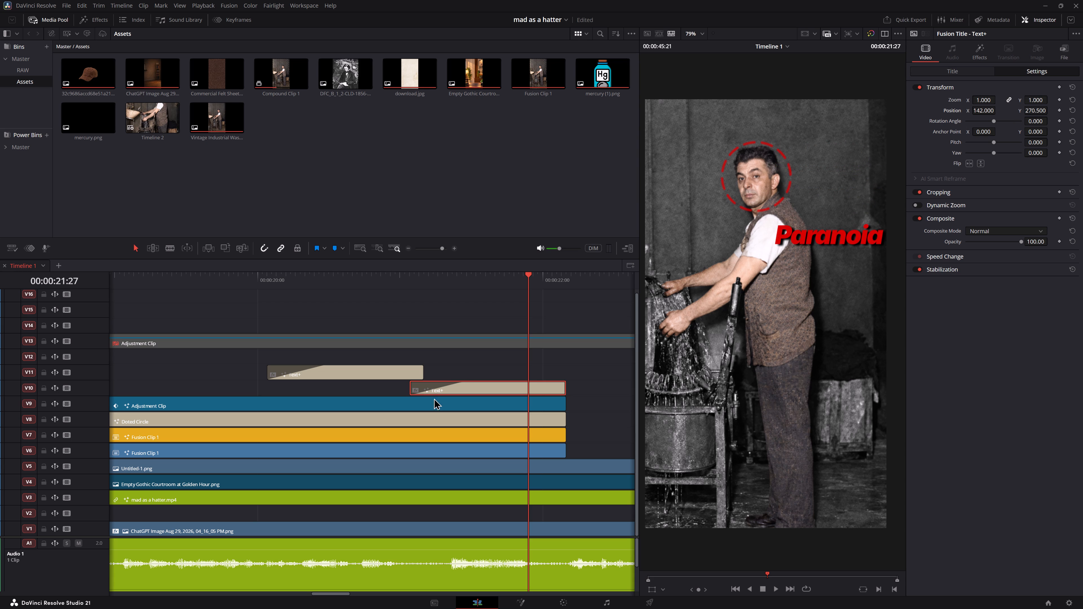
Play back both symptom titles and the presenter section that follows to check their timing and placement.
left_click(265, 279)
key("space")
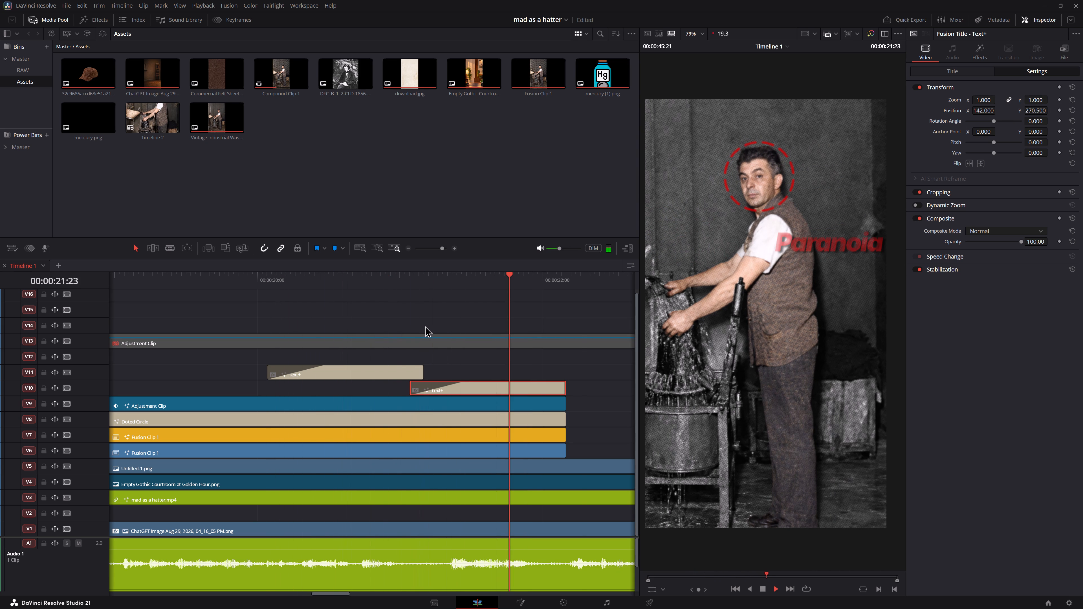
key("space")
key("space")
key("space")
middle_click_drag(555, 370, 551, 371)
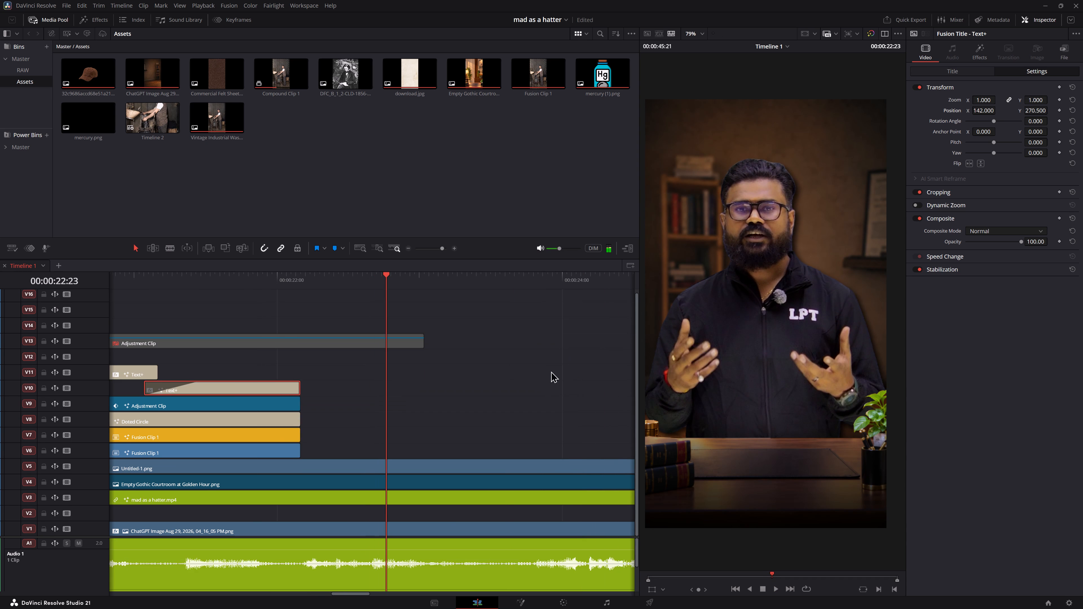
middle_click_drag(551, 371, 420, 362)
key("space")
scroll(420, 362, "down", 12, "alt")
key("space")
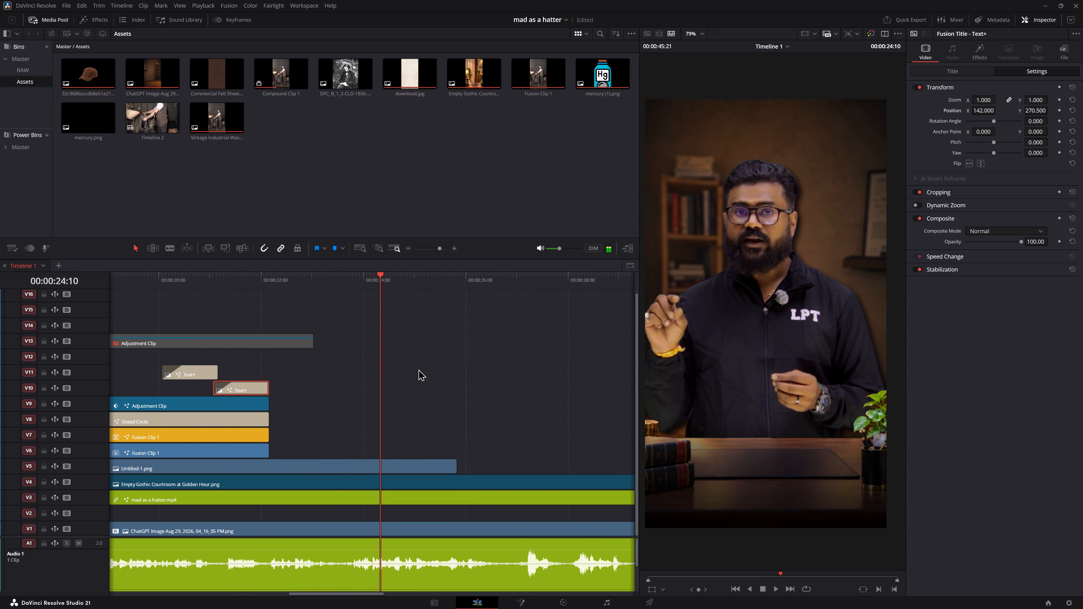
scroll(474, 374, "up", 3, "ctrl")
left_click(286, 277)
Save the project.
key("ctrl+s")
key("ctrl+s")
Review the symptom titles and the transition from the worker shot back to the presenter in playback.
key("space")
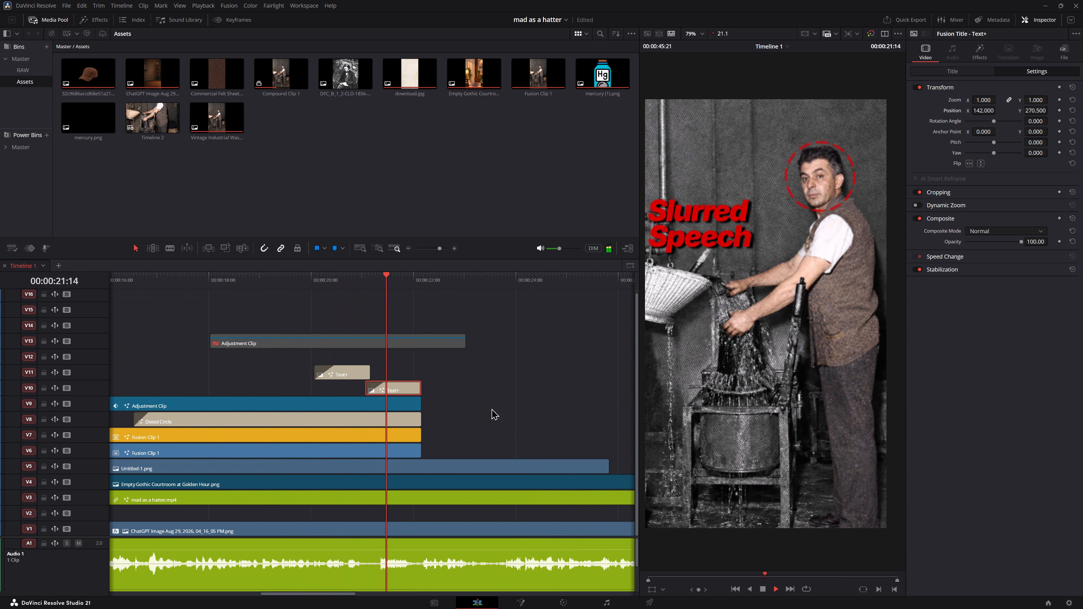
key("space")
key("space")
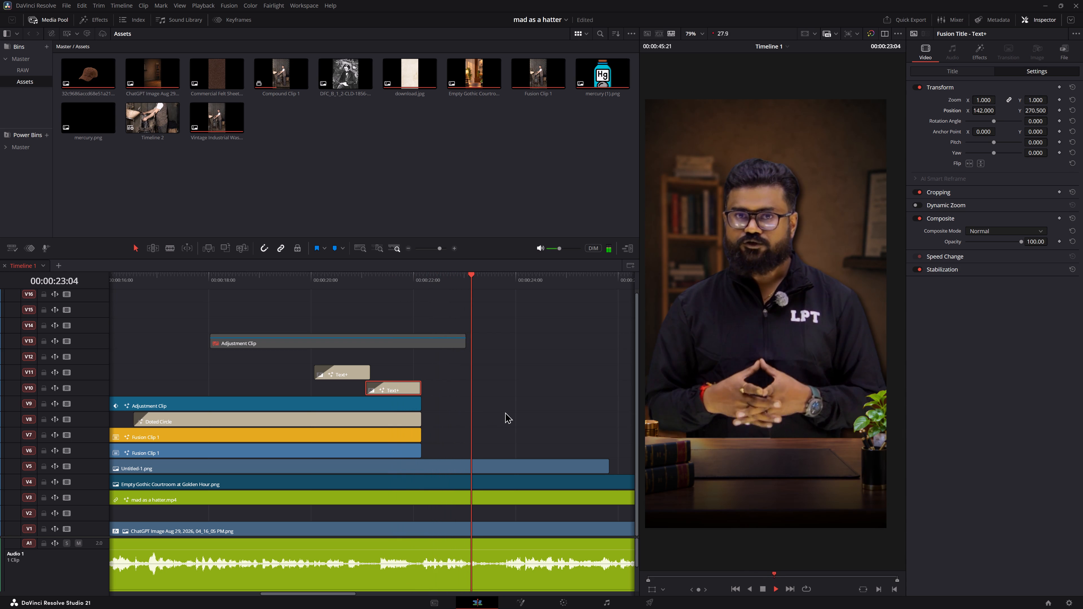
key("space")
middle_click(507, 412)
key("space")
key("space")
left_click(387, 288)
key("space")
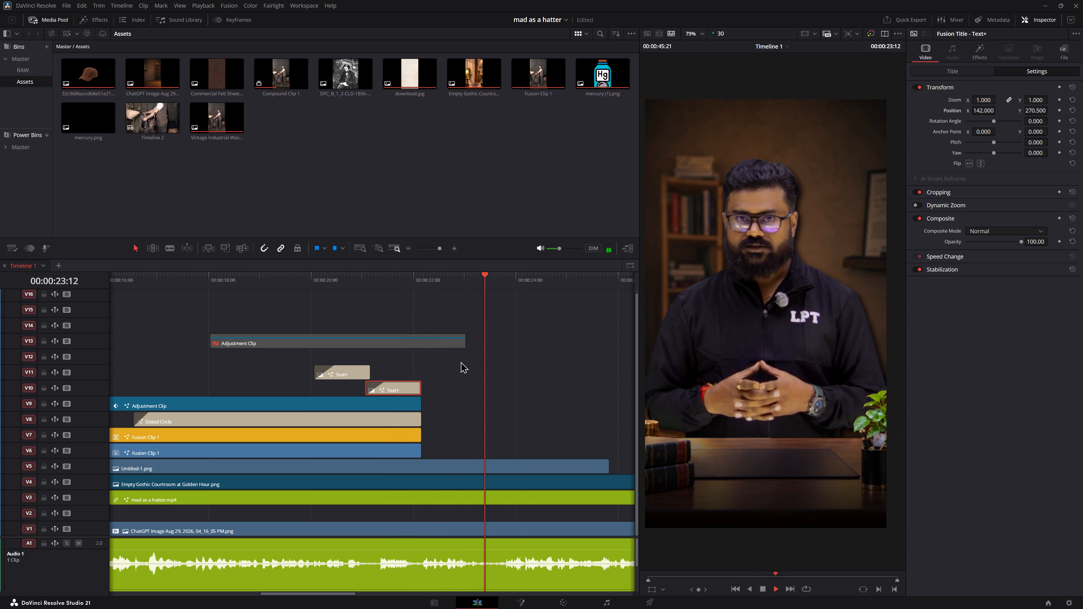
key("space")
key("space")
key("space")
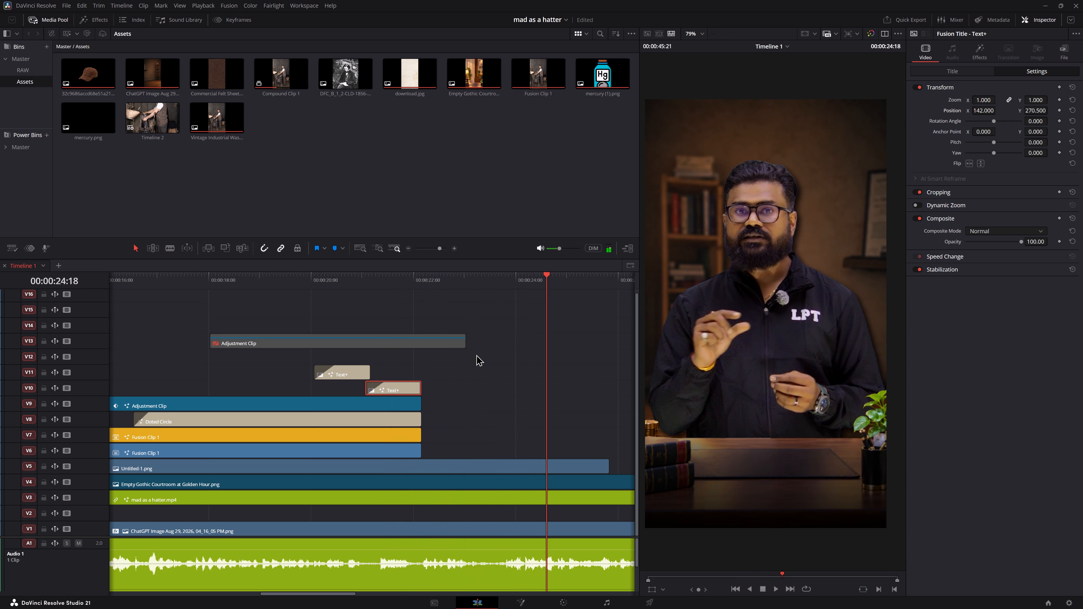
Save the project again during playback of the presenter section.
key("space")
key("ctrl+s")
key("ctrl+s")
key("space")
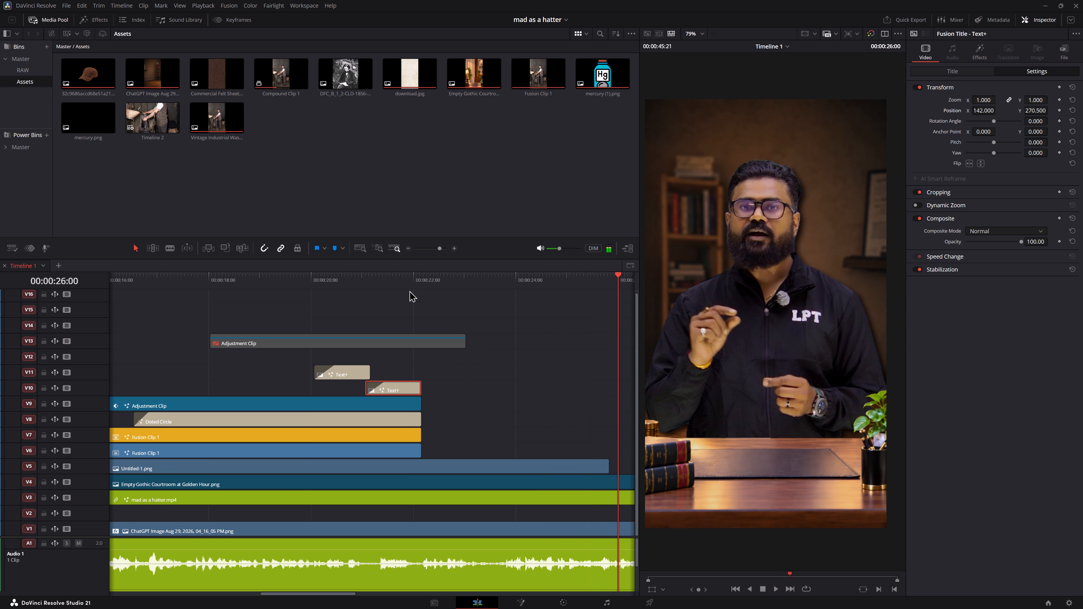
Review the presenter section after the worker shot in playback, checking where the dark overlay on V5 ends.
left_click(404, 290)
key("space")
key("space")
scroll(393, 361, "down", 4, "alt")
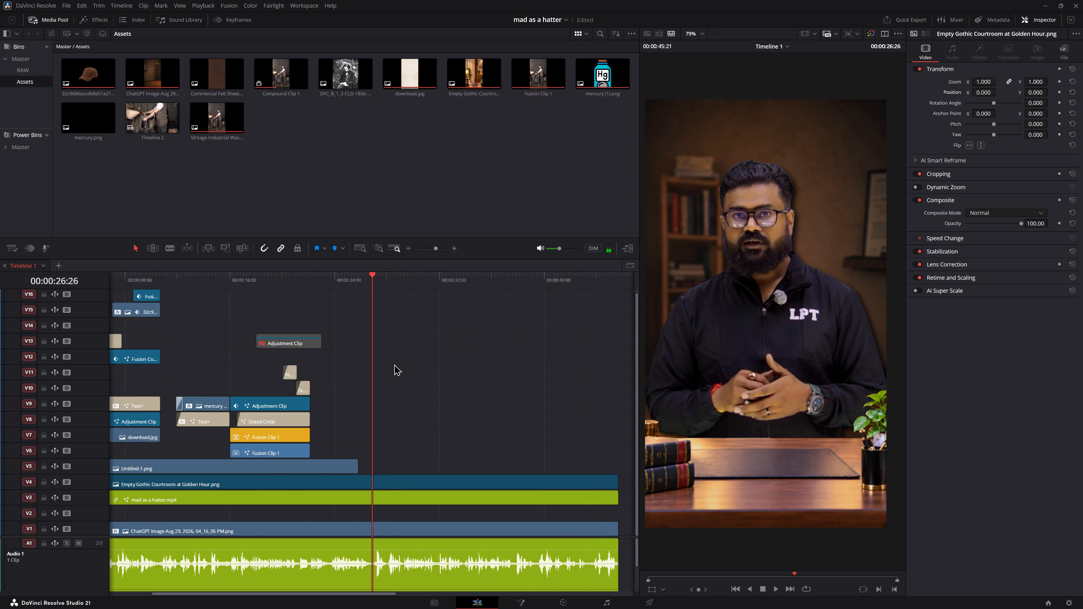
scroll(394, 364, "down", 2, "alt")
scroll(440, 401, "up", 6, "alt")
left_click(252, 284)
key("space")
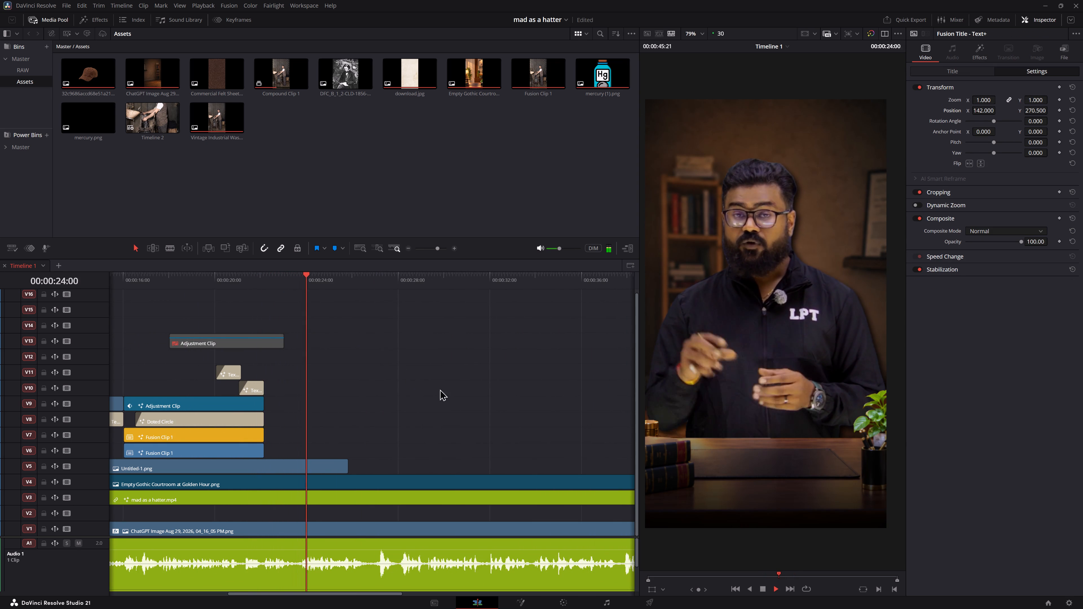
scroll(445, 403, "up", 2, "alt")
scroll(445, 403, "down", 2, "alt")
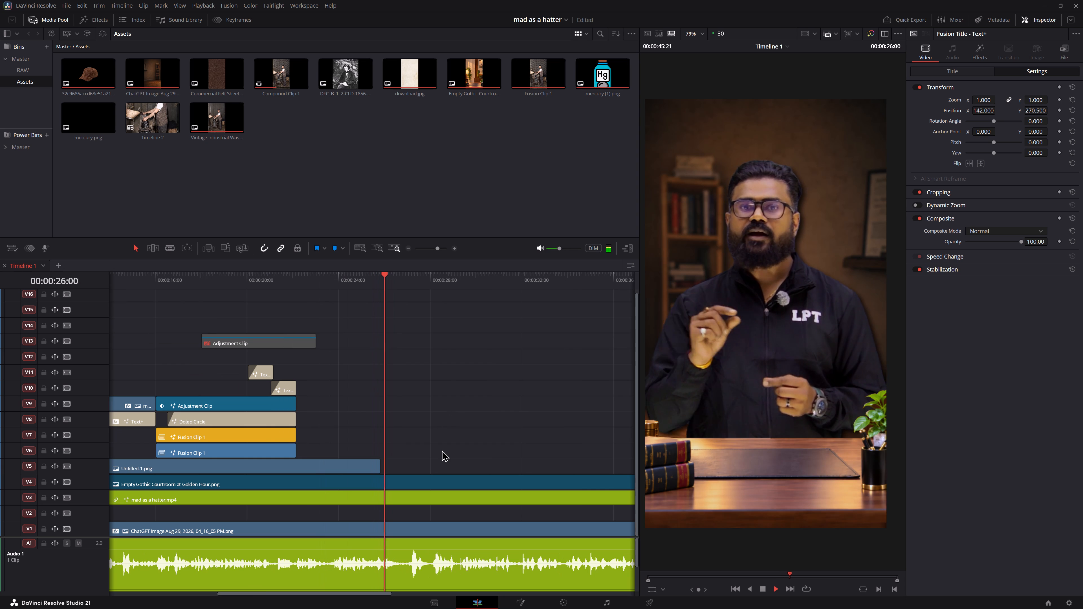
key("space")
left_click(338, 290)
key("space")
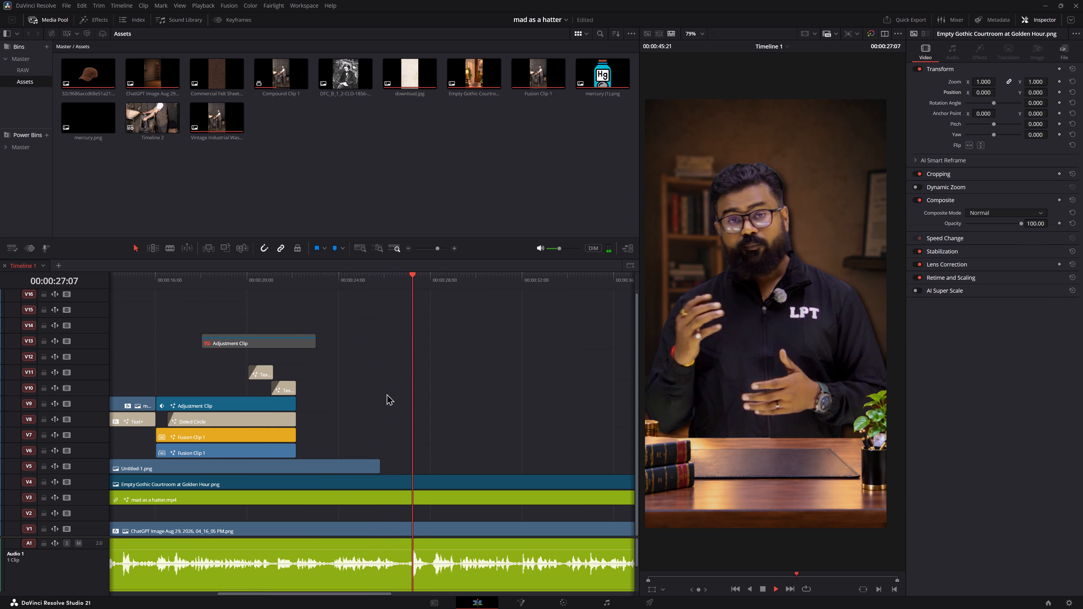
key("space")
key("c")
key("space")
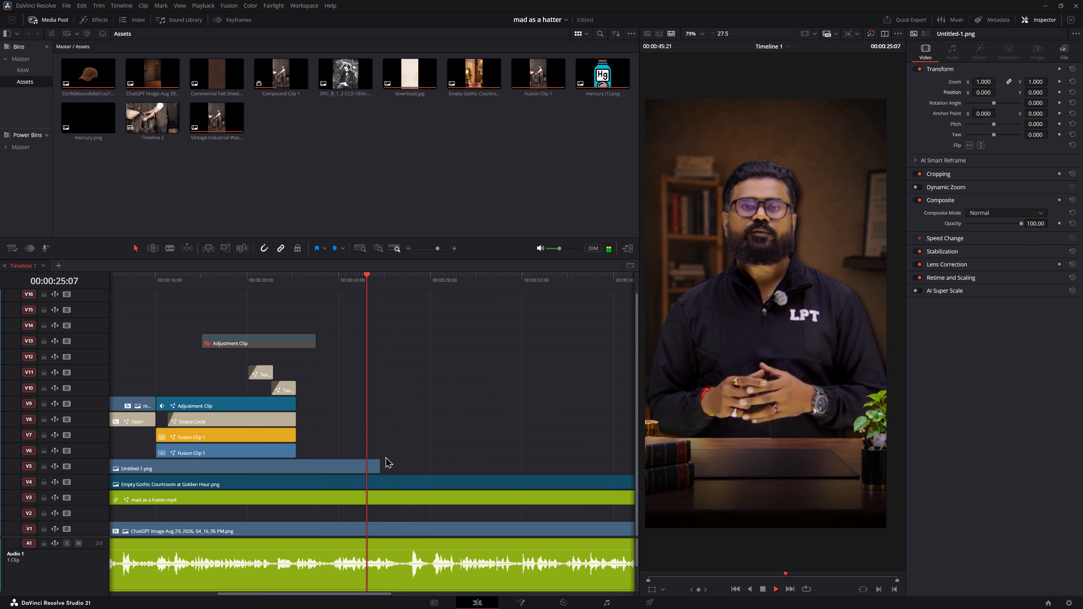
key("space")
Extend the Untitled-1.png overlay on V5 to the end of the presenter footage, at 45:21.
left_click_drag(378, 465, 622, 472, "alt")
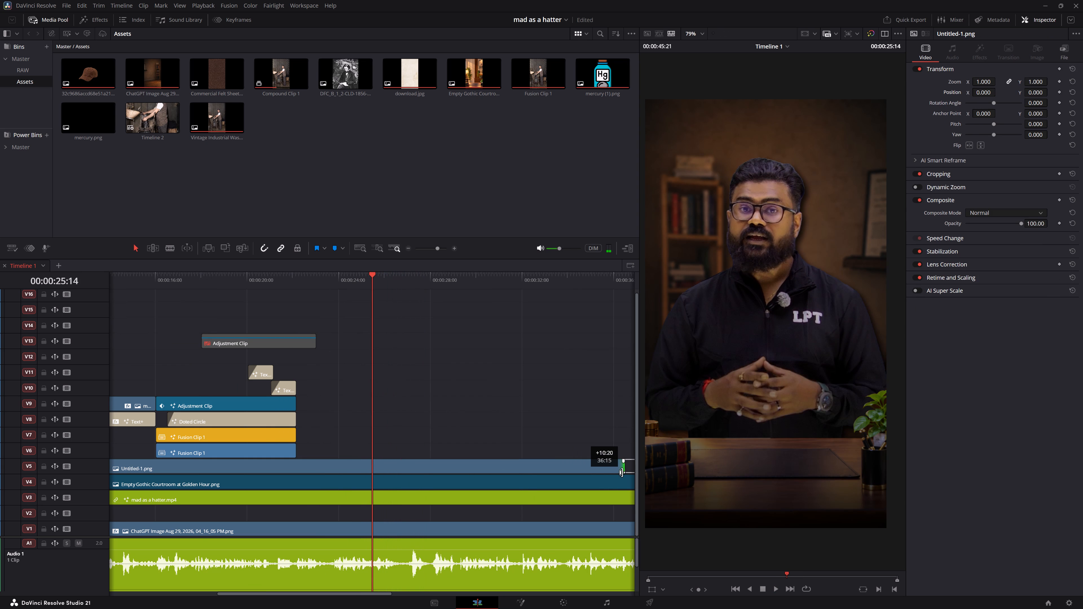
left_click_drag(622, 472, 637, 472, "alt")
left_click_drag(585, 471, 594, 471)
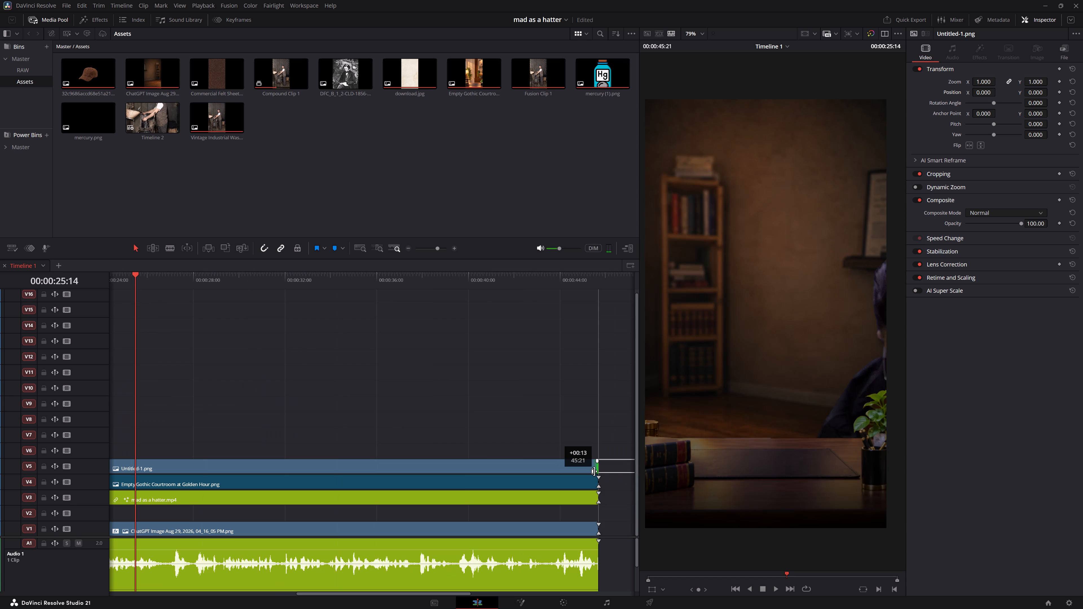
left_click_drag(594, 471, 595, 471)
Split the Untitled-1.png overlay on V5 where the worker shot begins, at about 16:01.
scroll(517, 415, "up", 6, "ctrl")
scroll(517, 414, "down", 5, "alt")
scroll(468, 409, "up", 6, "ctrl")
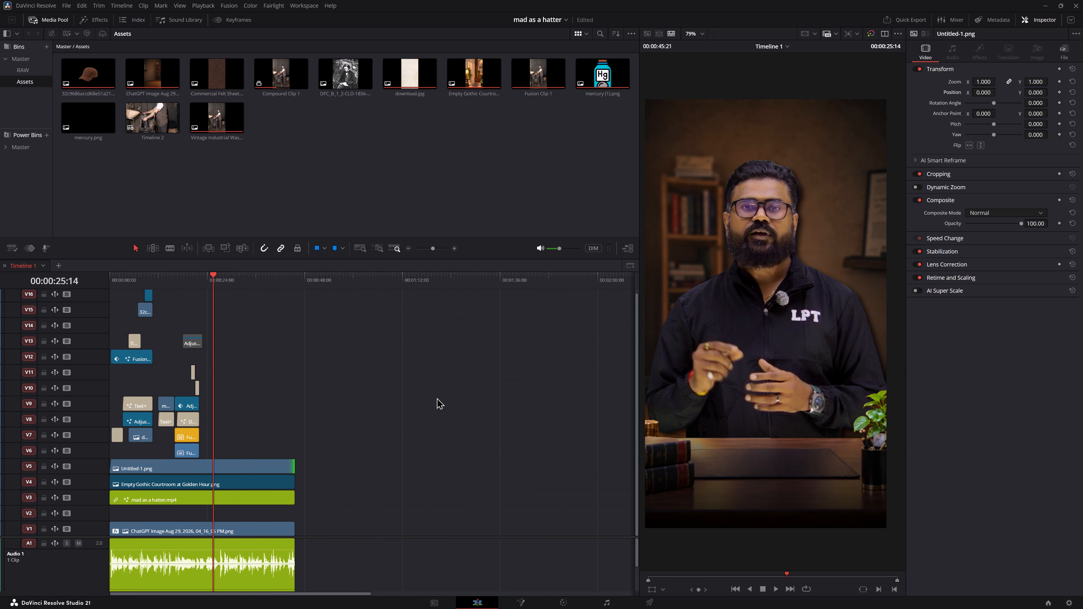
scroll(437, 398, "up", 9, "ctrl")
left_click_drag(239, 281, 238, 281)
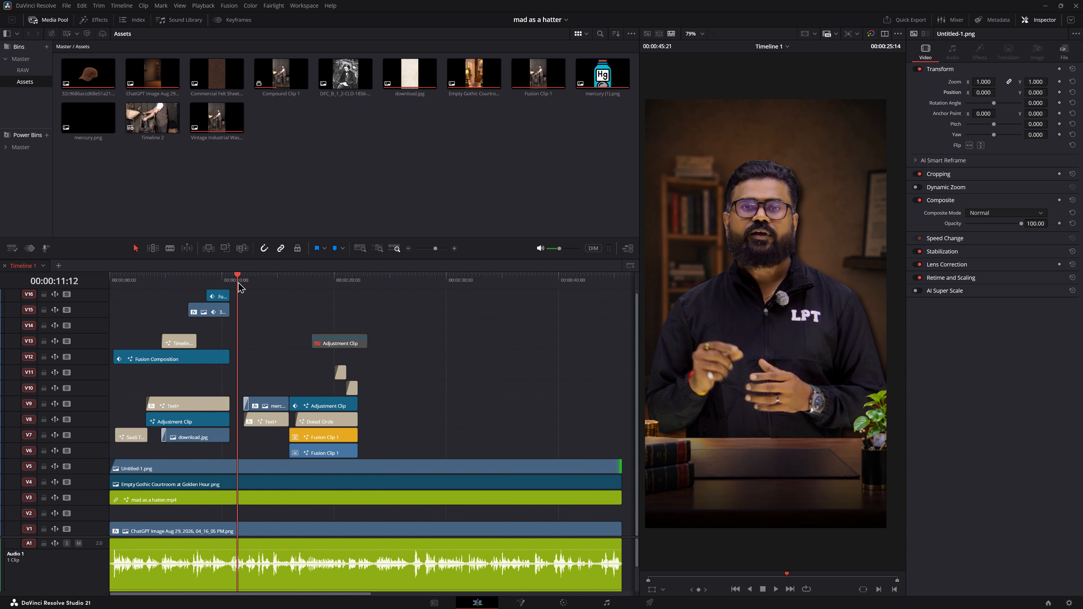
left_click_drag(238, 281, 245, 285)
left_click(262, 469)
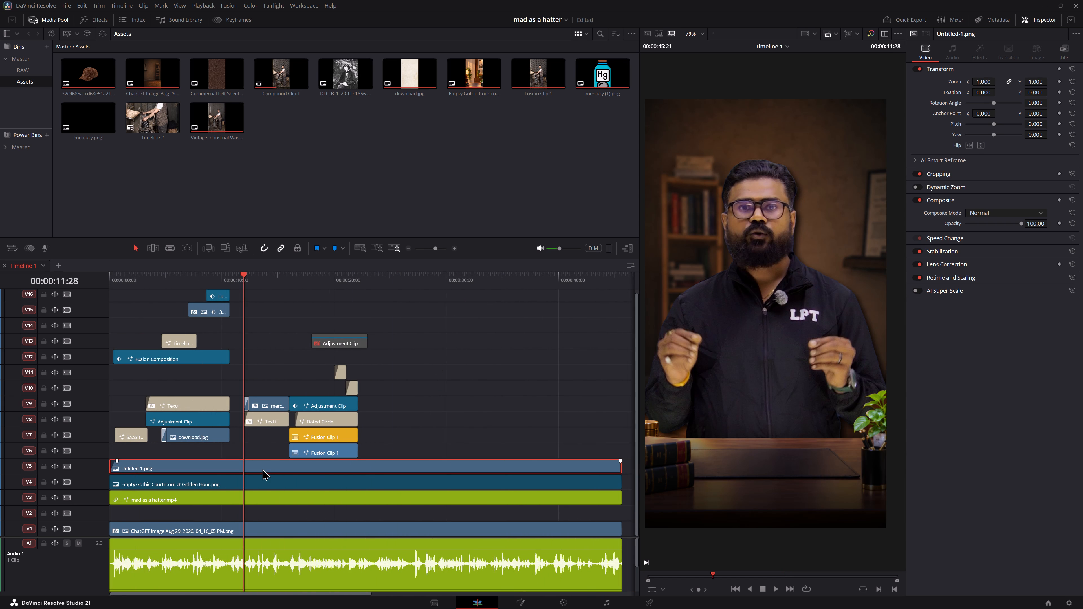
key("space")
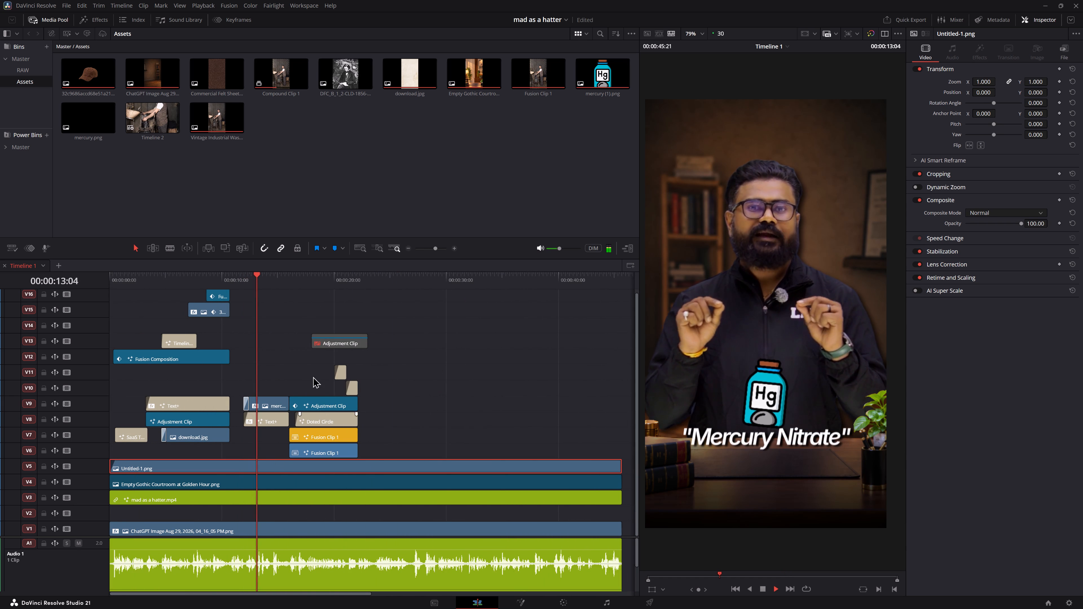
left_click(291, 279)
key("space")
left_click(291, 279)
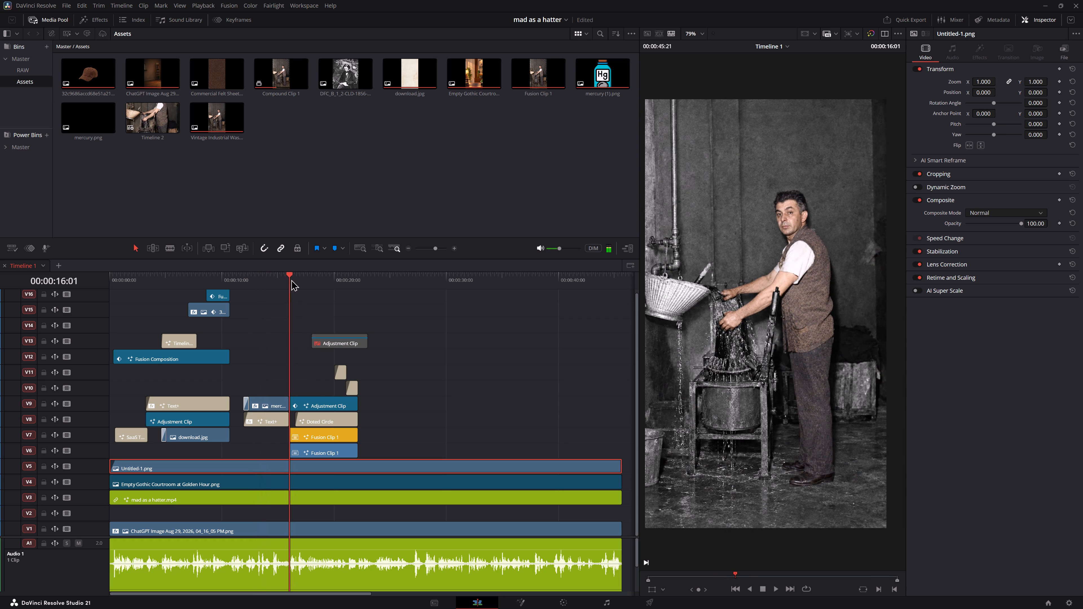
left_click(330, 466)
key("b")
Split the Untitled-1.png overlay at 22:05, where the worker shot ends, and delete the piece beneath that shot.
key("space")
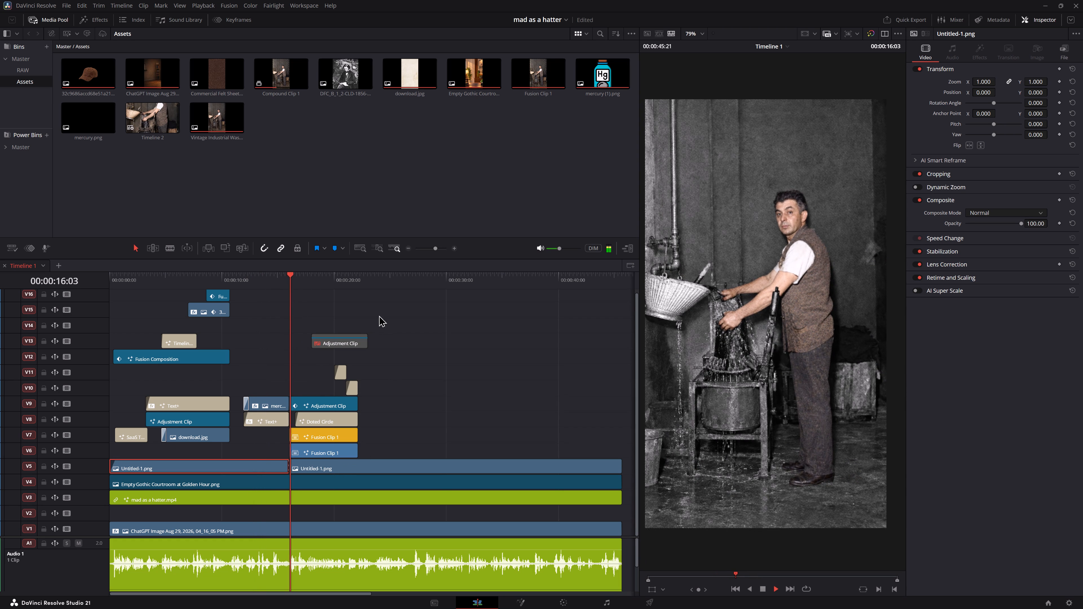
left_click(358, 279)
key("space")
left_click(343, 469)
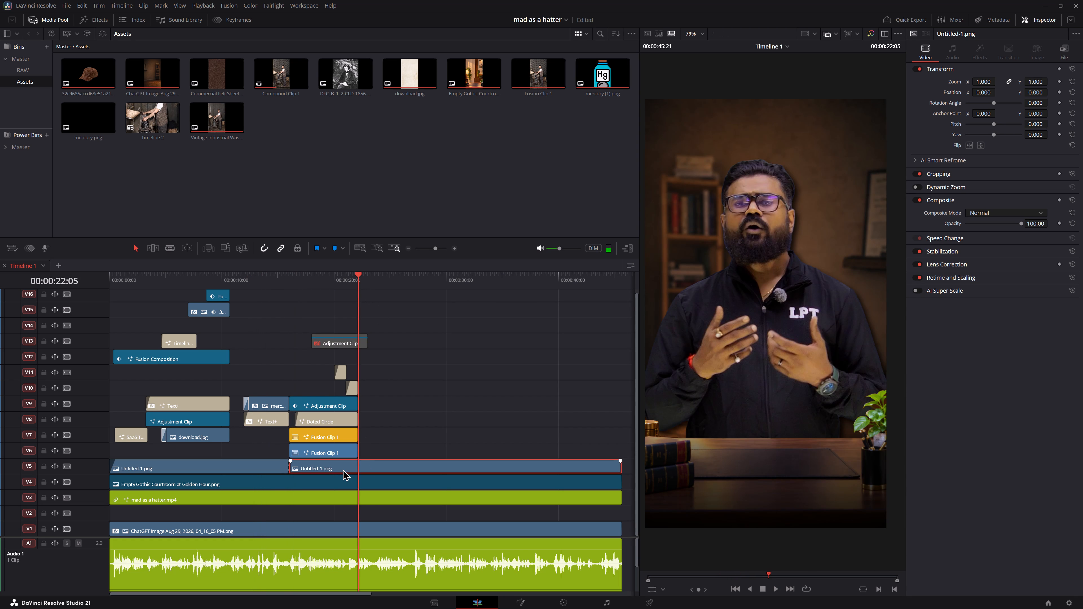
key("b")
left_click(331, 465)
key("BackSpace")
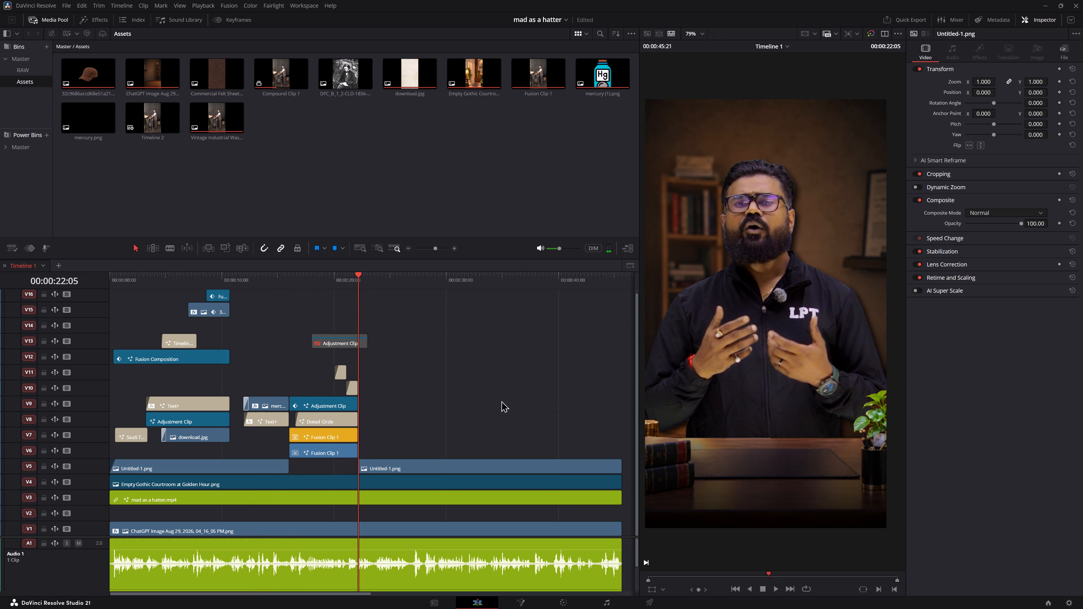
Play back the opening section up to the "Mad as a Hatter" title and portrait.
key("space")
key("space")
left_click_drag(157, 279, 123, 279)
key("space")
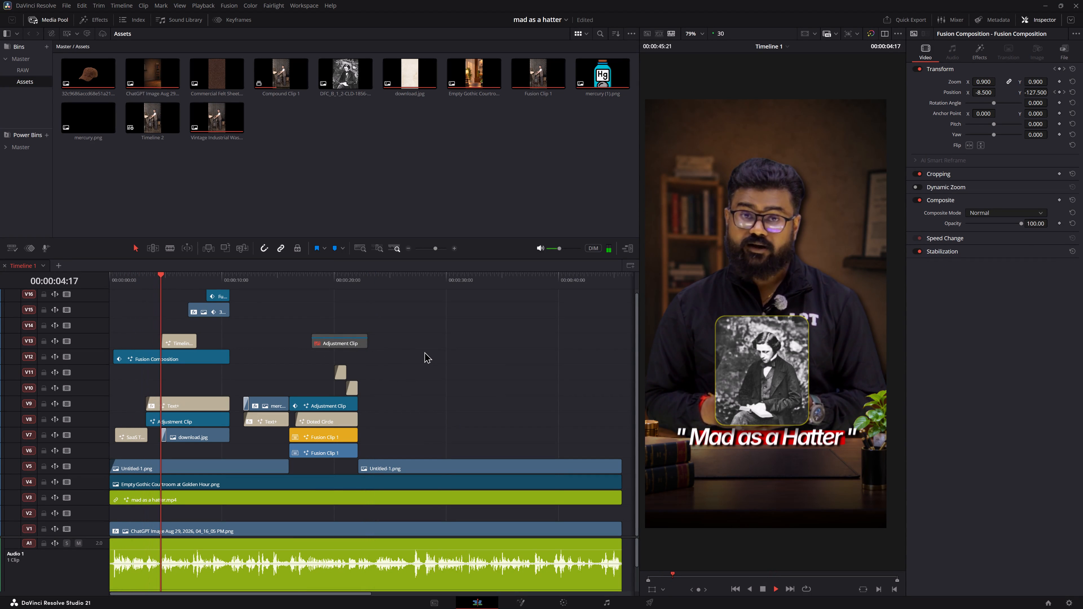
key("space")
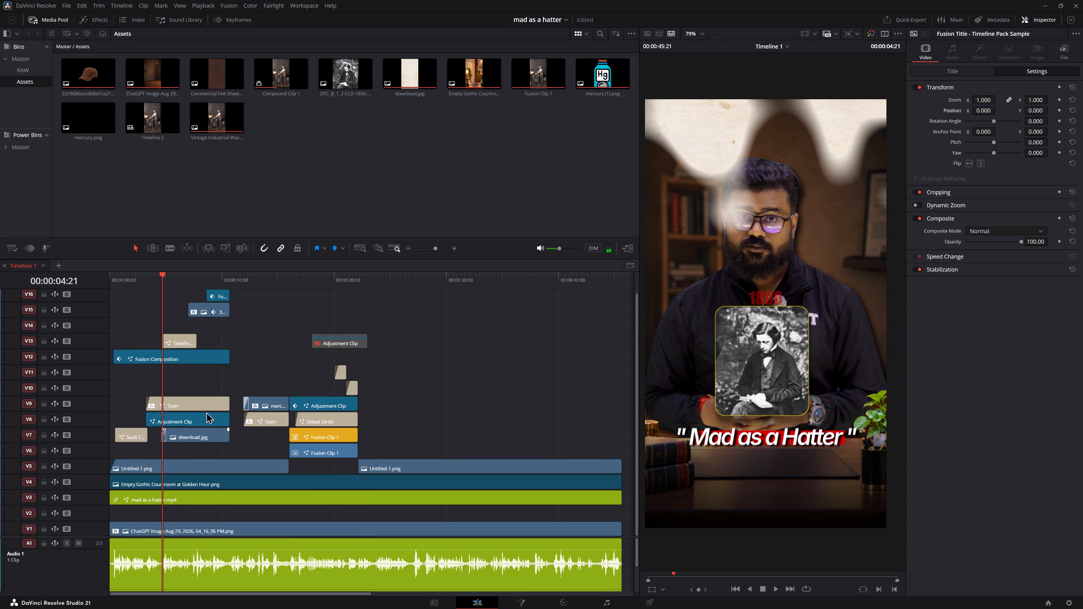
Toggle the download.jpg, timeline title and Fusion Composition clips off and on to identify what each contributes to the opening.
left_click(203, 434)
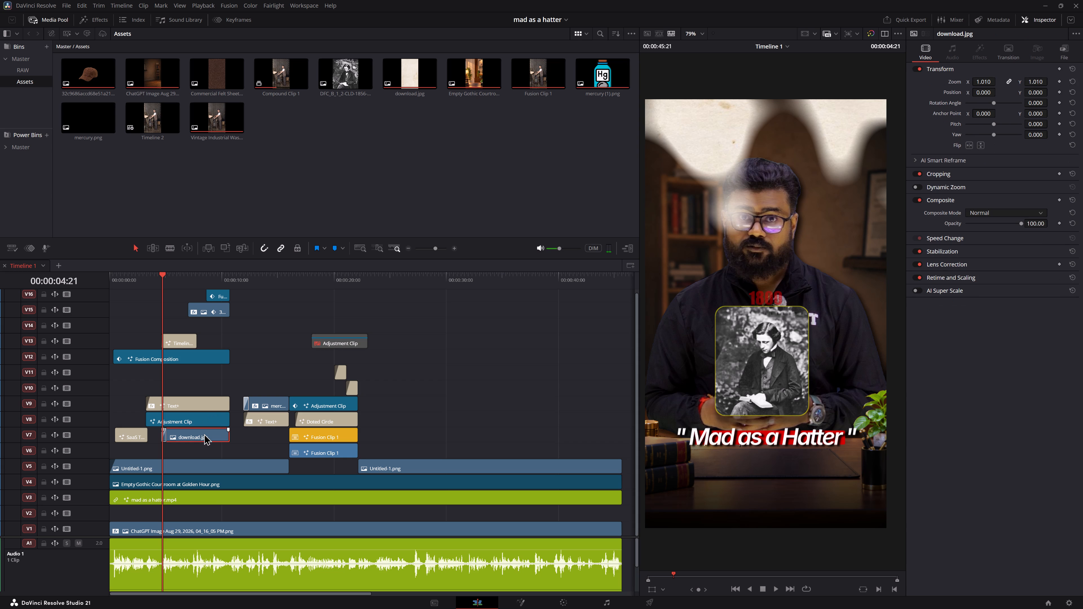
type("dd")
left_click(238, 369)
key("space")
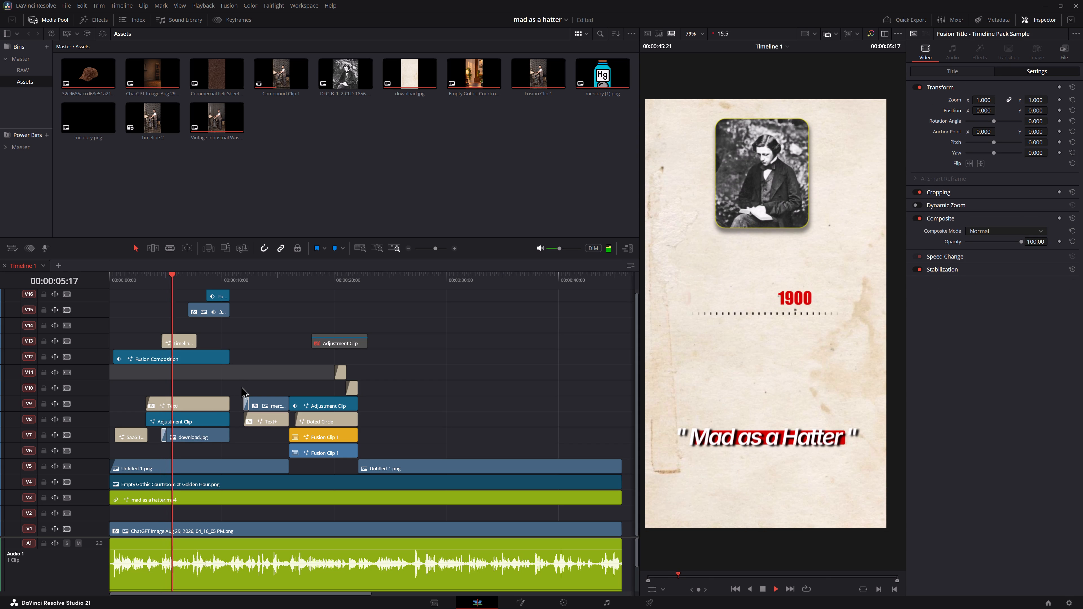
key("space")
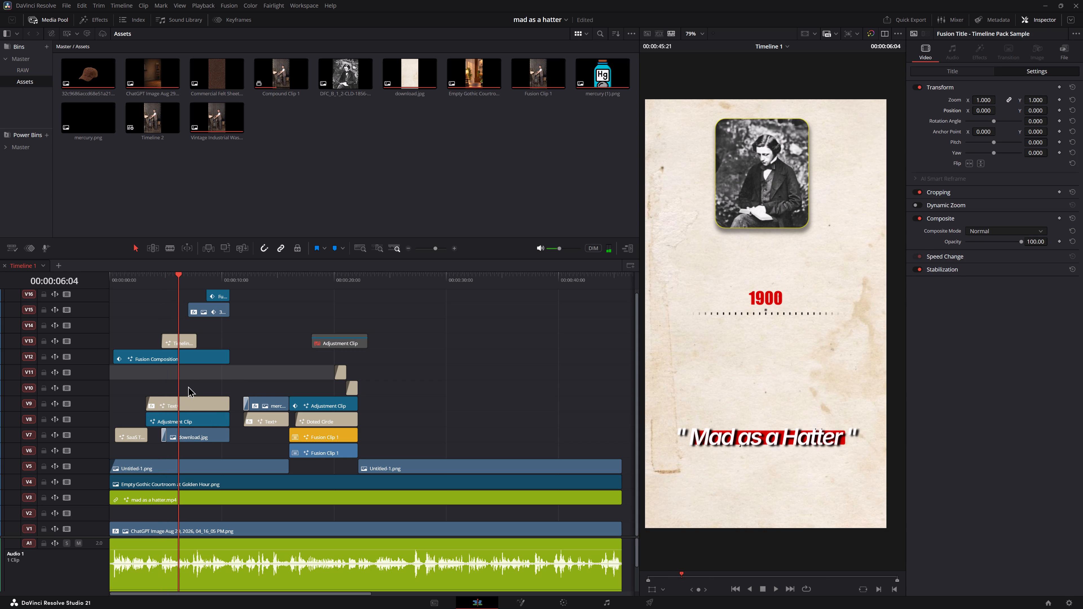
left_click_drag(191, 380, 188, 419)
left_click(182, 339)
type("dd")
left_click(184, 357)
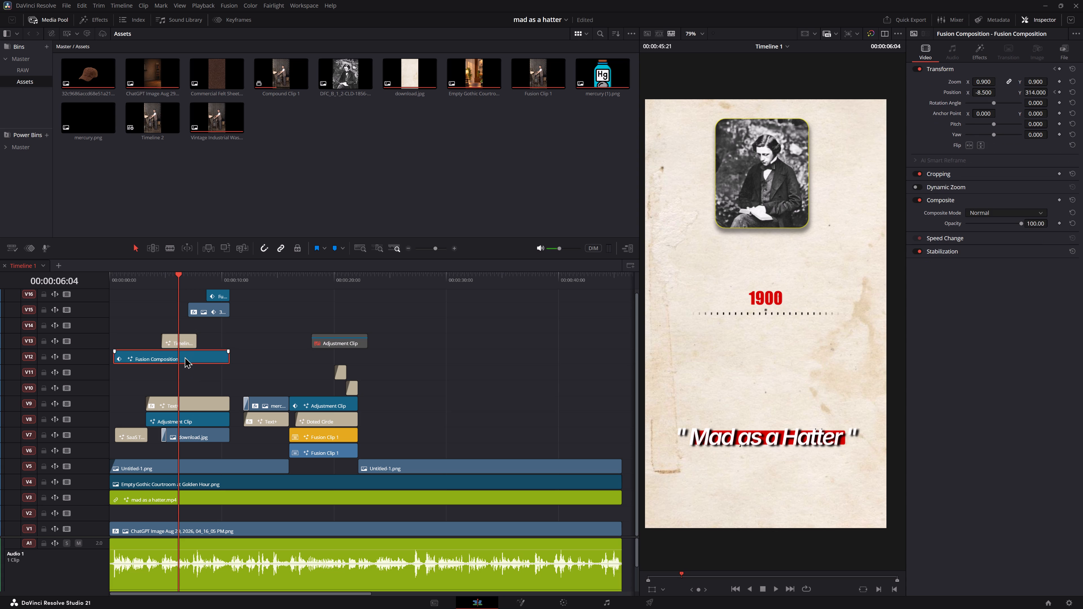
type("dd")
Duplicate the "Mad as a Hatter" Text+ title and its Adjustment Clip on V9 and V8 to about 32 seconds.
left_click_drag(205, 383, 207, 390)
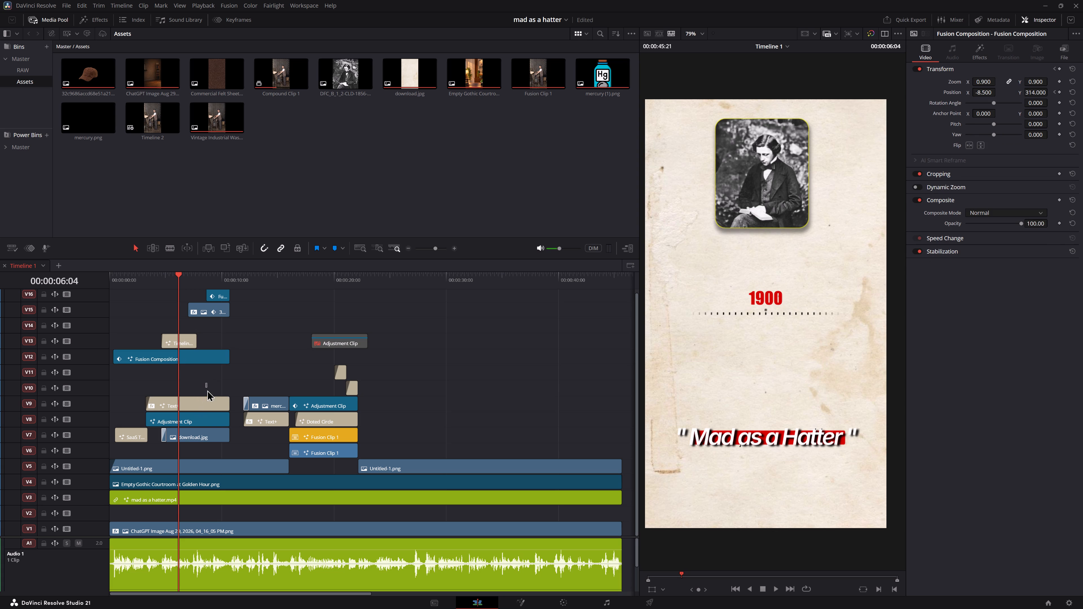
left_click_drag(207, 390, 203, 416)
left_click_drag(203, 416, 473, 415, "alt")
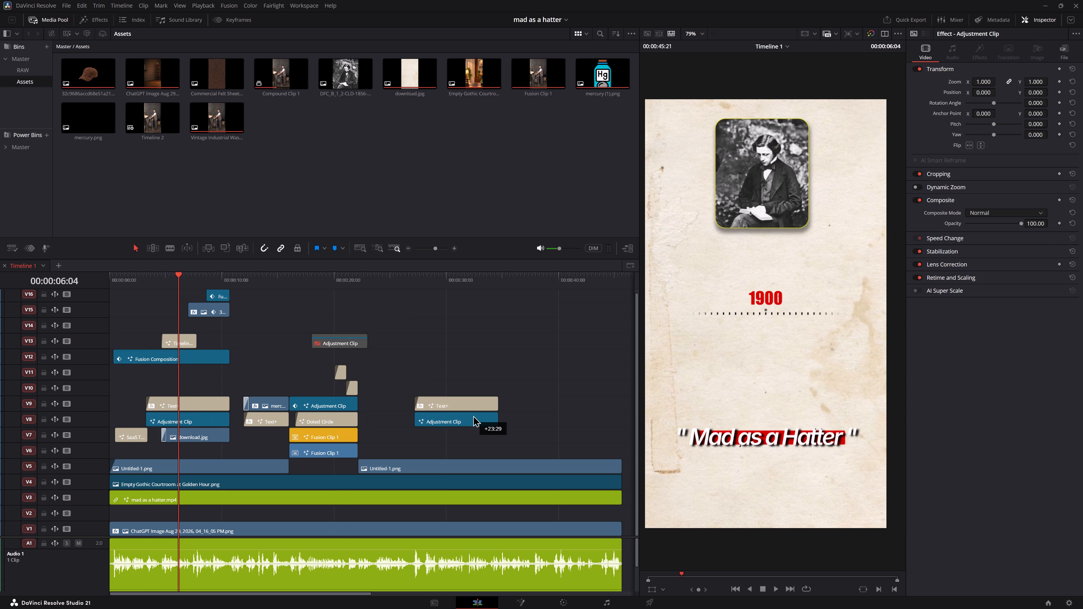
left_click_drag(473, 415, 531, 418, "alt")
Find the cue in the presenter's speech and move the copied title and Adjustment Clip to start at about 25:15.
left_click(383, 281)
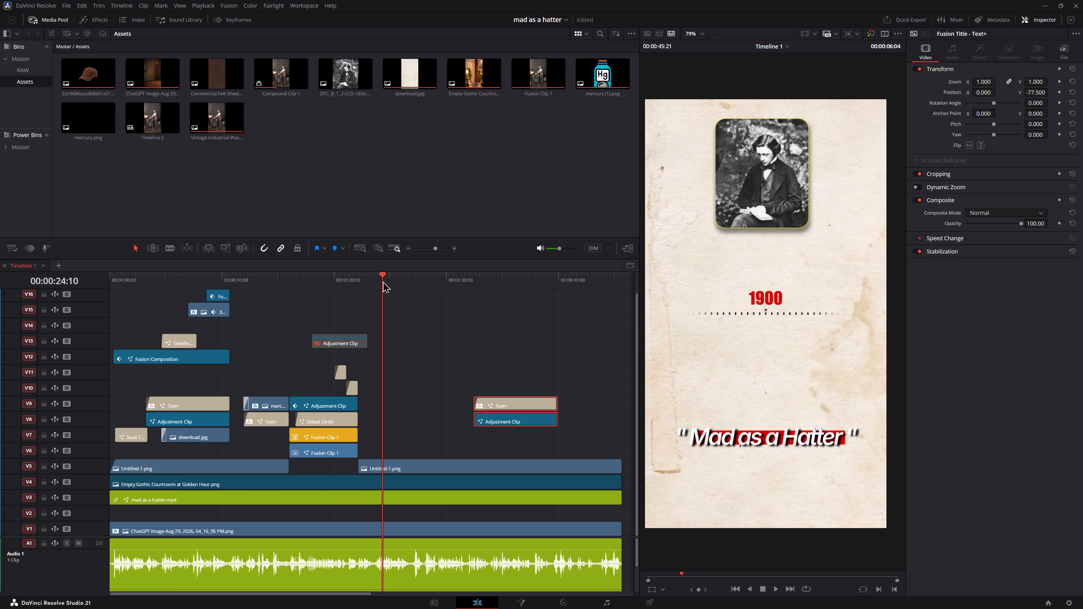
key("space")
middle_click_drag(468, 356, 316, 349)
key("space")
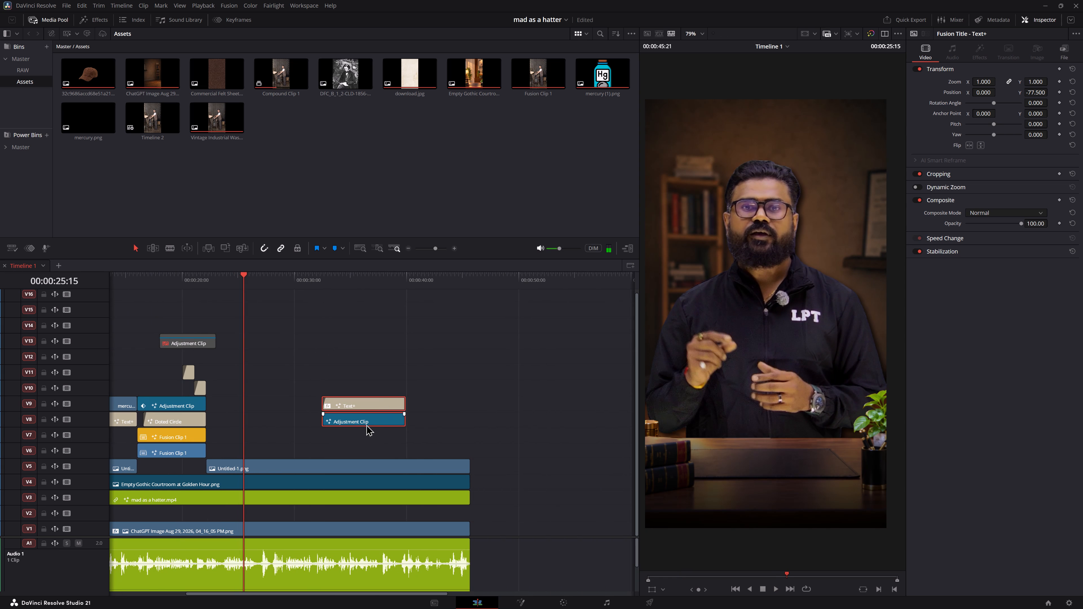
left_click_drag(369, 404, 292, 404)
Play back the copied title, and shift its Adjustment Clip on V8 to start about 11 frames after the title.
key("space")
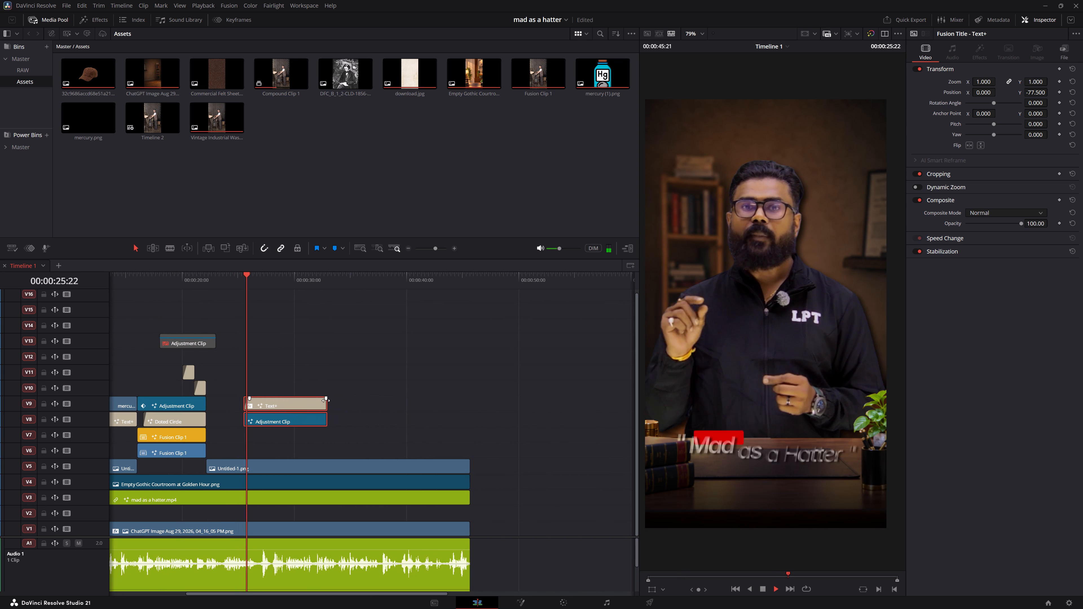
key("space")
left_click(374, 378)
scroll(431, 417, "up", 9, "alt")
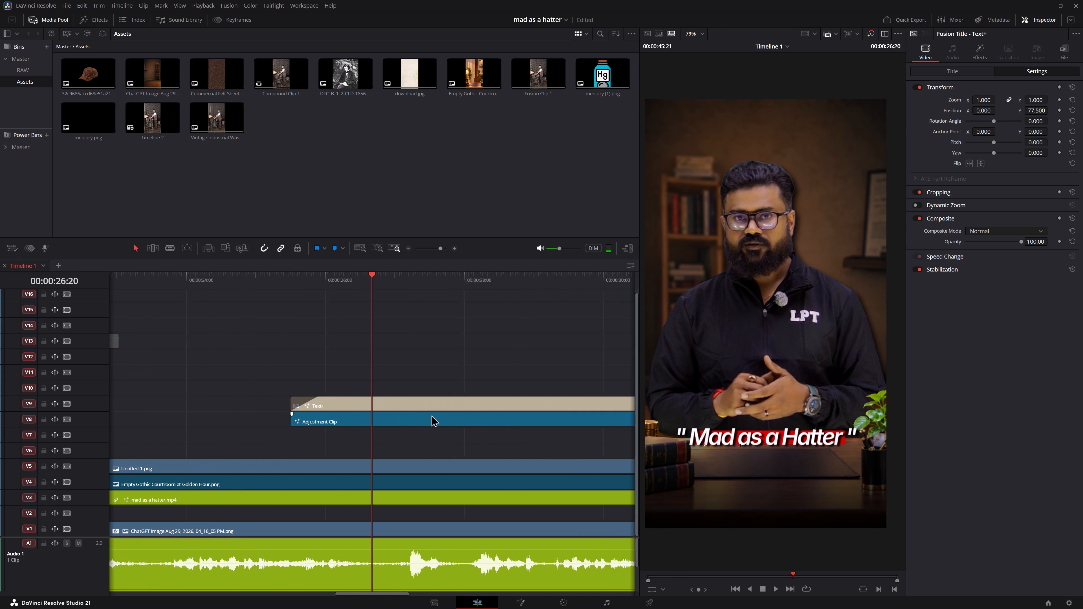
scroll(431, 415, "up", 3, "alt")
left_click_drag(414, 418, 453, 417)
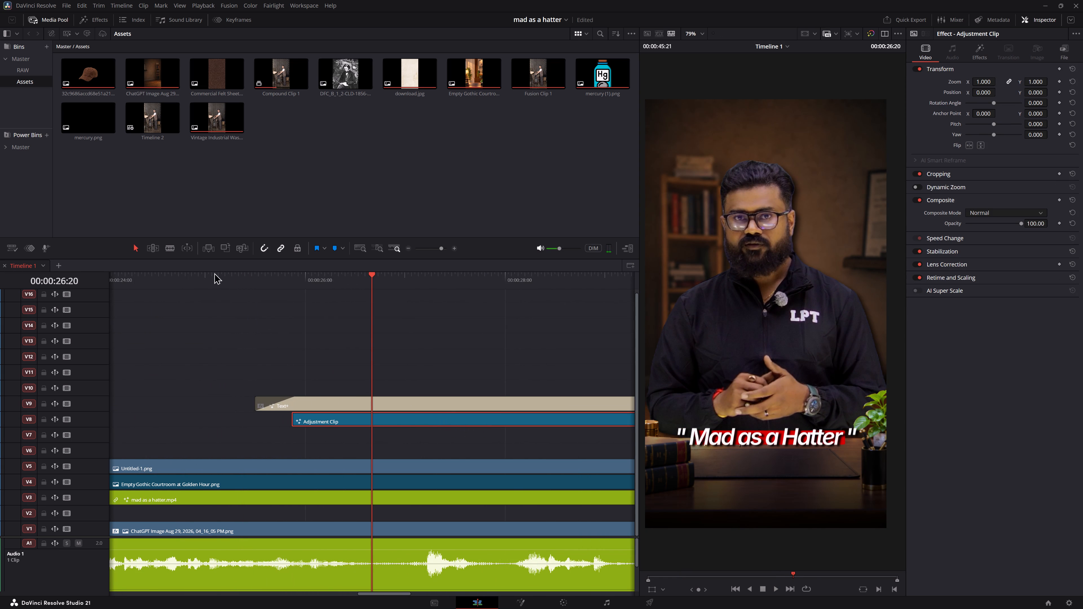
Play back the copied "Mad as a Hatter" title from before it appears to check its timing against the speech.
left_click(214, 273)
key("space")
middle_click_drag(424, 373, 360, 368)
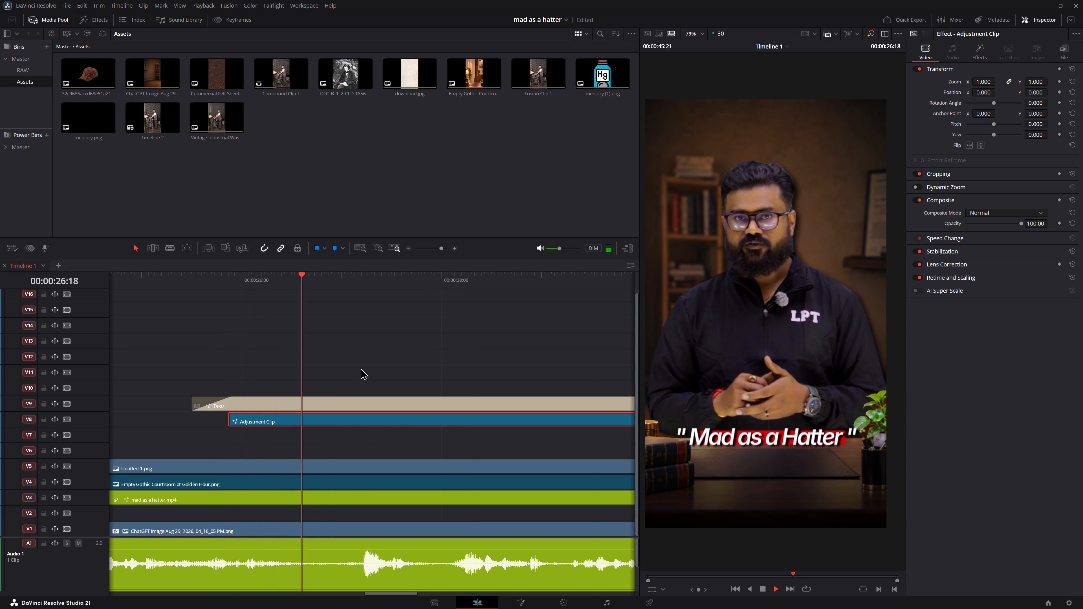
key("space")
key("space")
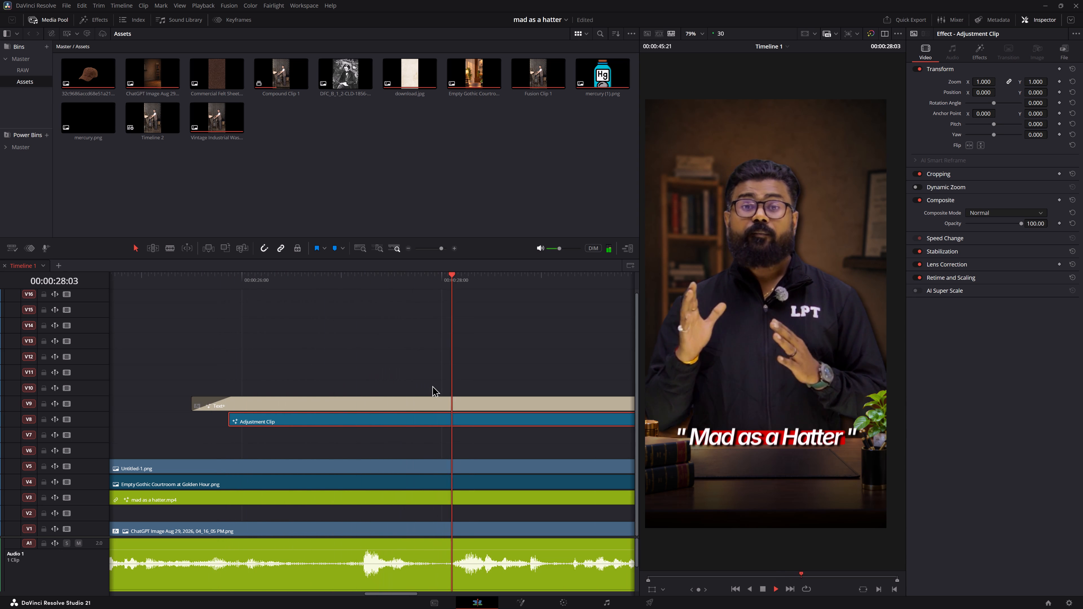
key("space")
Set the timeline playback resolution to Full and clear the clip selection.
left_click(206, 1)
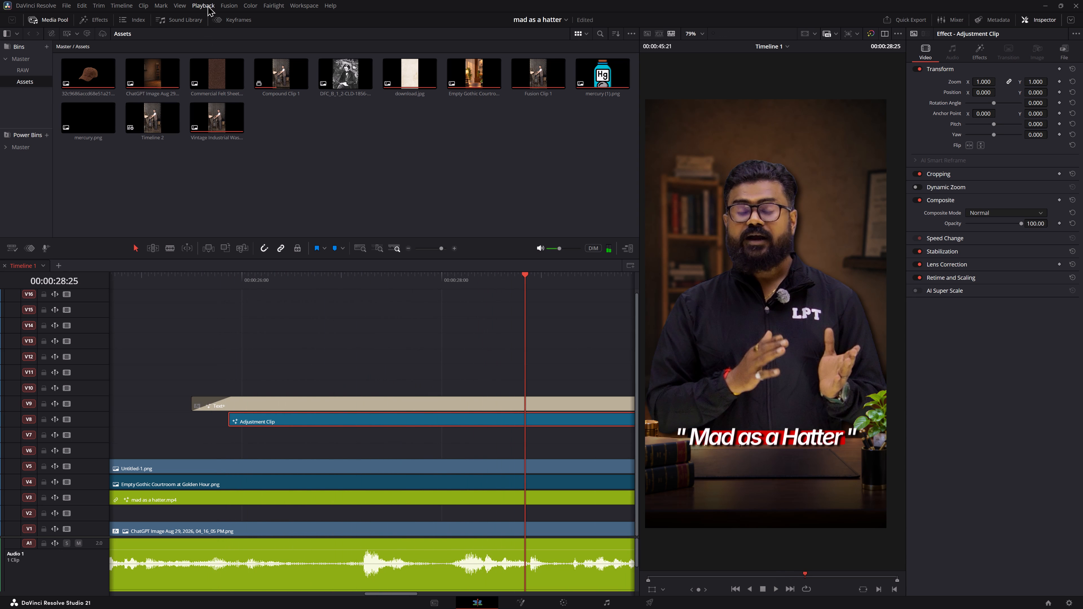
left_click(207, 5)
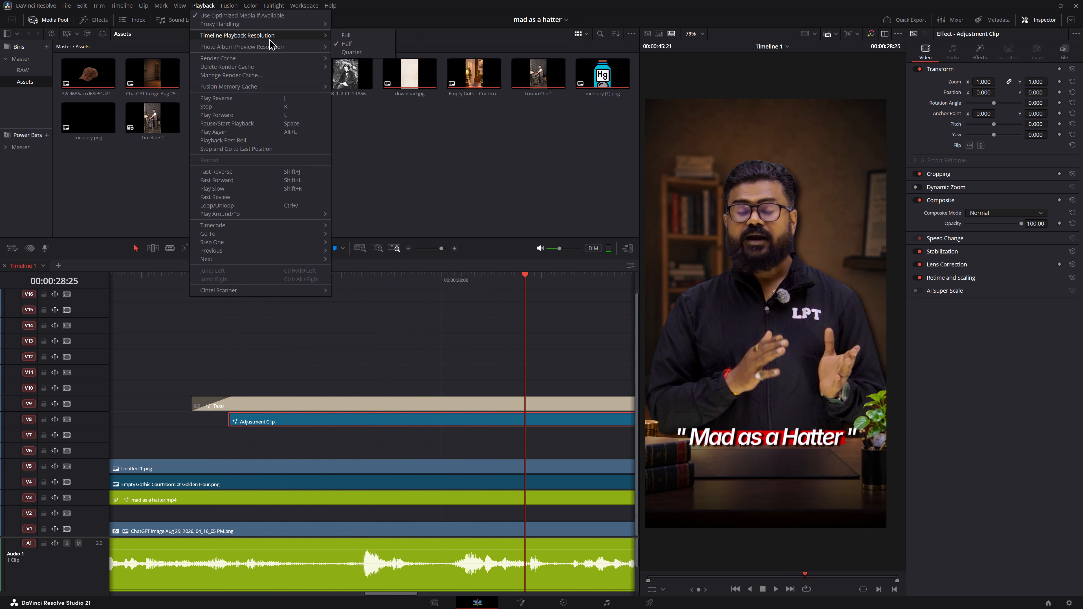
left_click(340, 32)
left_click(388, 438)
left_click(367, 364, "ctrl")
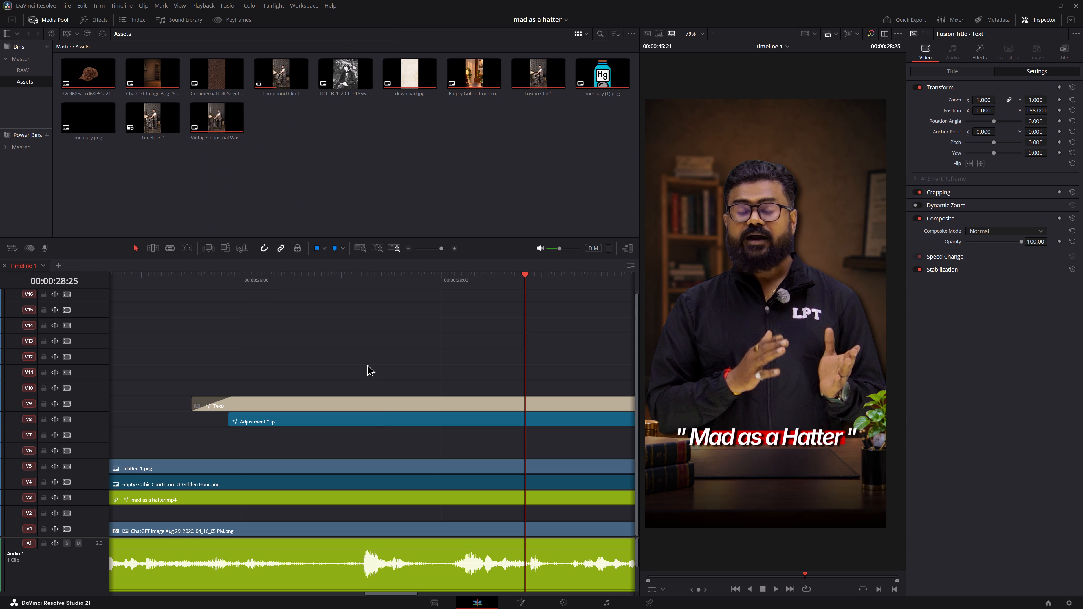
Save the project.
key("ctrl+s")
key("ctrl+s")
Play back the copied title section from just before 25:15 to find where the speech calls for a title change.
left_click(162, 278)
key("space")
middle_click_drag(375, 350, 284, 346)
key("space")
key("space")
key("space")
middle_click_drag(461, 396, 360, 383)
key("space")
middle_click_drag(327, 378, 437, 364)
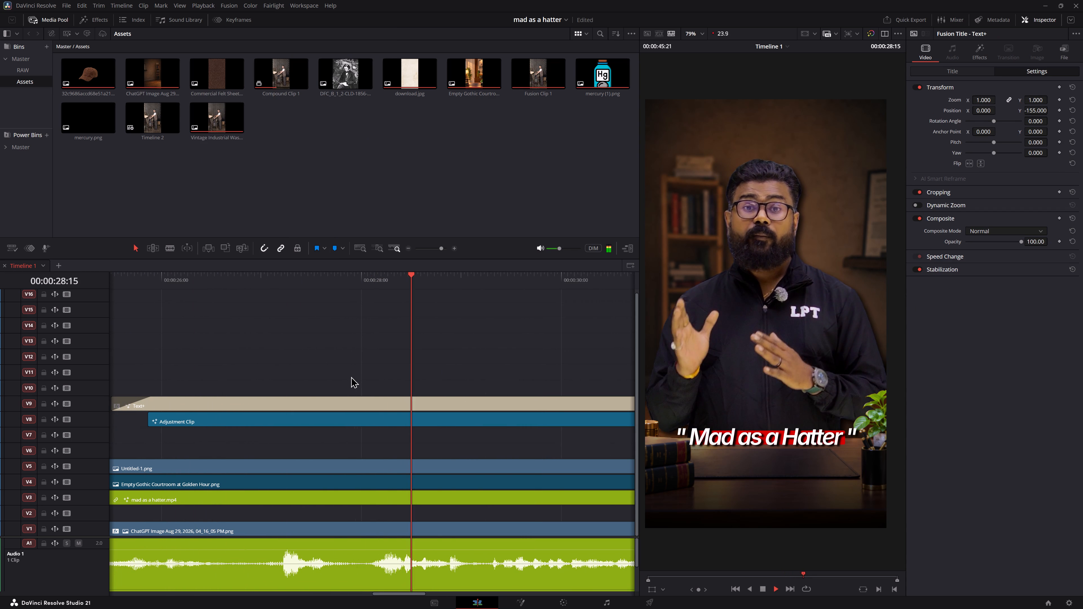
key("space")
middle_click_drag(290, 367, 405, 364)
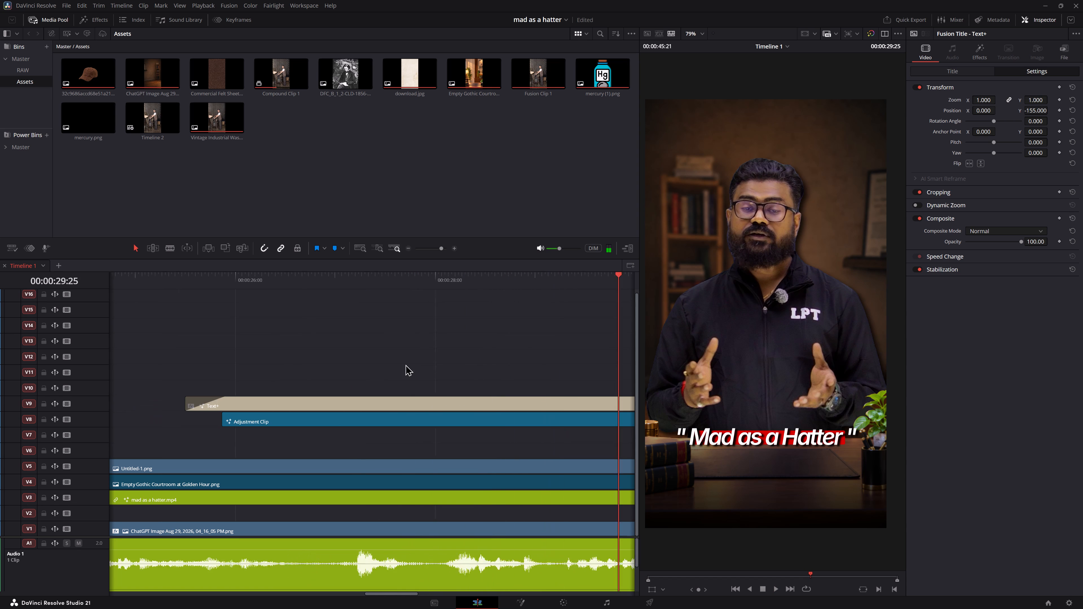
middle_click_drag(405, 364, 437, 361)
left_click(191, 288)
key("space")
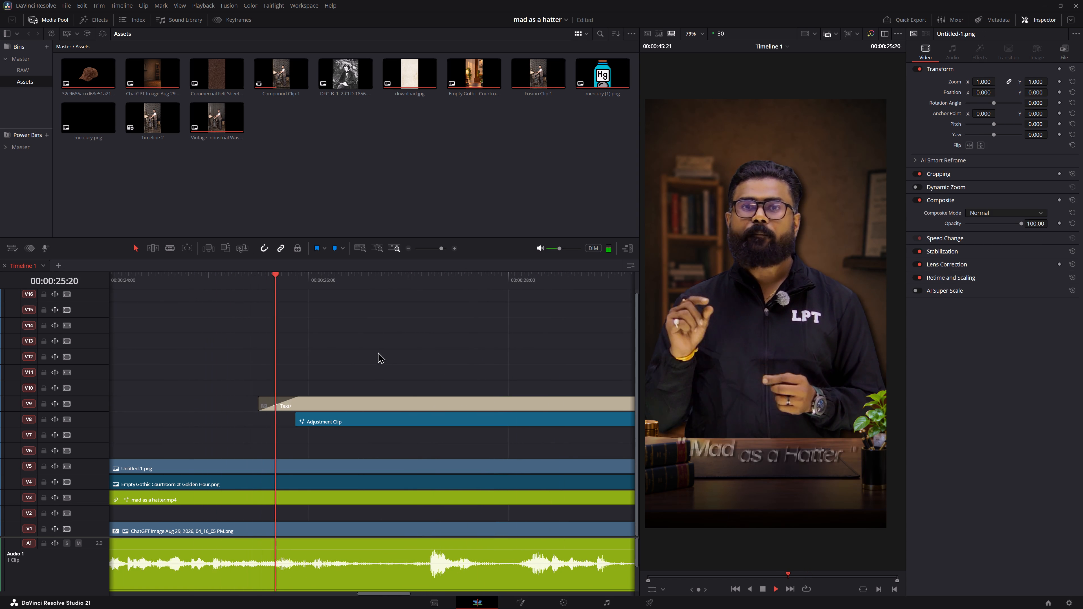
key("space")
middle_click_drag(437, 356, 382, 356)
key("space")
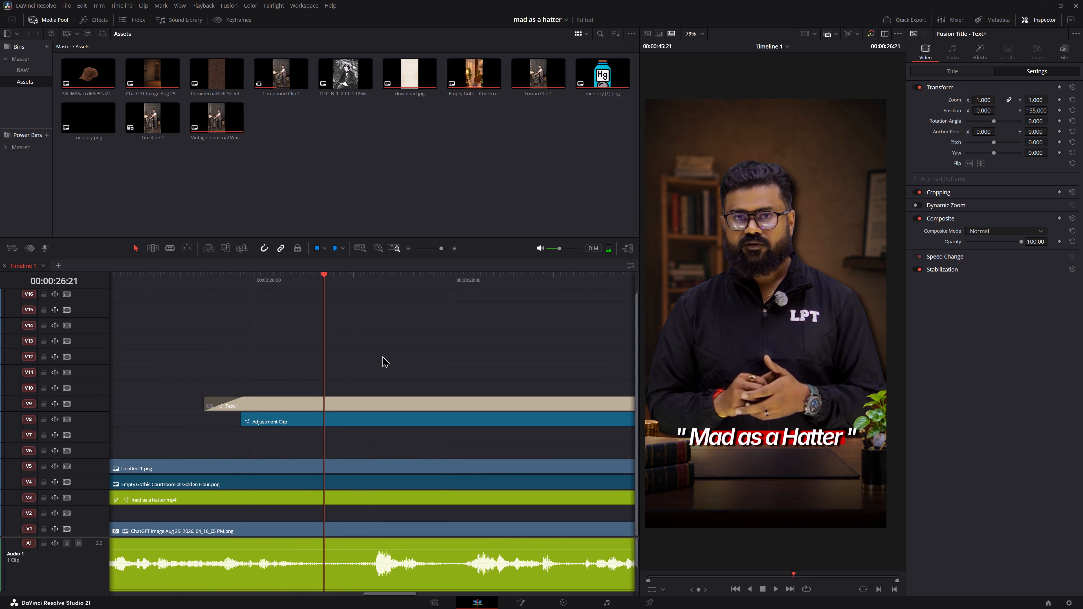
key("space")
key("space")
middle_click_drag(457, 359, 341, 355)
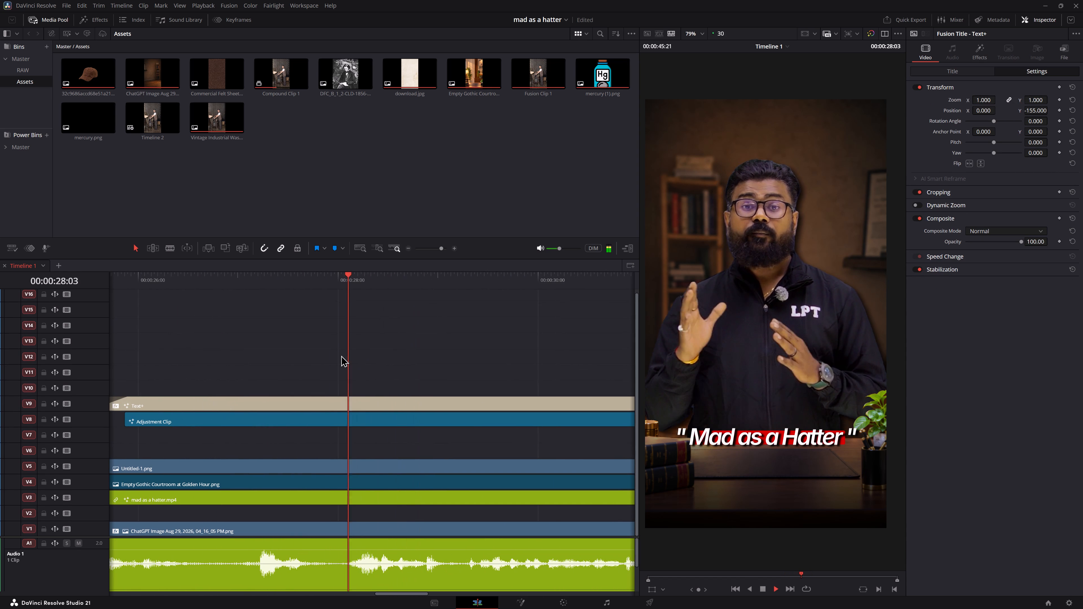
key("space")
key("space")
key("space")
Replay the speech around 28:00 and split the copied title on V9 at 00:00:28:01.
left_click(336, 279)
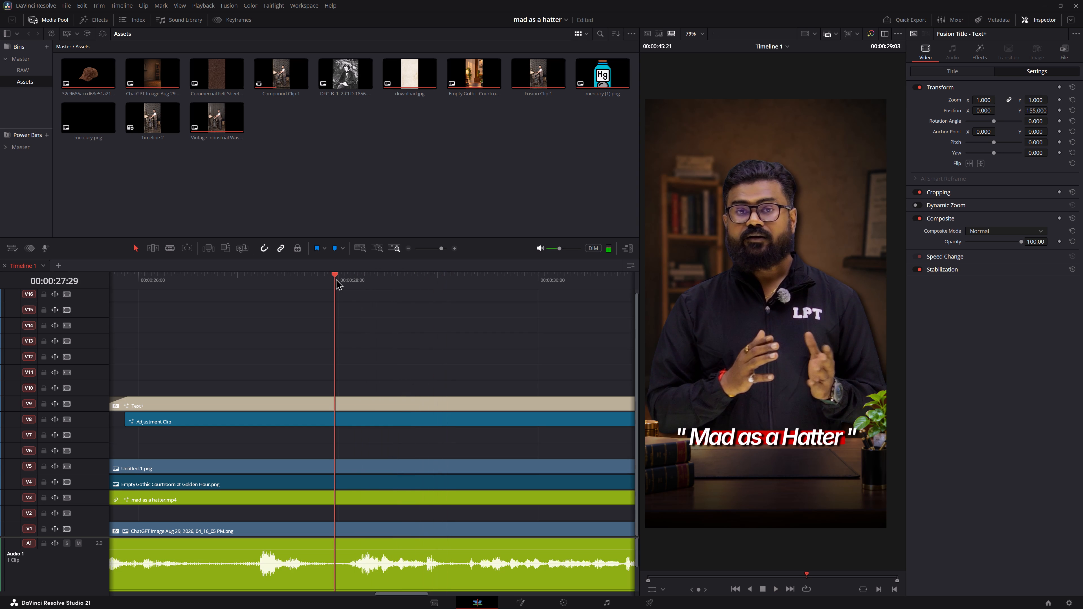
key("space")
key("space")
left_click(337, 279)
left_click_drag(337, 279, 343, 279)
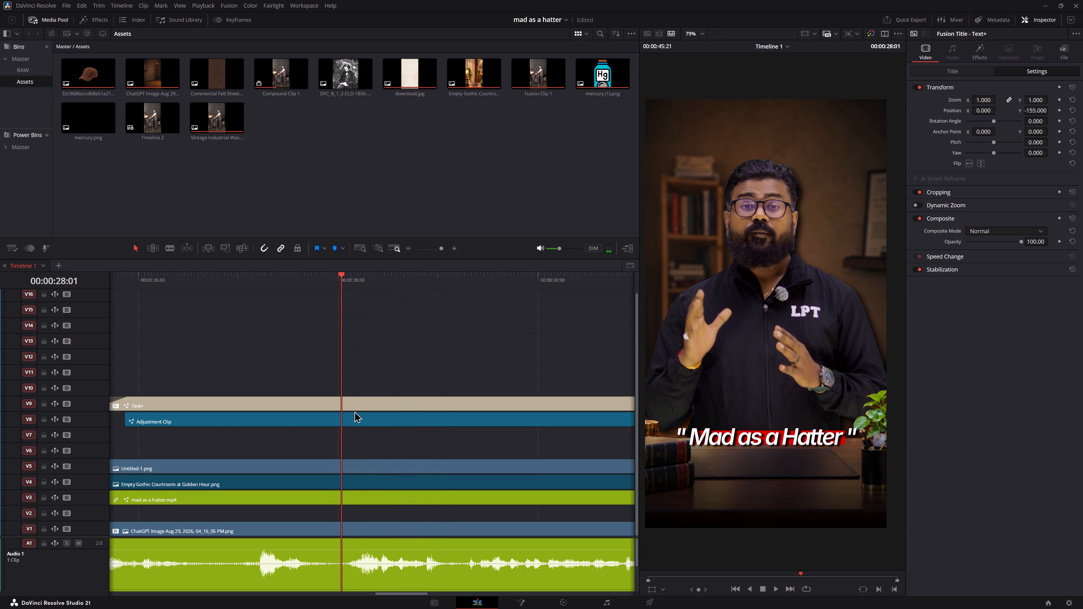
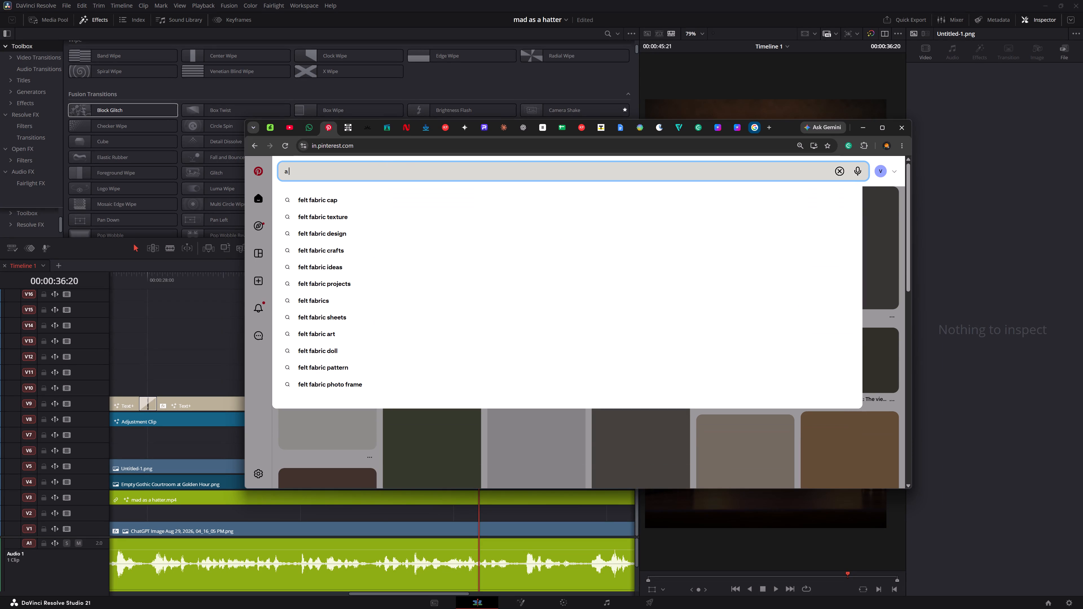
In Chrome, search Pinterest for "a boy takling" to find imagery of someone speaking.
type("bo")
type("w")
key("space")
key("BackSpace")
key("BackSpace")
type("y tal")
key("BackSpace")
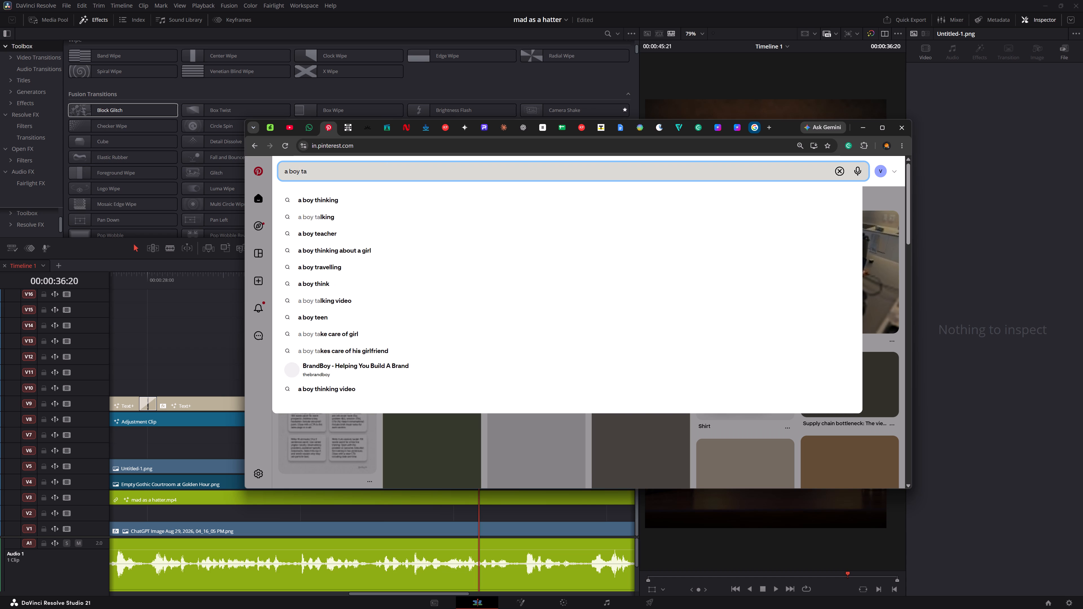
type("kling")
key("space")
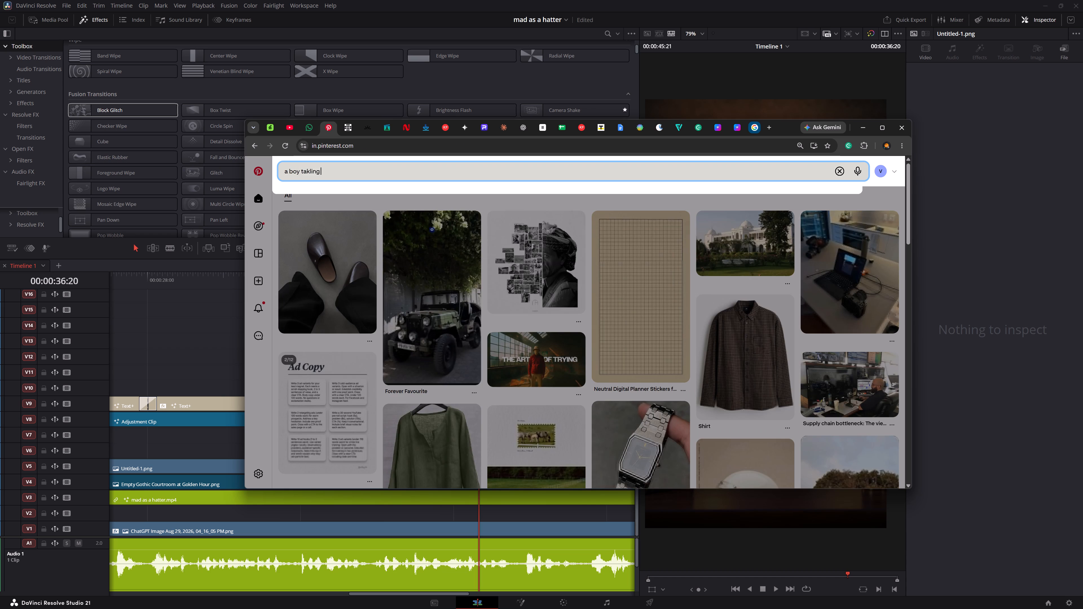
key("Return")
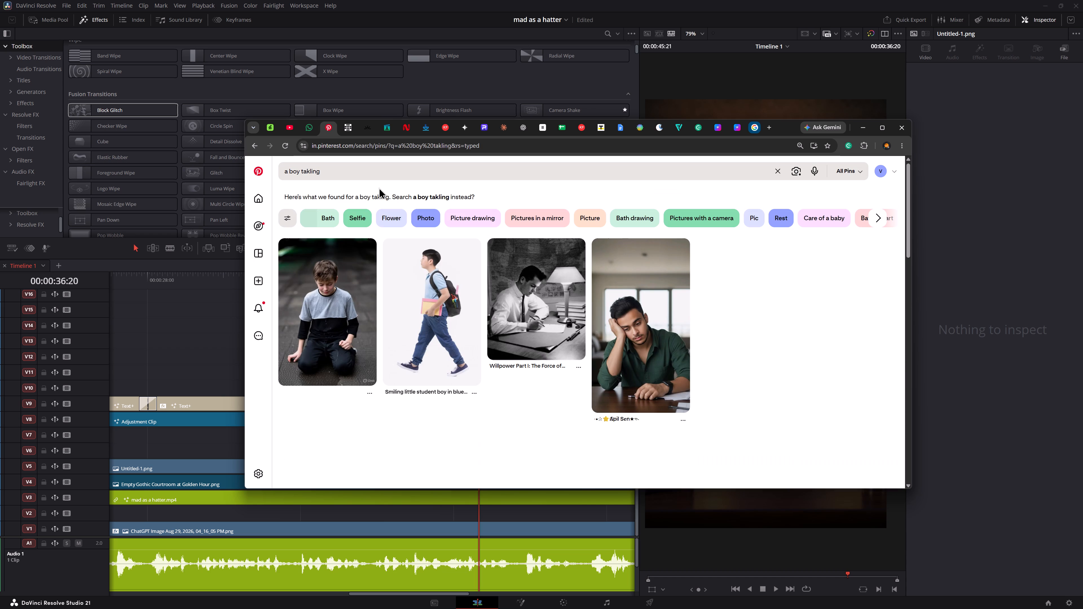
Browse the Pinterest results for "a boy takling" and repeat the search with that exact wording.
scroll(715, 374, "down", 1)
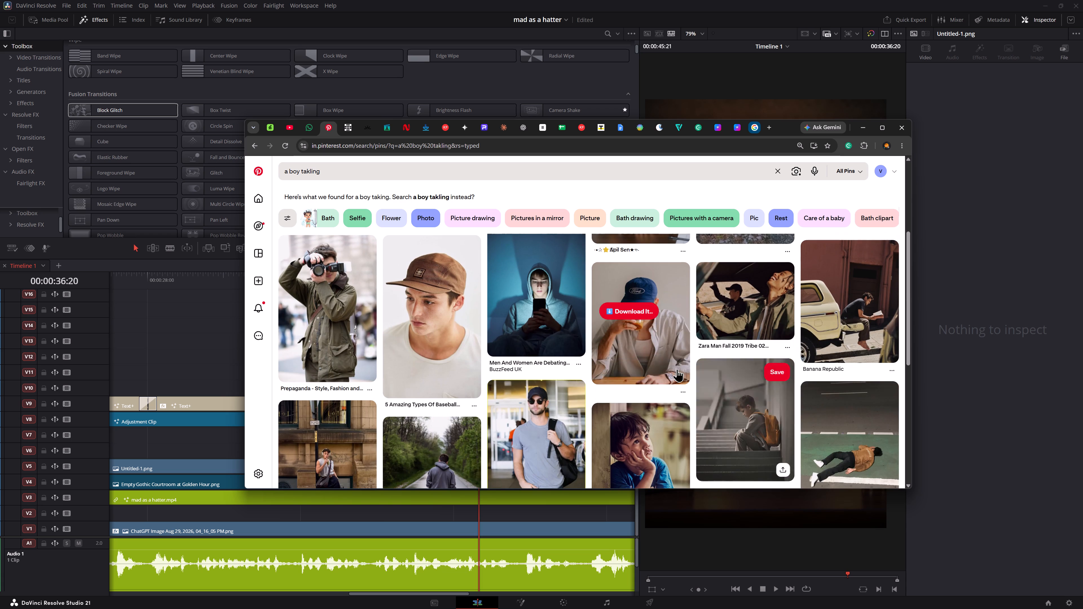
scroll(640, 369, "down", 1)
scroll(518, 366, "up", 5)
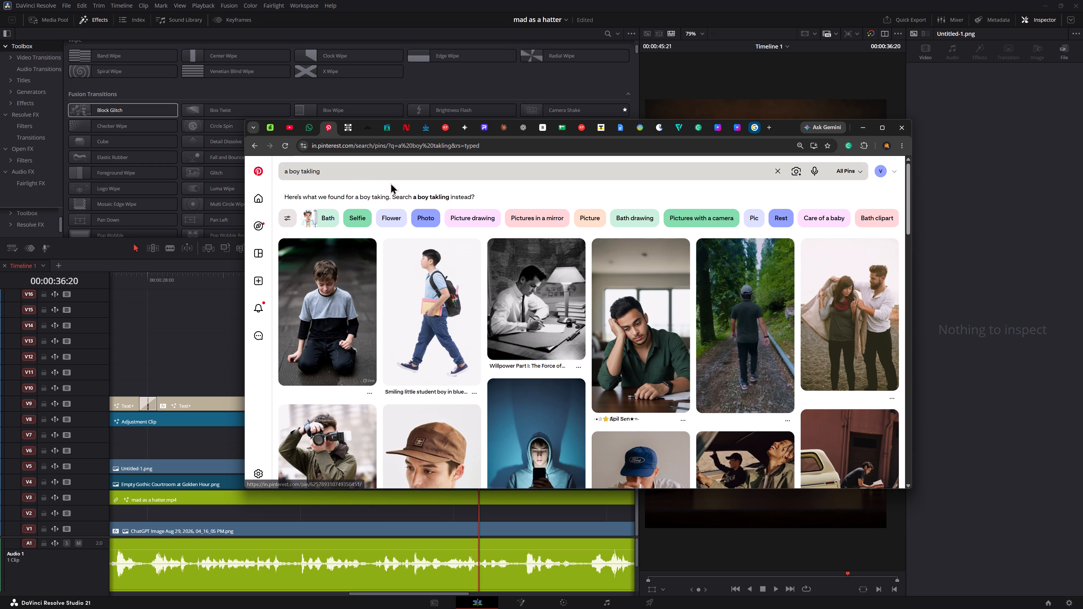
left_click(430, 198)
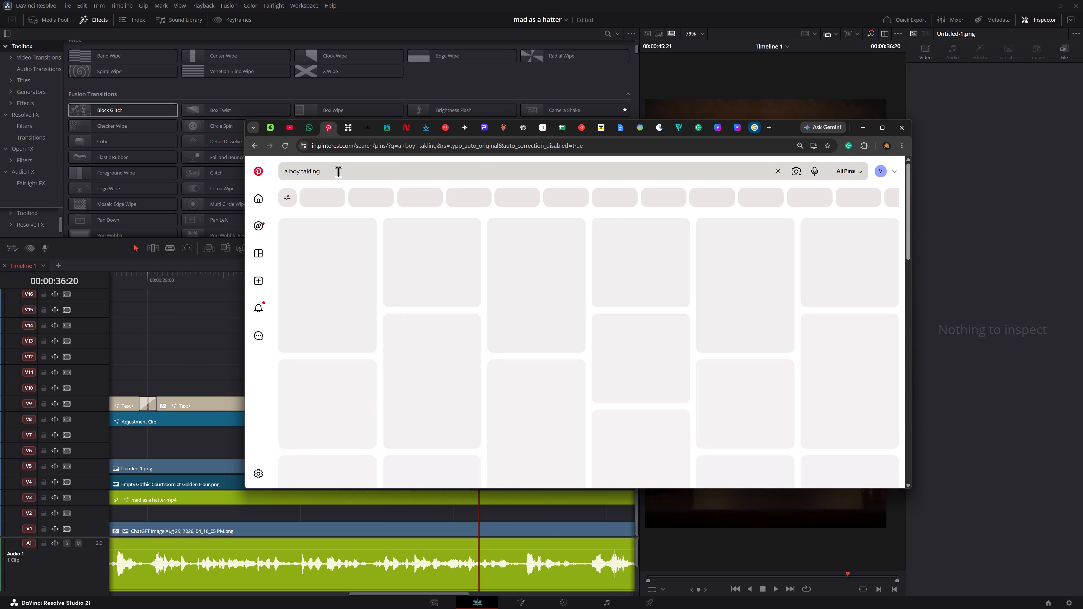
Replace the Pinterest search with "A men in droup" and run it with that exact wording.
left_click(353, 166)
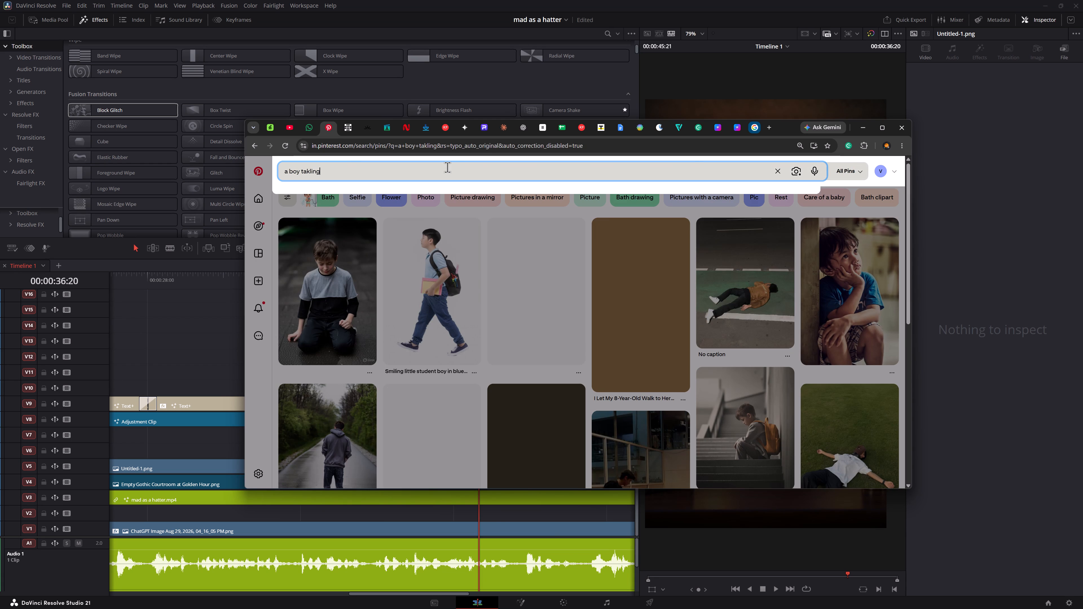
key("ctrl+shift+Left")
key("BackSpace")
key("BackSpace")
key("BackSpace")
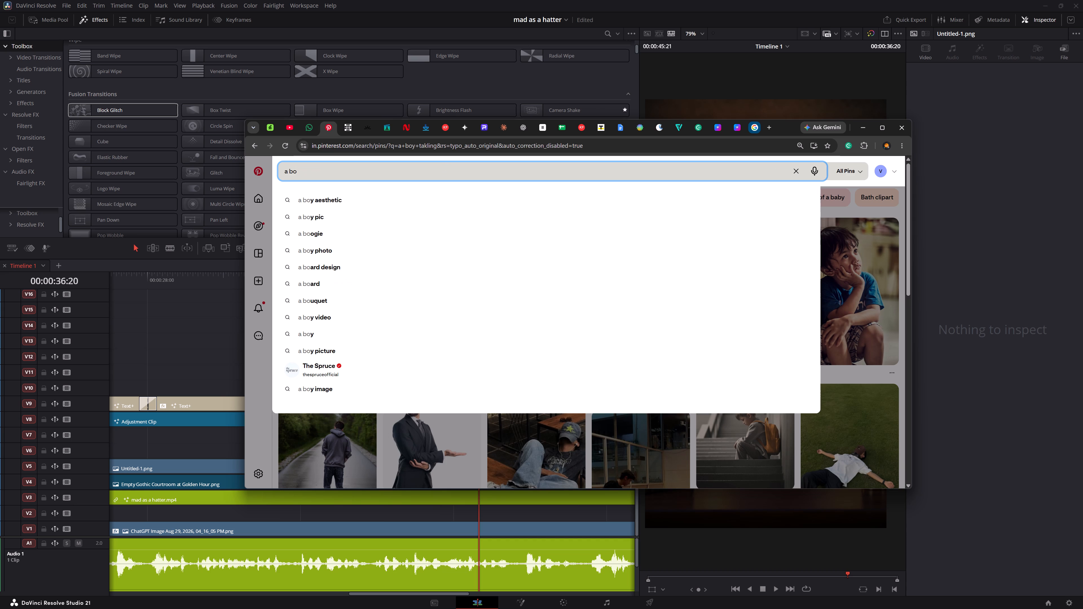
key("BackSpace")
key("BackSpace")
key("BackSpace")
key("BackSpace")
key("BackSpace")
key("BackSpace")
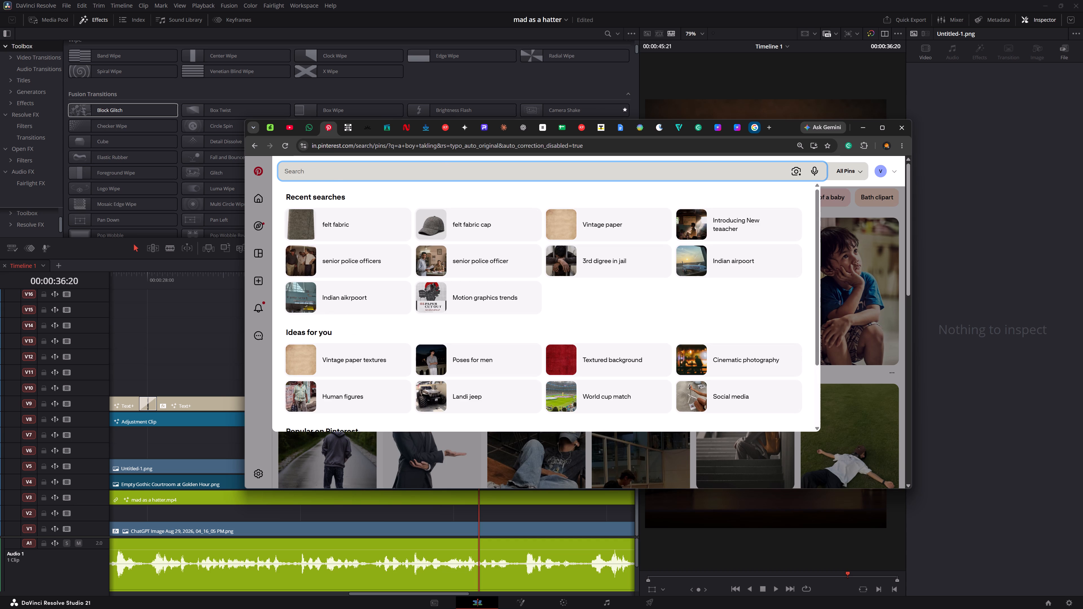
type("A men in droup")
key("space")
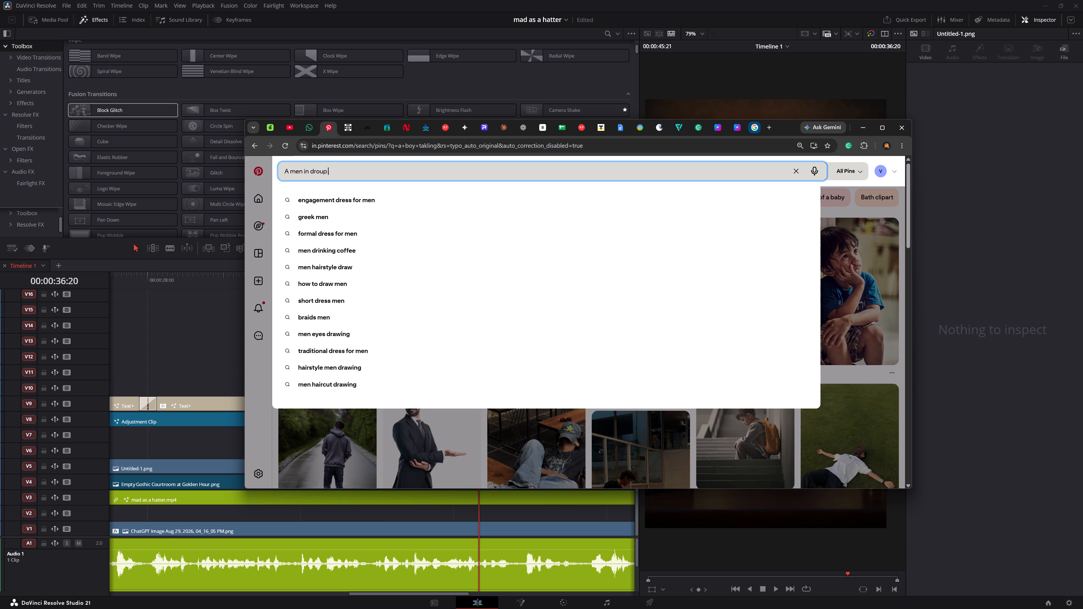
key("Return")
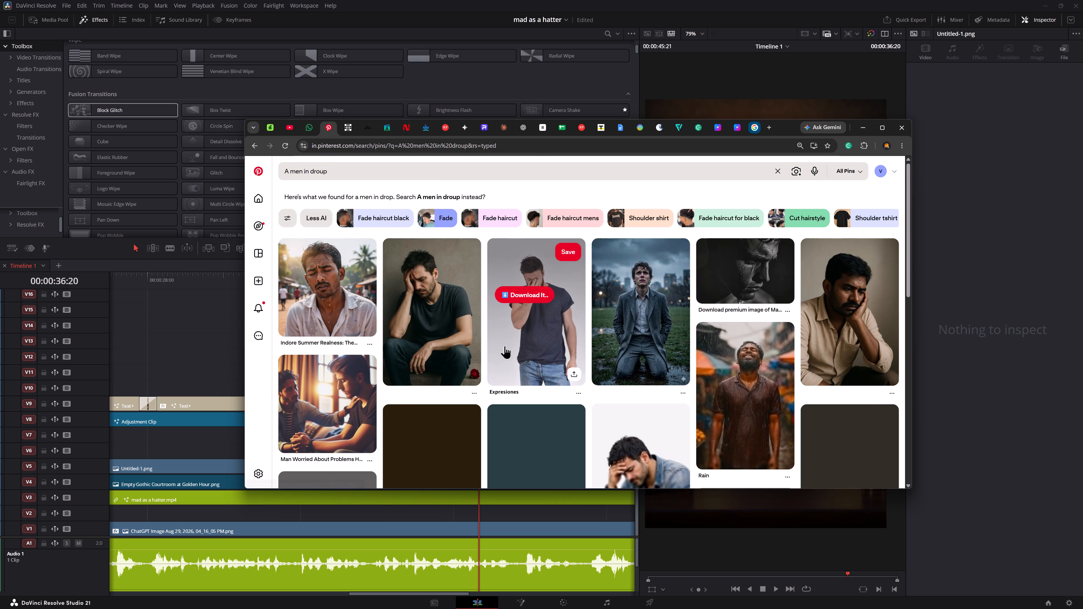
left_click(433, 197)
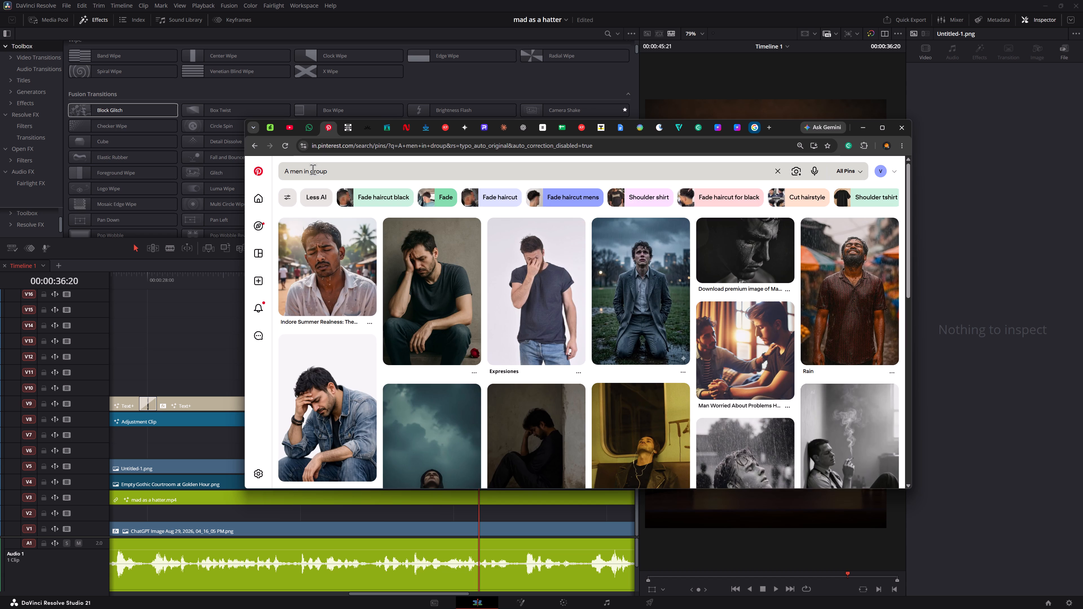
Change the Pinterest search to "A men in group talking ith echn ccther".
left_click(313, 169)
key("BackSpace")
key("g")
key("Return")
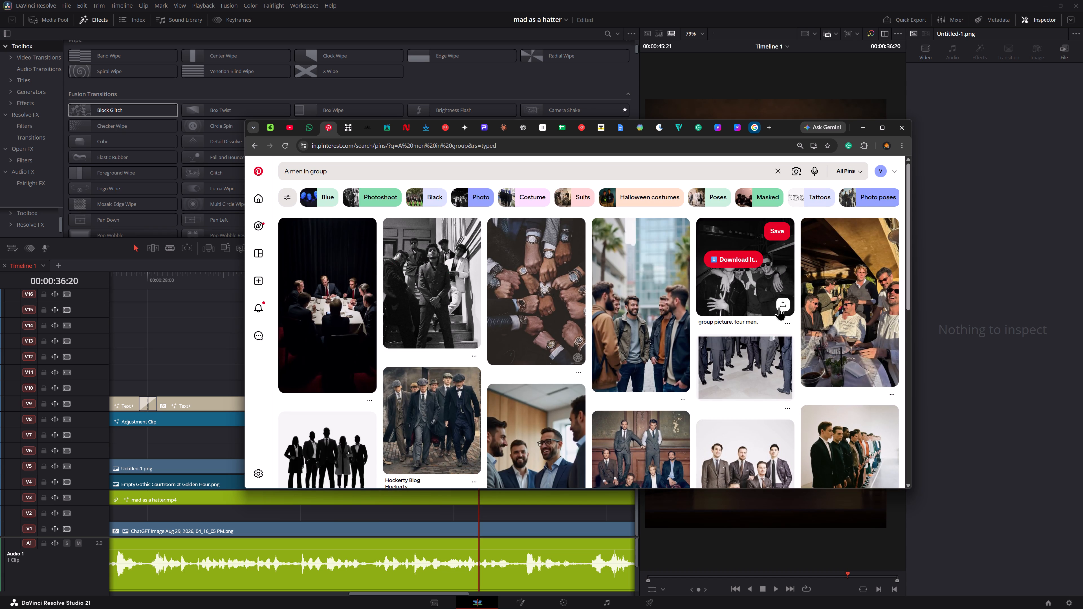
Browse the Pinterest results for "A men in group" for an image of men in conversation.
scroll(494, 355, "down", 1)
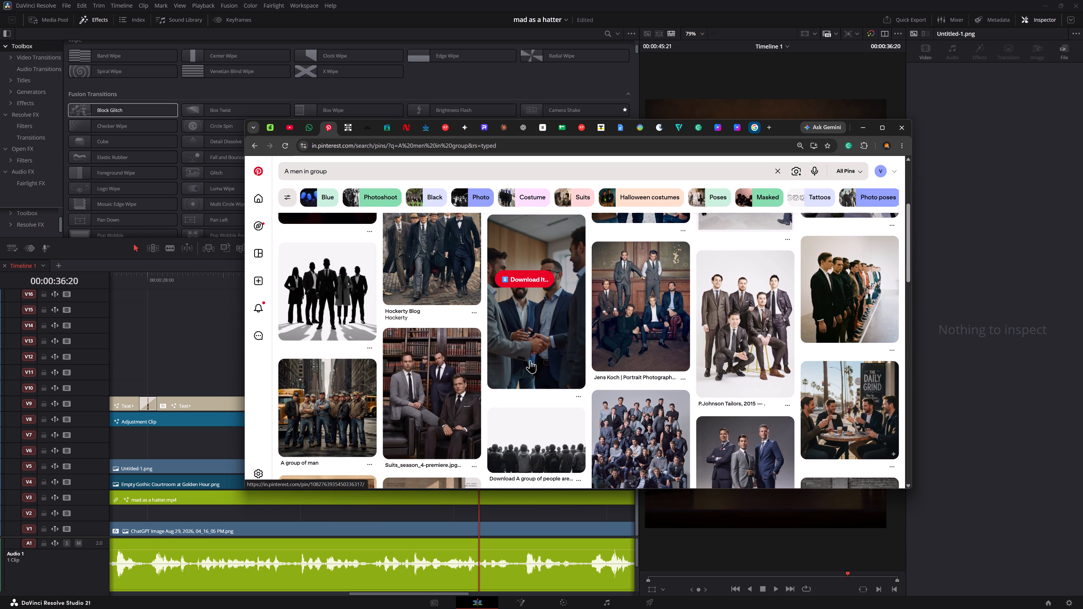
scroll(815, 368, "down", 1)
scroll(793, 386, "up", 1)
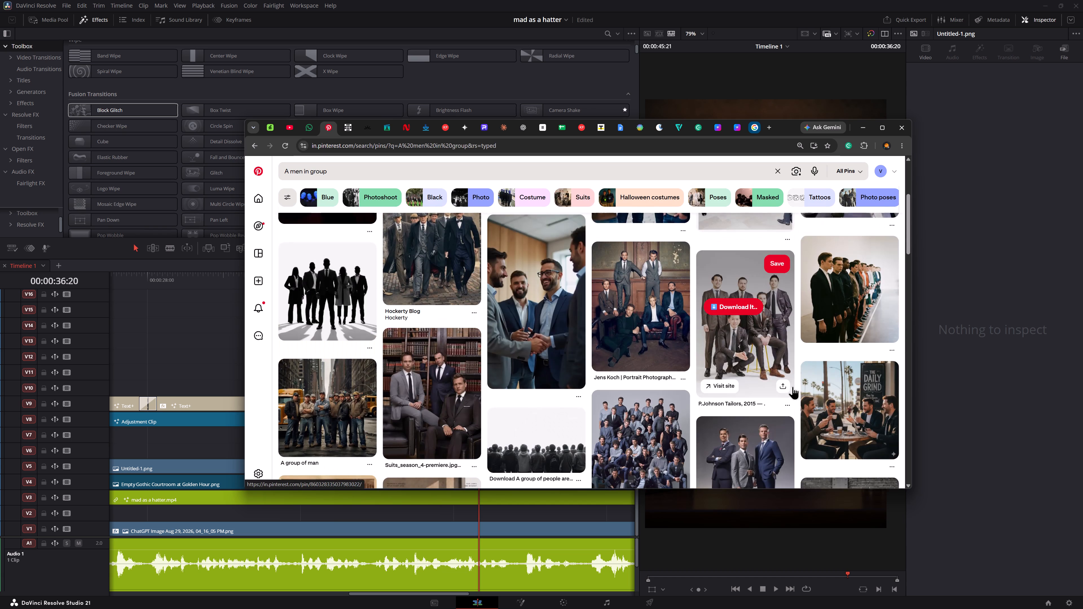
scroll(793, 386, "up", 1)
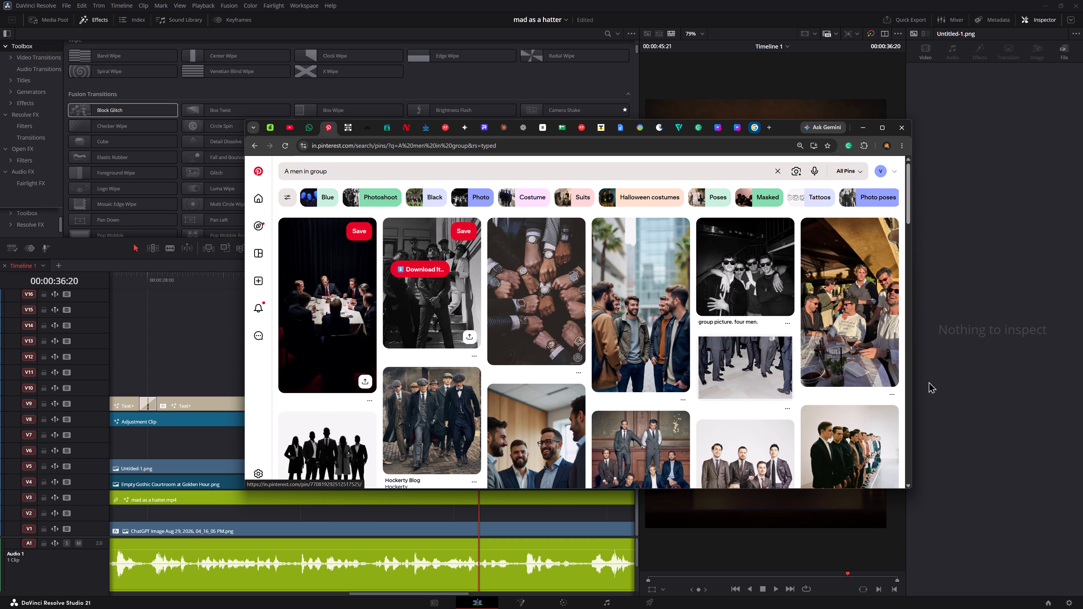
scroll(704, 380, "down", 1)
scroll(804, 375, "down", 1)
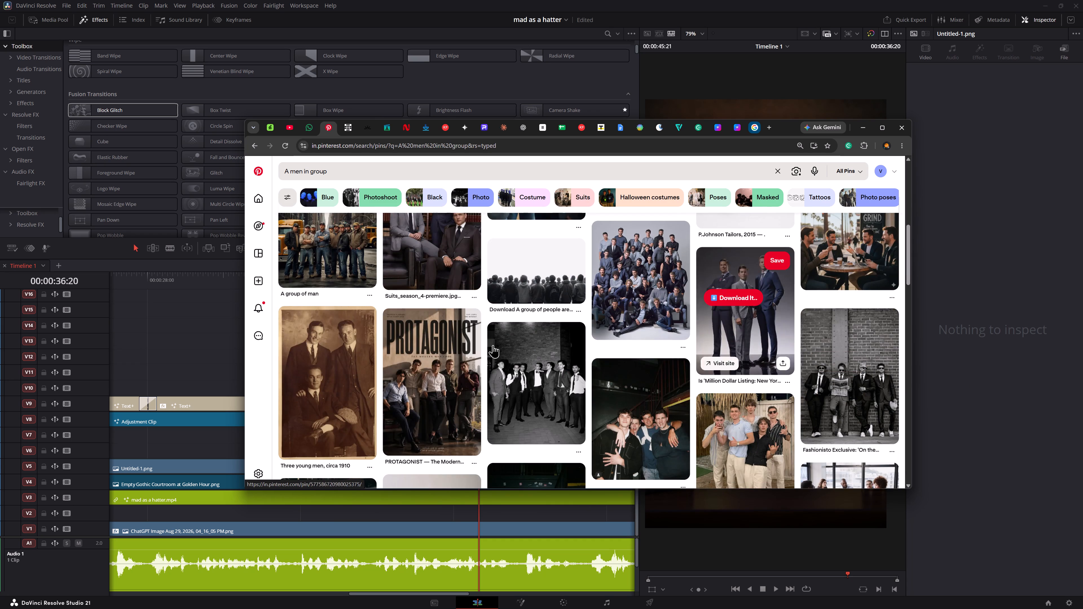
scroll(473, 353, "down", 2)
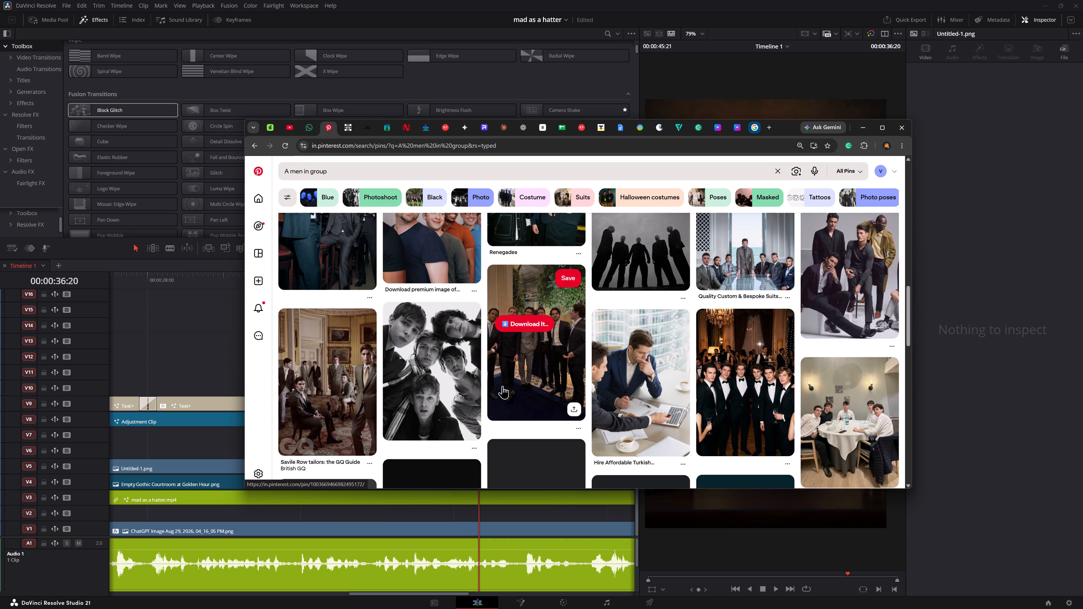
scroll(504, 386, "up", 6)
Extend the Pinterest search to "A men in group talking ith echn ccther" and run it.
left_click(432, 170)
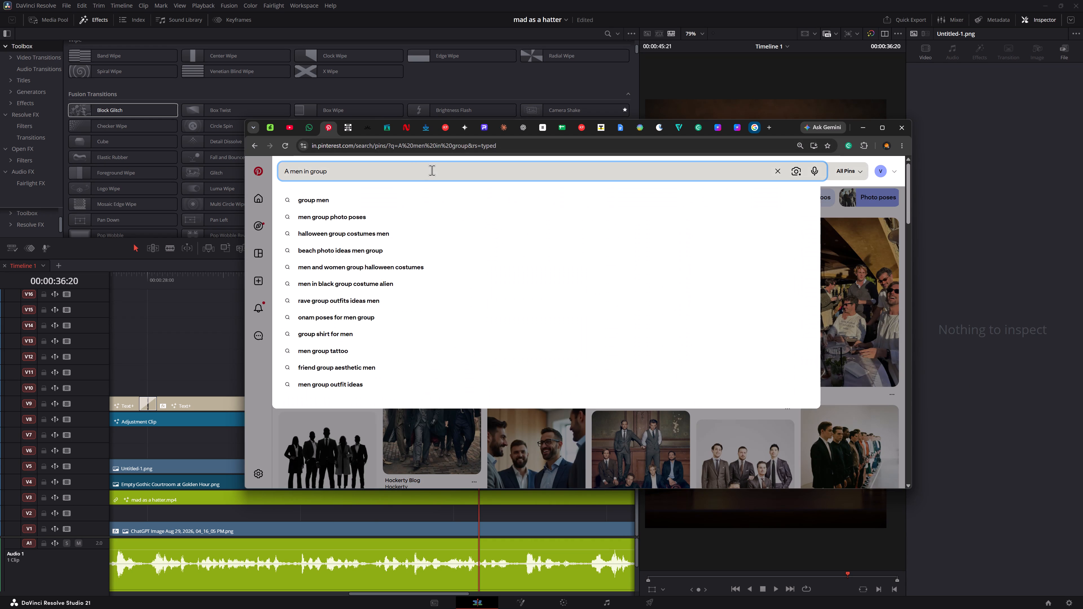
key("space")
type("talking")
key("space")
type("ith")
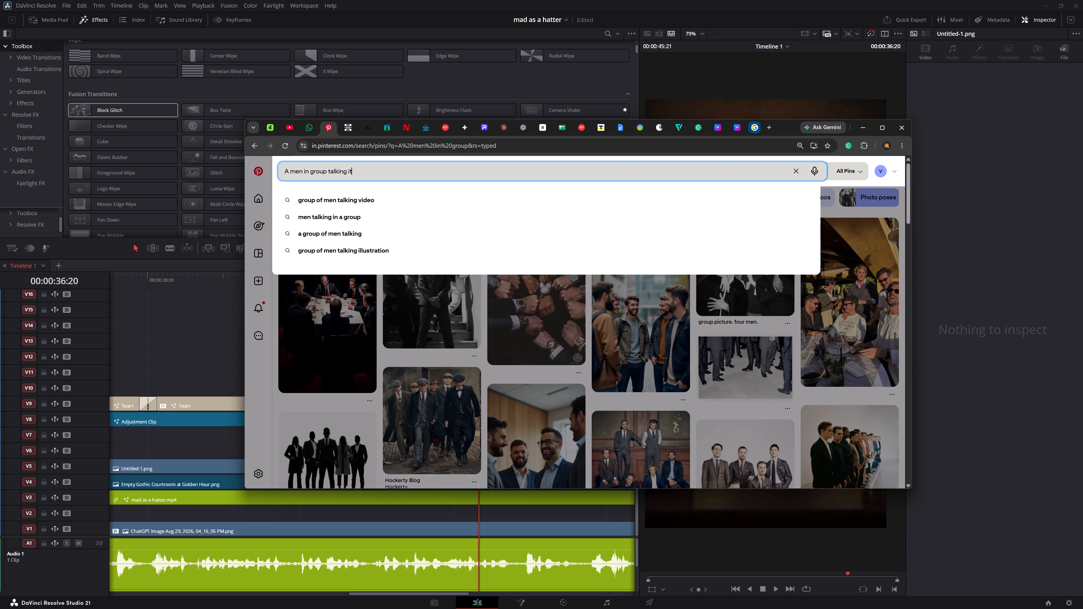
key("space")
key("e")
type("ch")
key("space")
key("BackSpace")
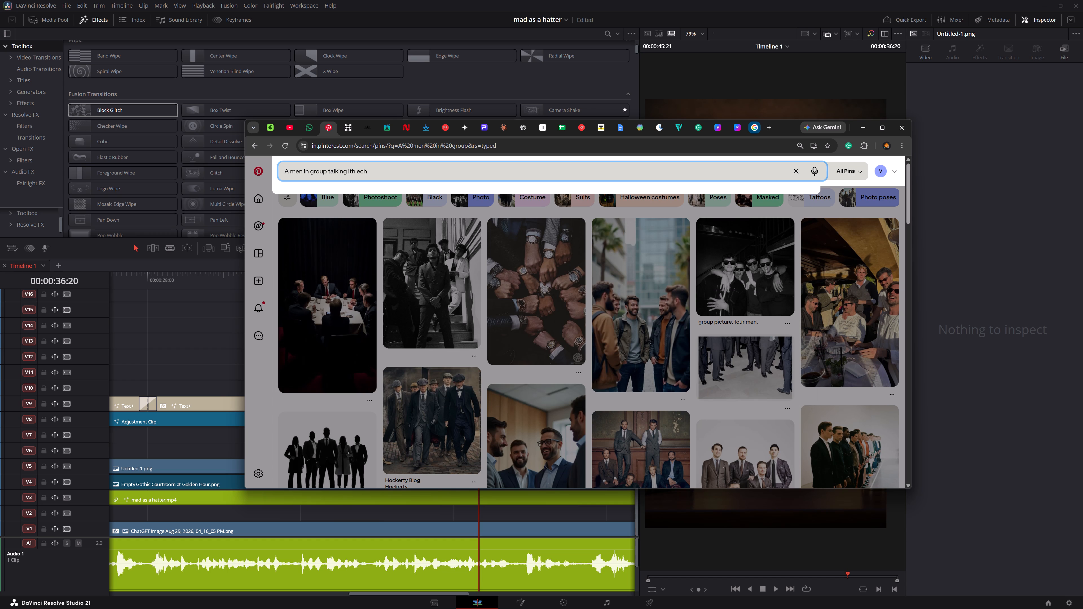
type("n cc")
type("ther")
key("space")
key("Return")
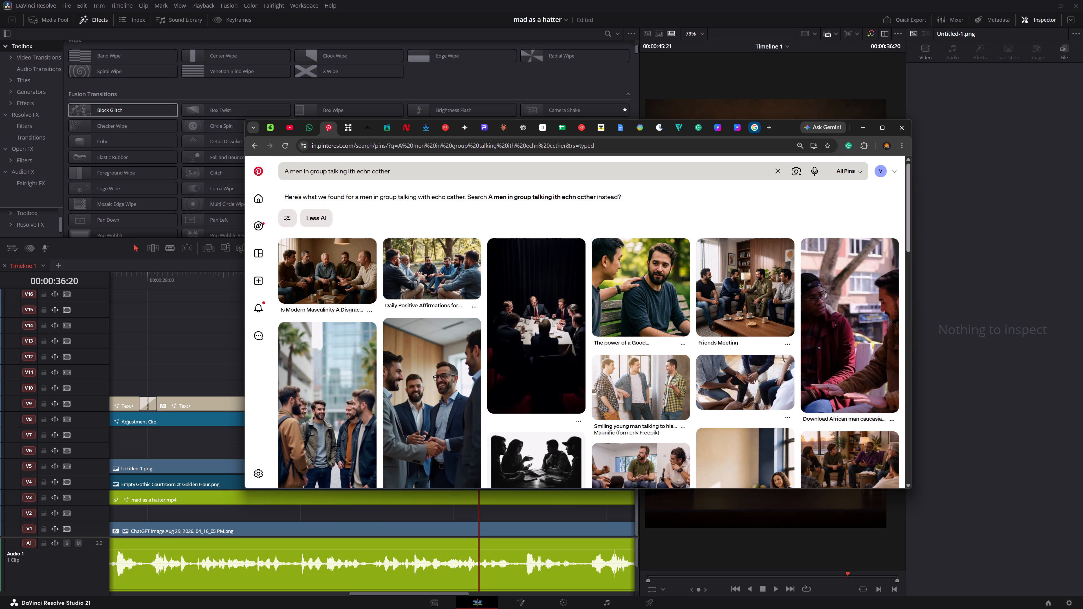
scroll(388, 360, "down", 1)
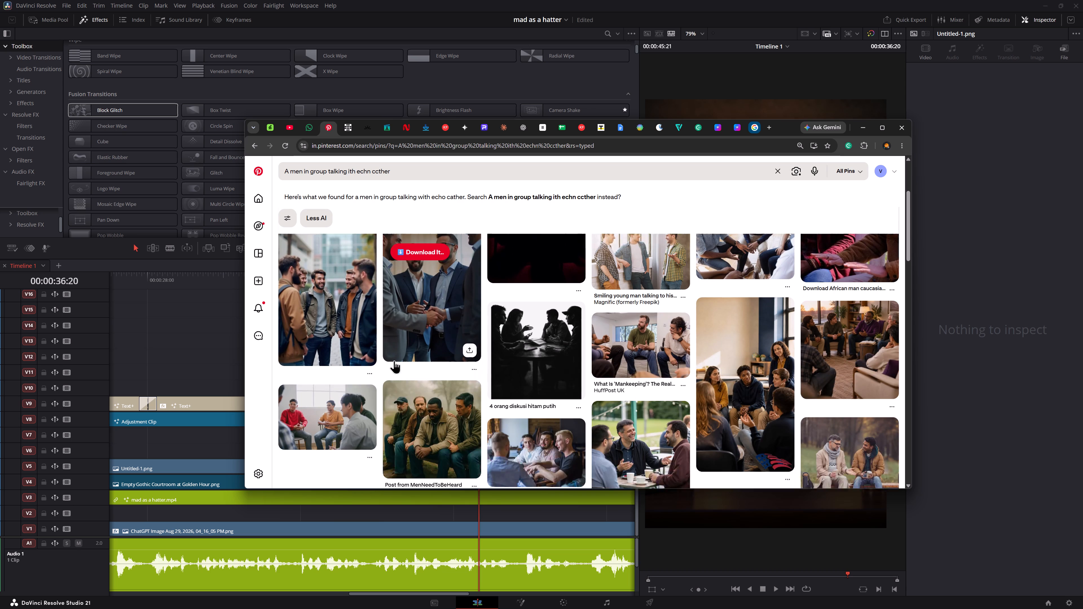
scroll(647, 345, "down", 1)
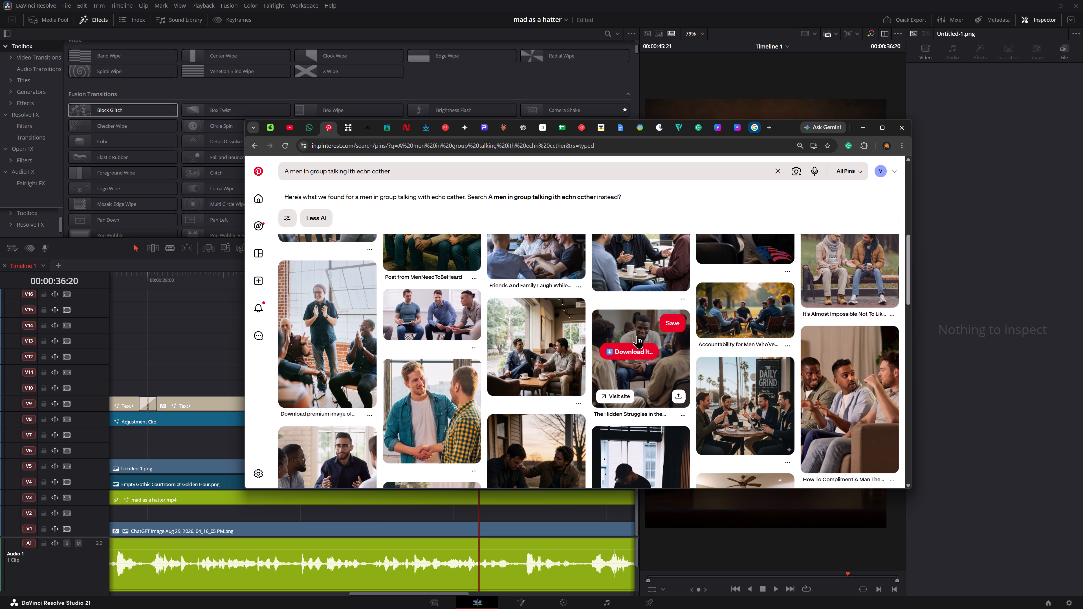
left_click(862, 425)
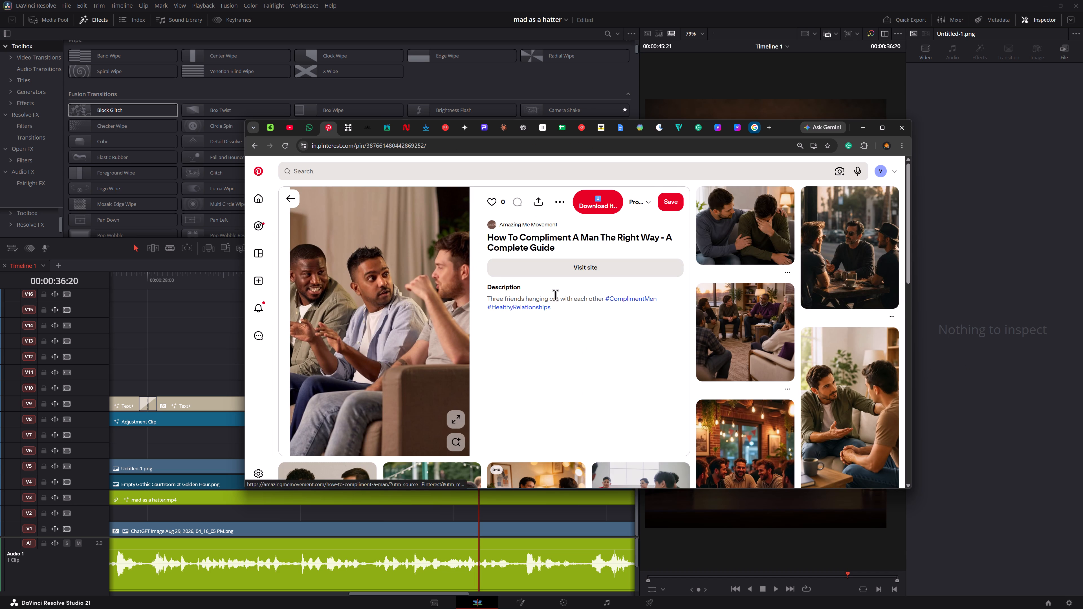
scroll(532, 328, "down", 1)
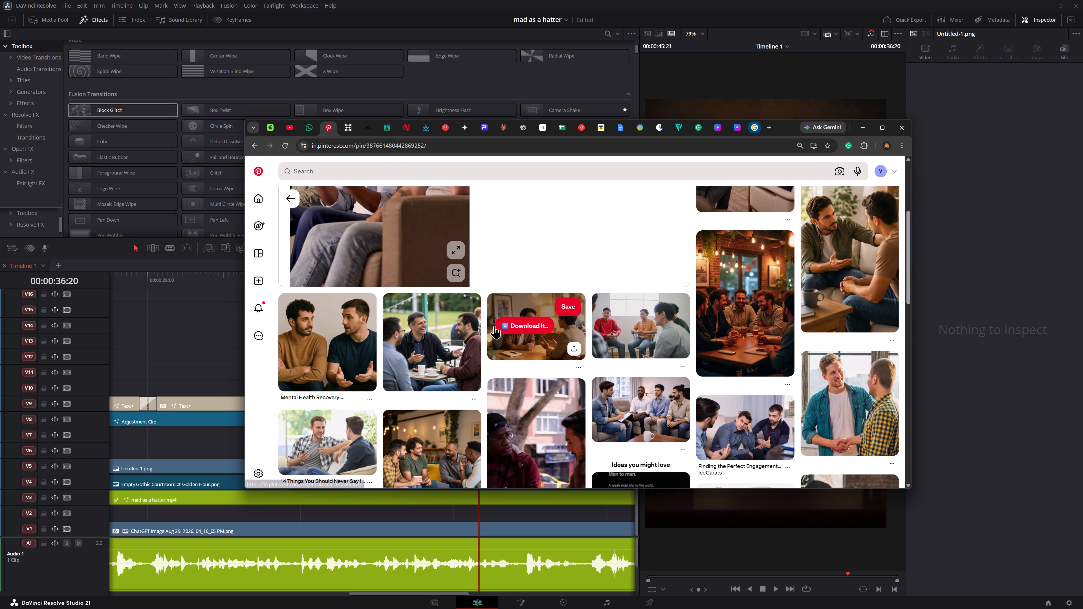
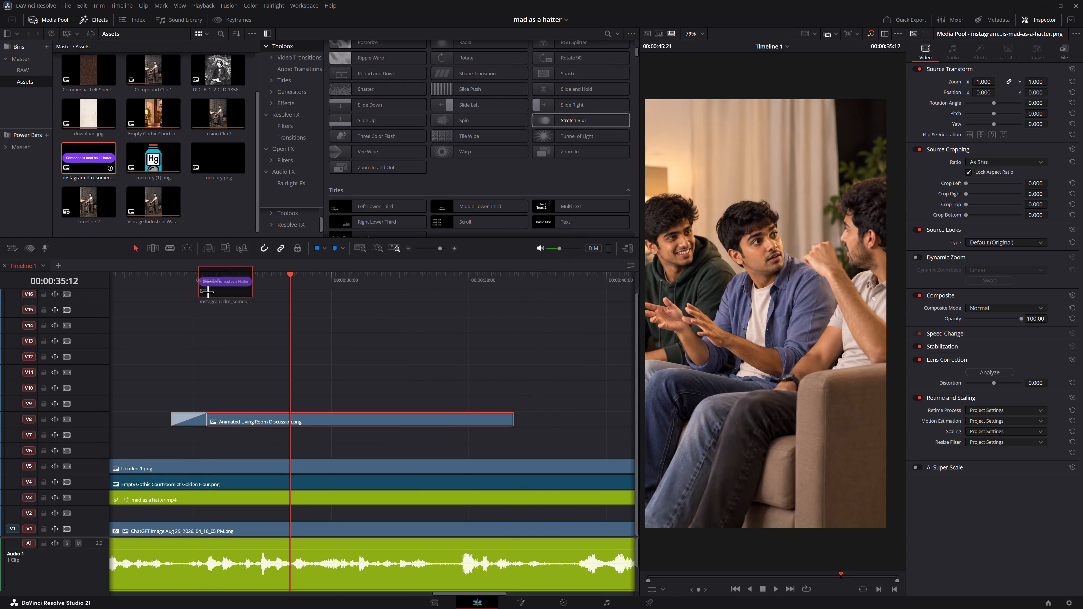
left_click_drag(208, 292, 215, 362)
Scale the message bubble image to a zoom of 0.090 and raise it above the boys with Position Y at 699.
left_click(209, 277)
key("space")
left_click(253, 356)
key("space")
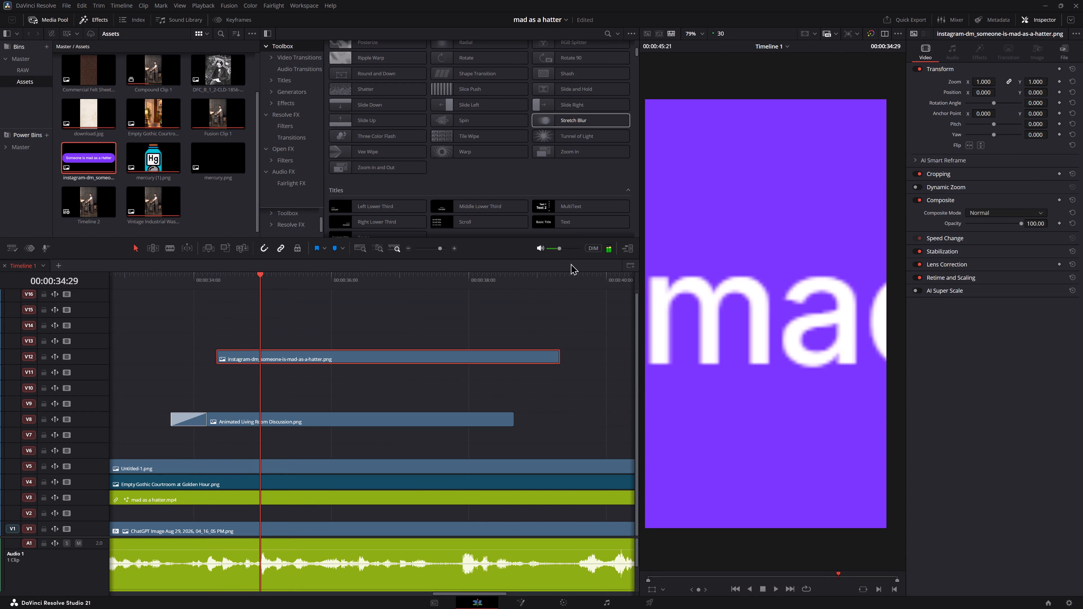
left_click_drag(1033, 85, 979, 82)
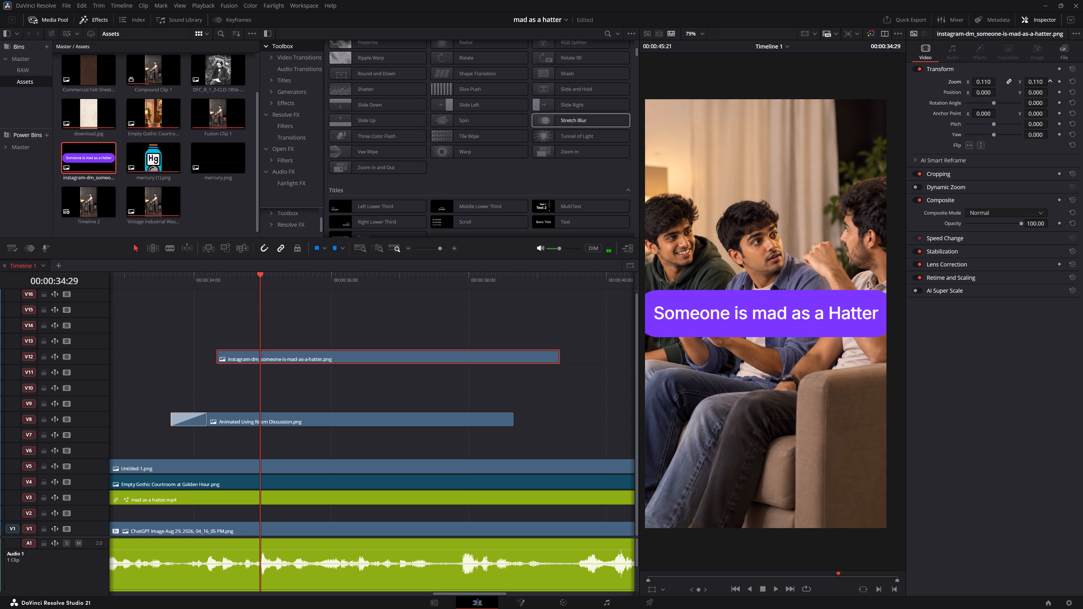
left_click_drag(979, 82, 978, 82)
left_click_drag(1041, 91, 1082, 135)
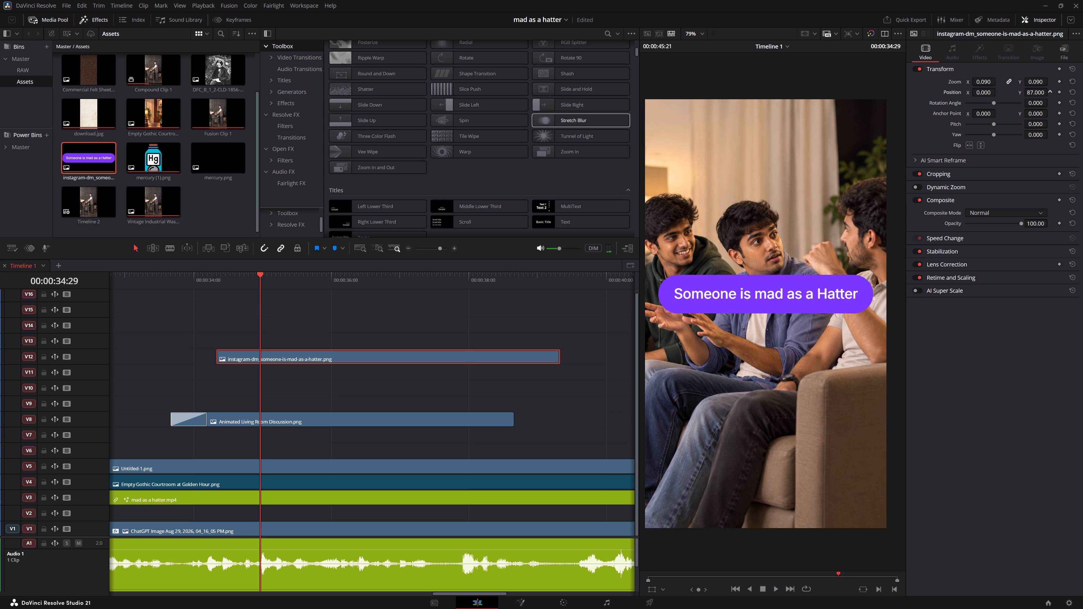
left_click_drag(1082, 135, 1082, 132)
left_click_drag(1041, 91, 751, 351)
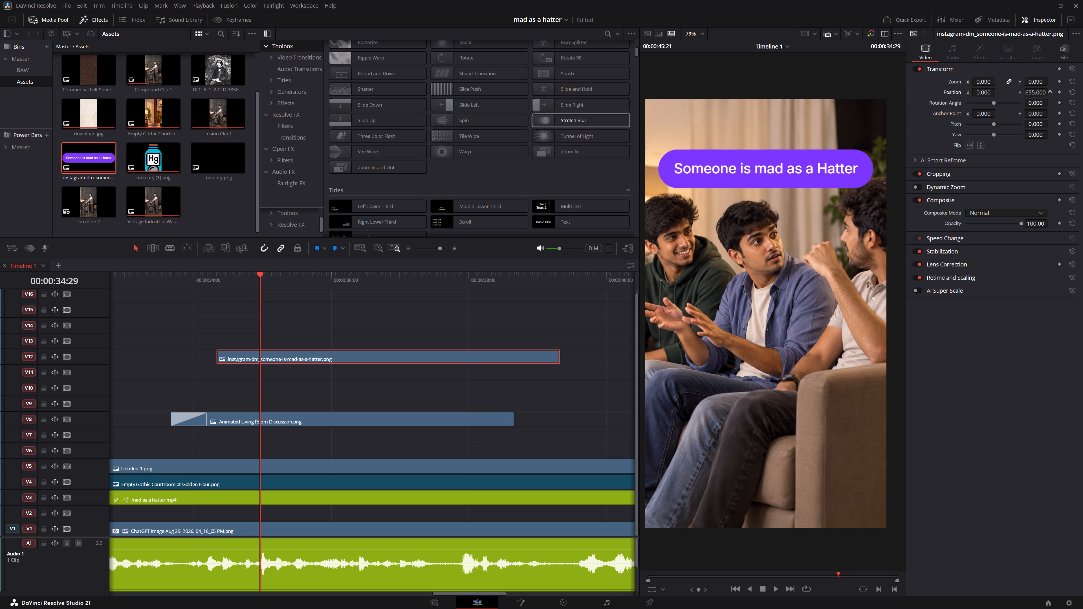
left_click_drag(751, 351, 766, 354)
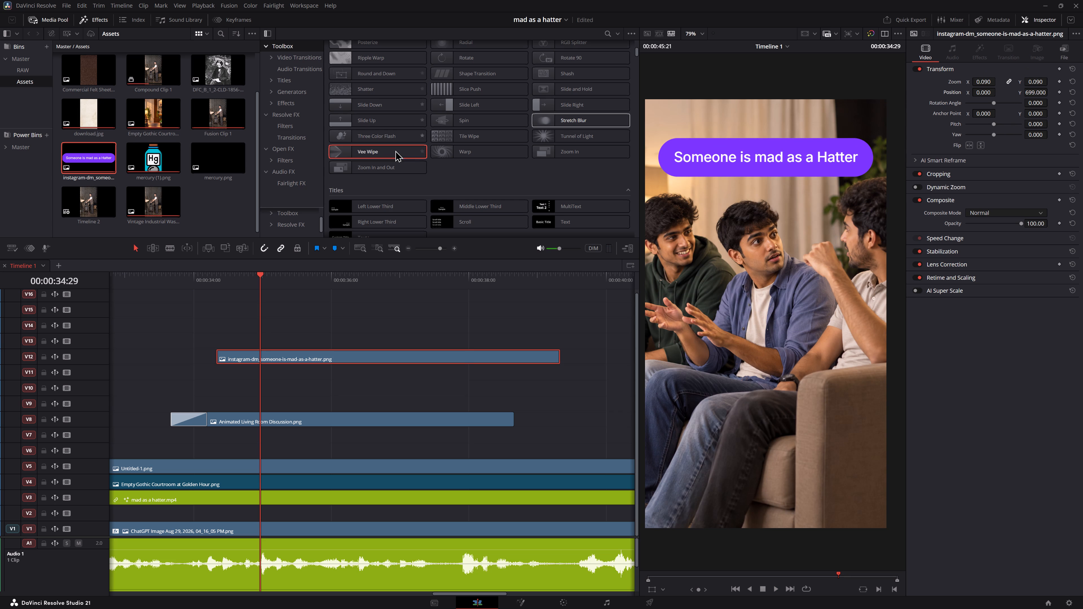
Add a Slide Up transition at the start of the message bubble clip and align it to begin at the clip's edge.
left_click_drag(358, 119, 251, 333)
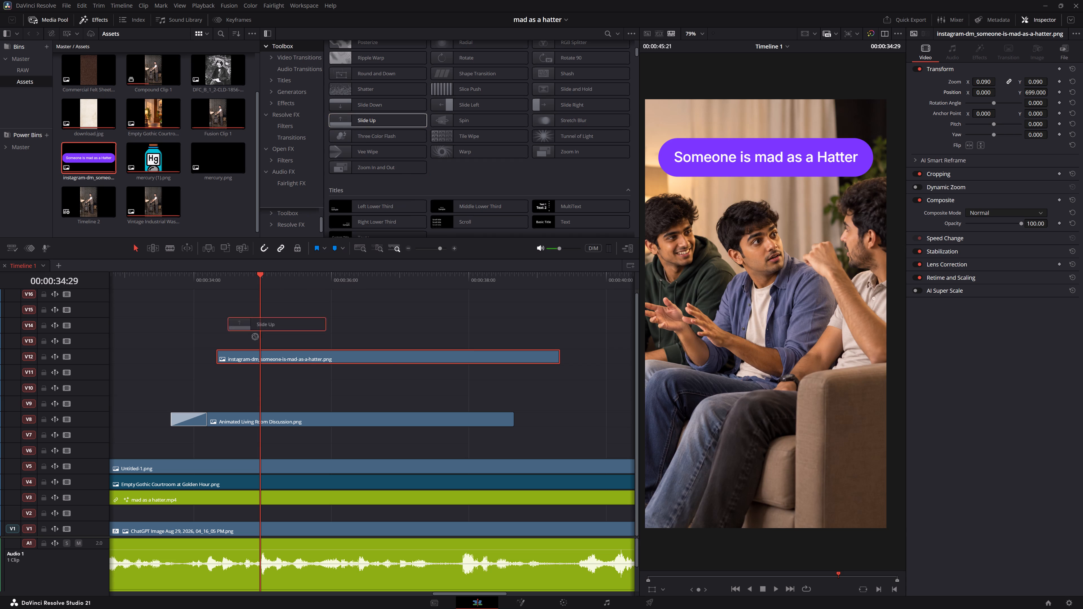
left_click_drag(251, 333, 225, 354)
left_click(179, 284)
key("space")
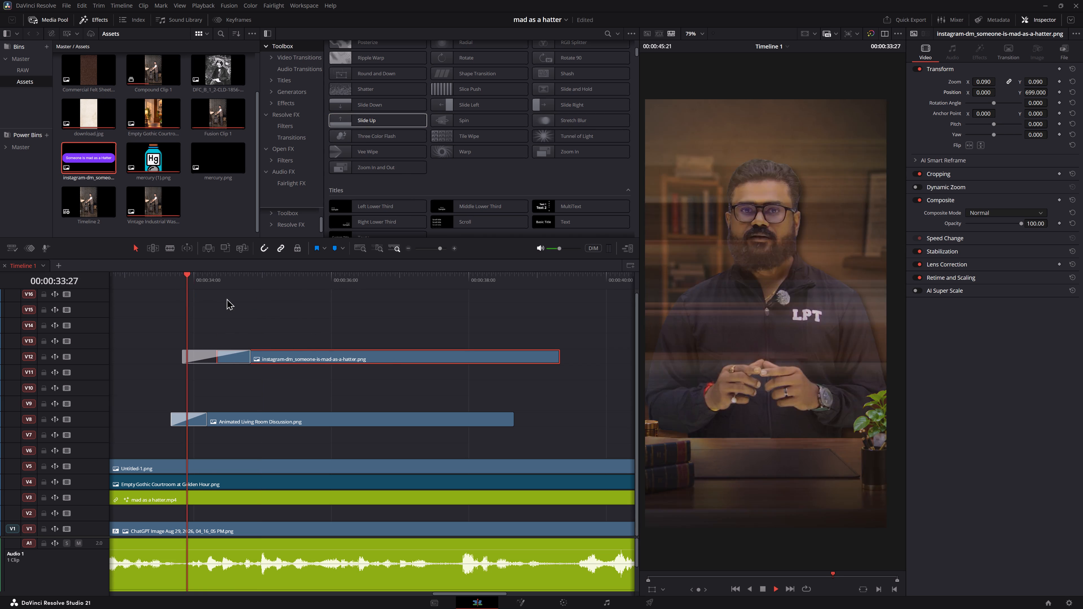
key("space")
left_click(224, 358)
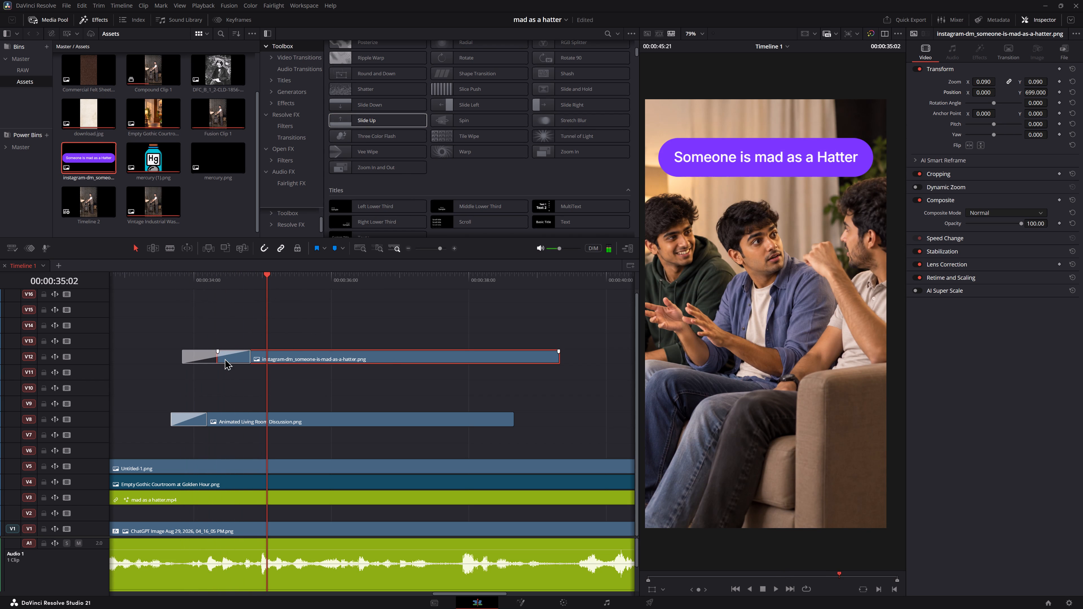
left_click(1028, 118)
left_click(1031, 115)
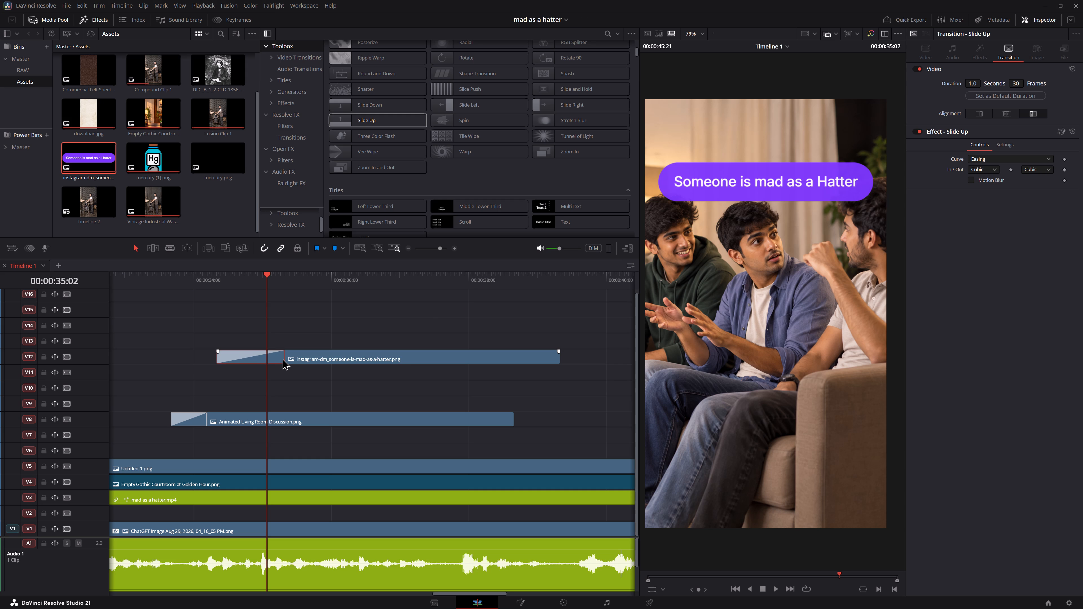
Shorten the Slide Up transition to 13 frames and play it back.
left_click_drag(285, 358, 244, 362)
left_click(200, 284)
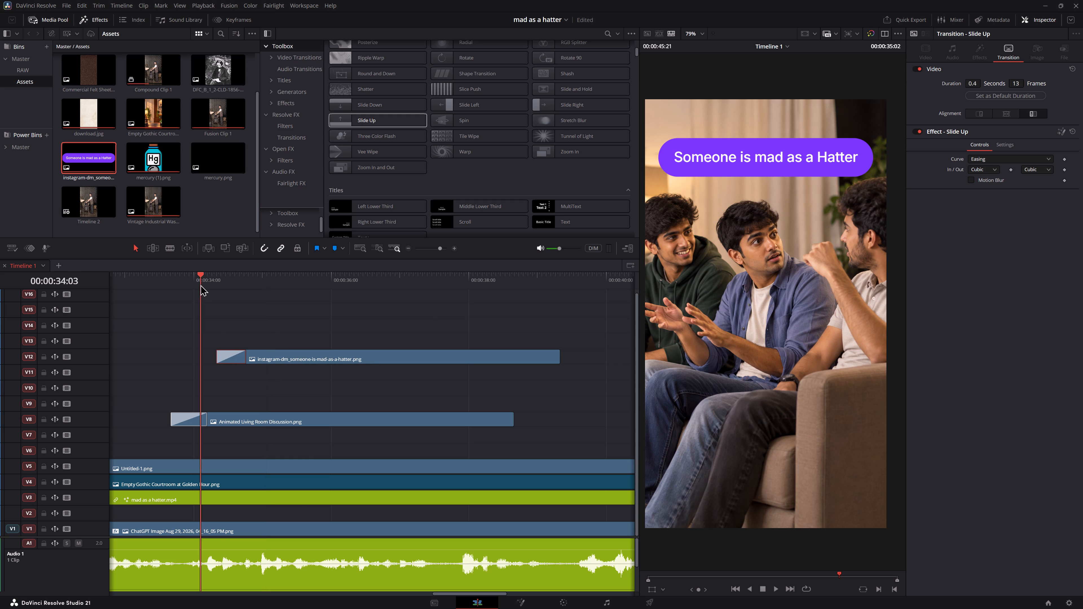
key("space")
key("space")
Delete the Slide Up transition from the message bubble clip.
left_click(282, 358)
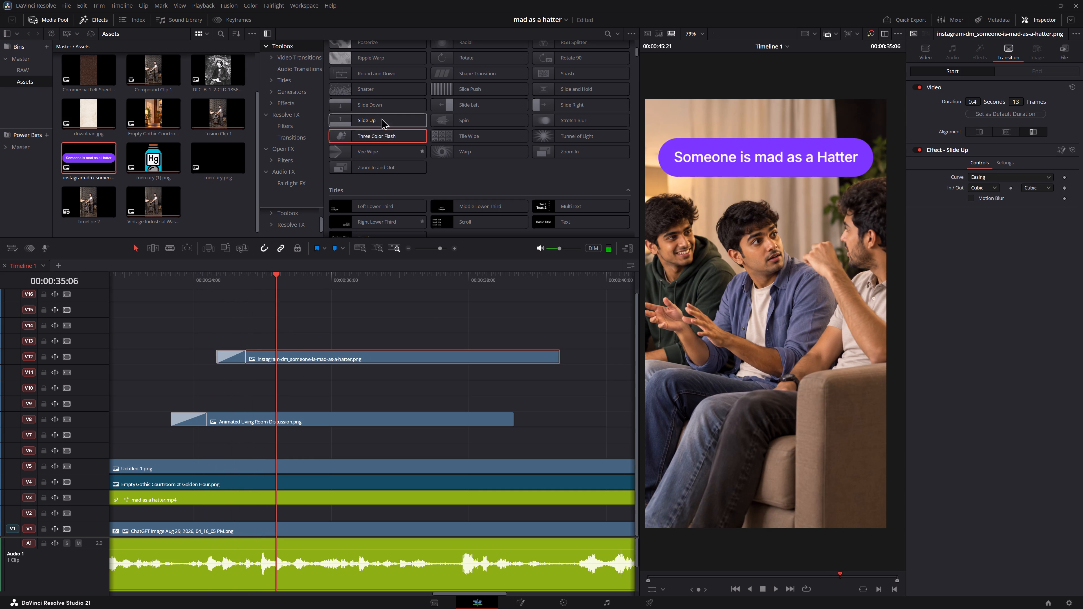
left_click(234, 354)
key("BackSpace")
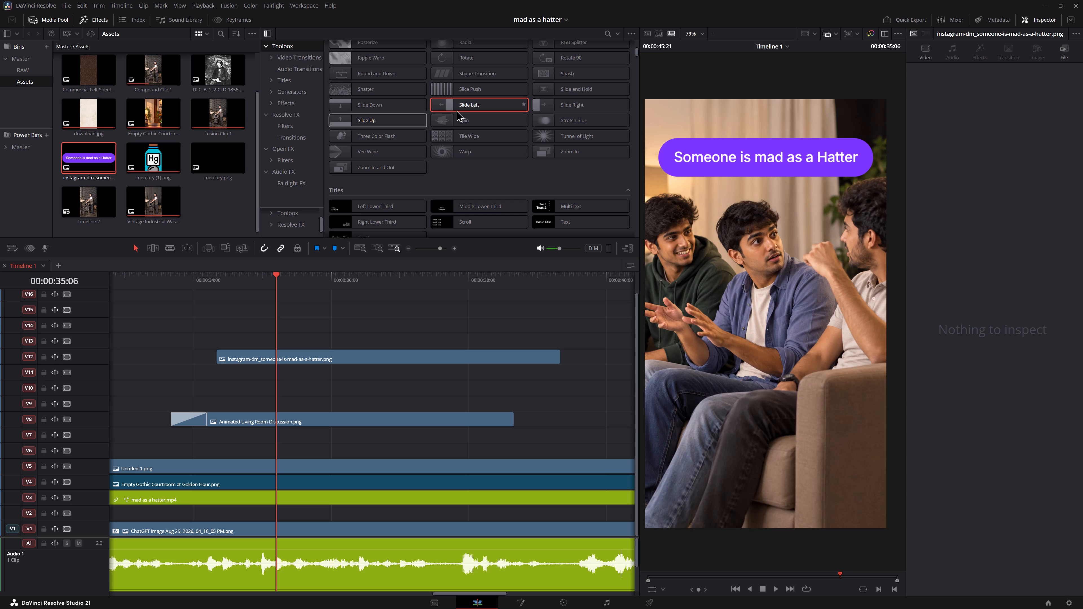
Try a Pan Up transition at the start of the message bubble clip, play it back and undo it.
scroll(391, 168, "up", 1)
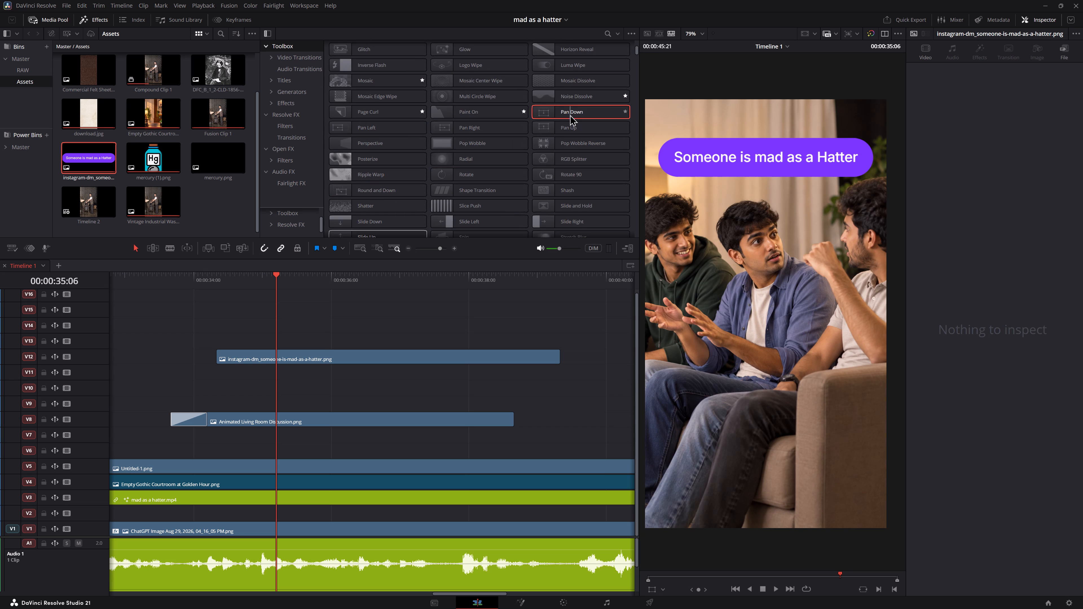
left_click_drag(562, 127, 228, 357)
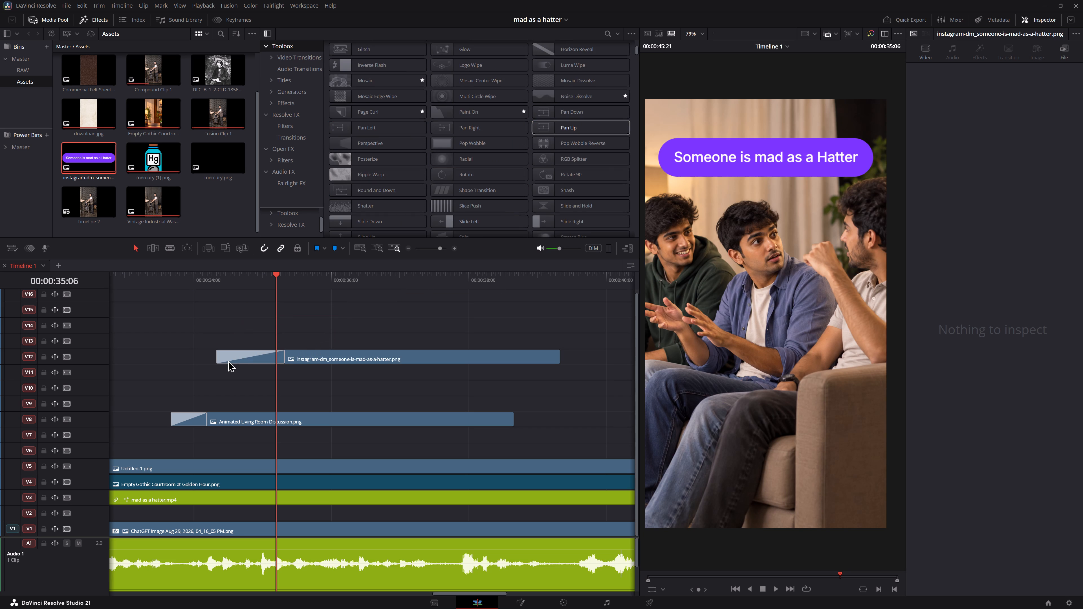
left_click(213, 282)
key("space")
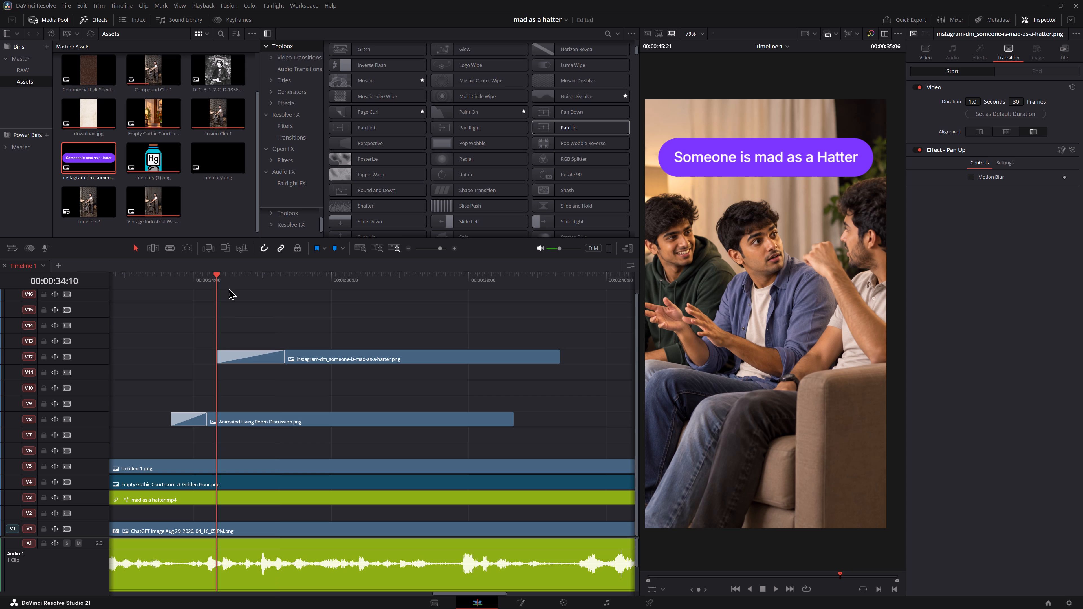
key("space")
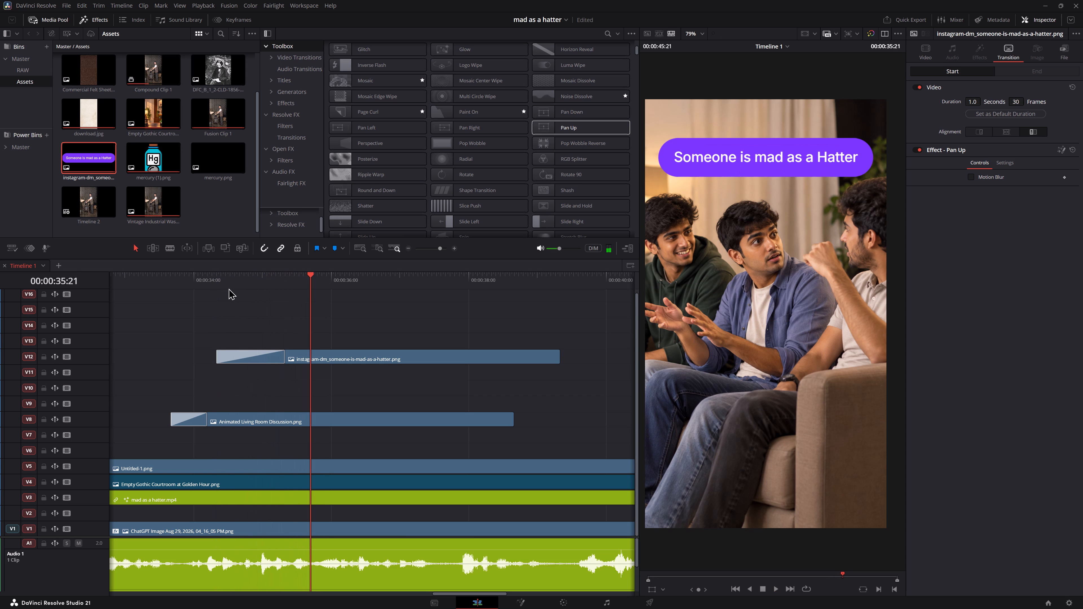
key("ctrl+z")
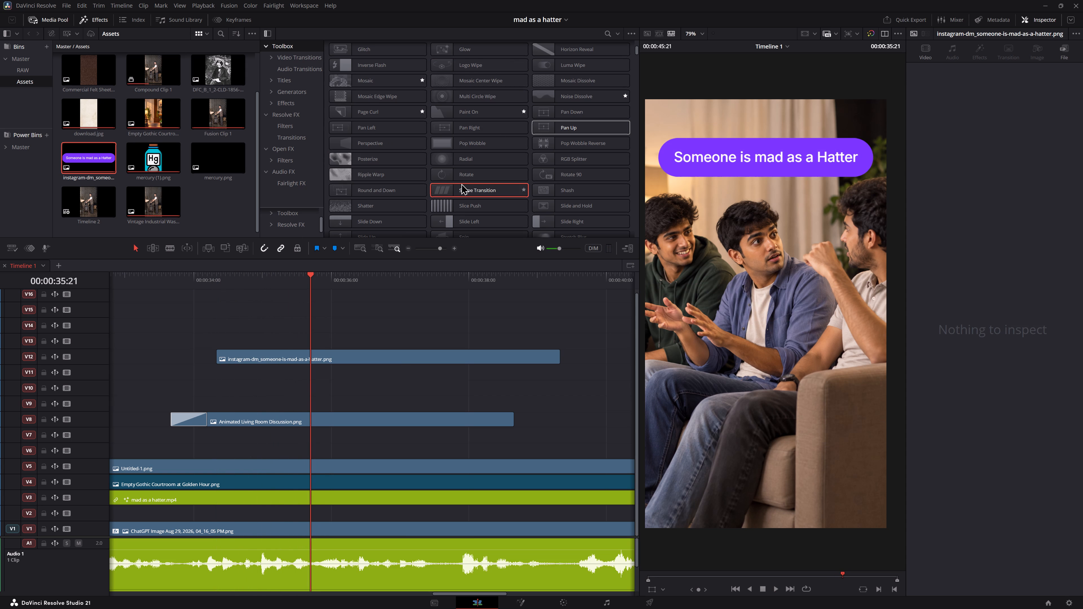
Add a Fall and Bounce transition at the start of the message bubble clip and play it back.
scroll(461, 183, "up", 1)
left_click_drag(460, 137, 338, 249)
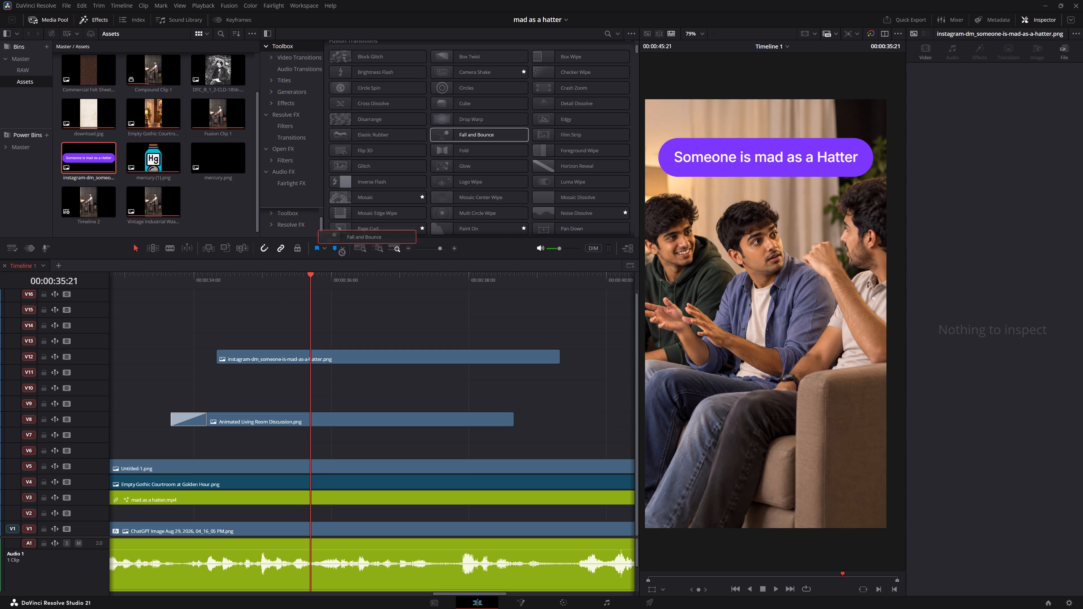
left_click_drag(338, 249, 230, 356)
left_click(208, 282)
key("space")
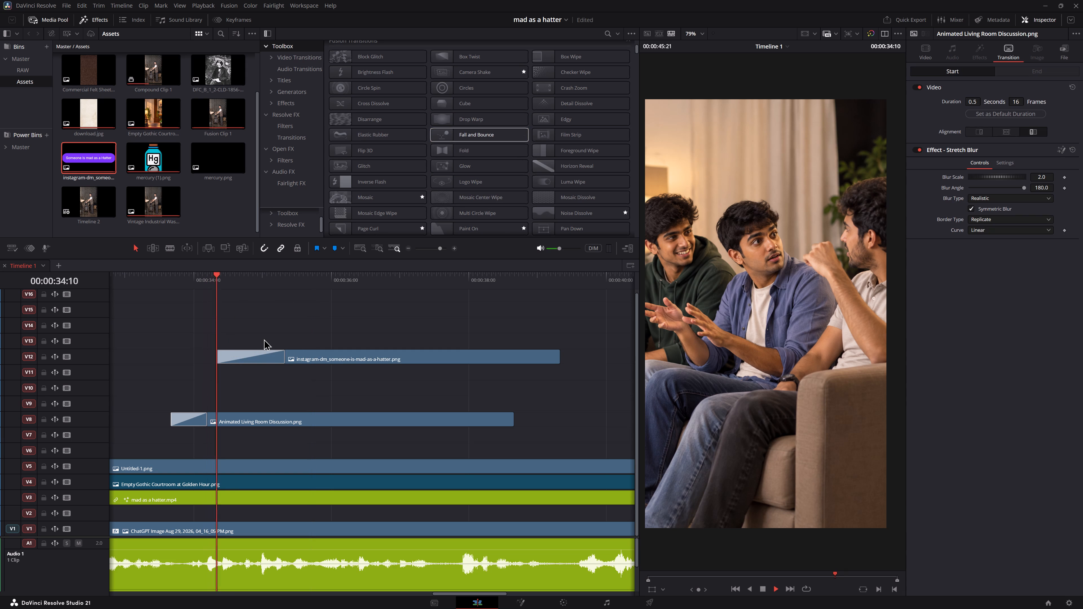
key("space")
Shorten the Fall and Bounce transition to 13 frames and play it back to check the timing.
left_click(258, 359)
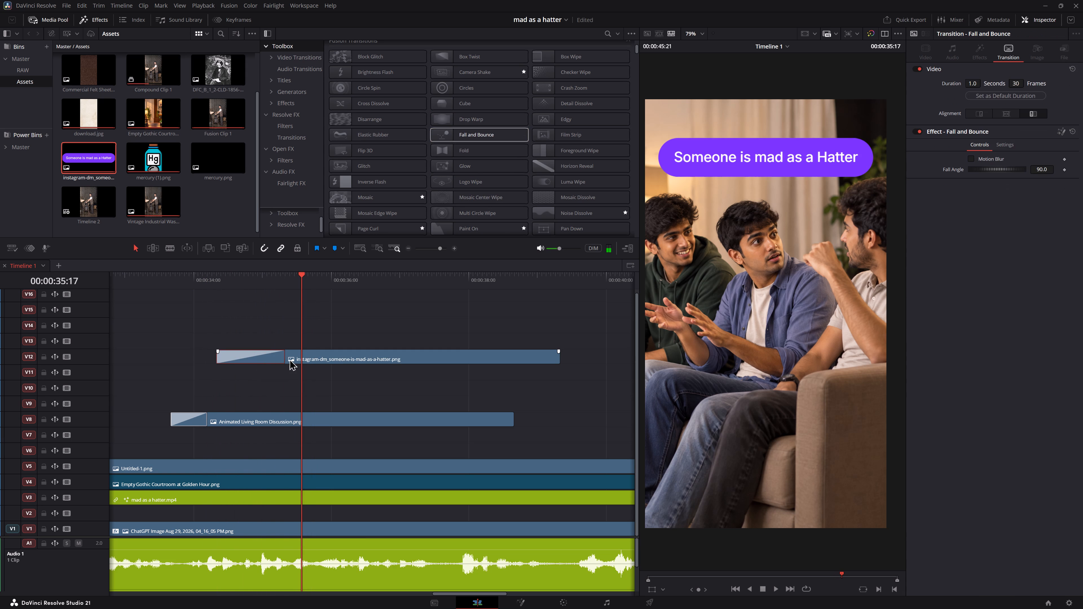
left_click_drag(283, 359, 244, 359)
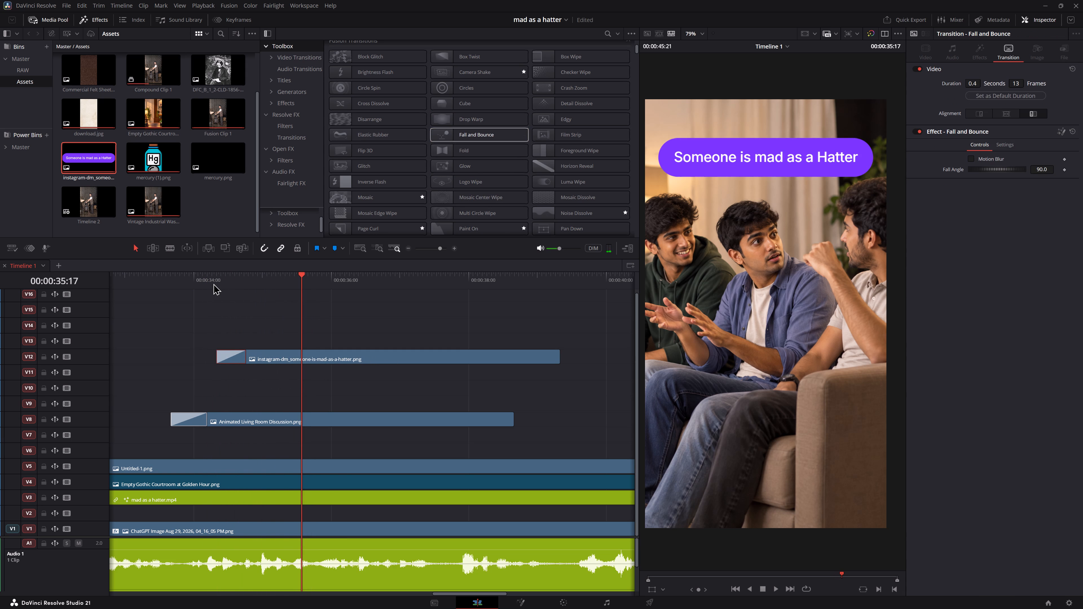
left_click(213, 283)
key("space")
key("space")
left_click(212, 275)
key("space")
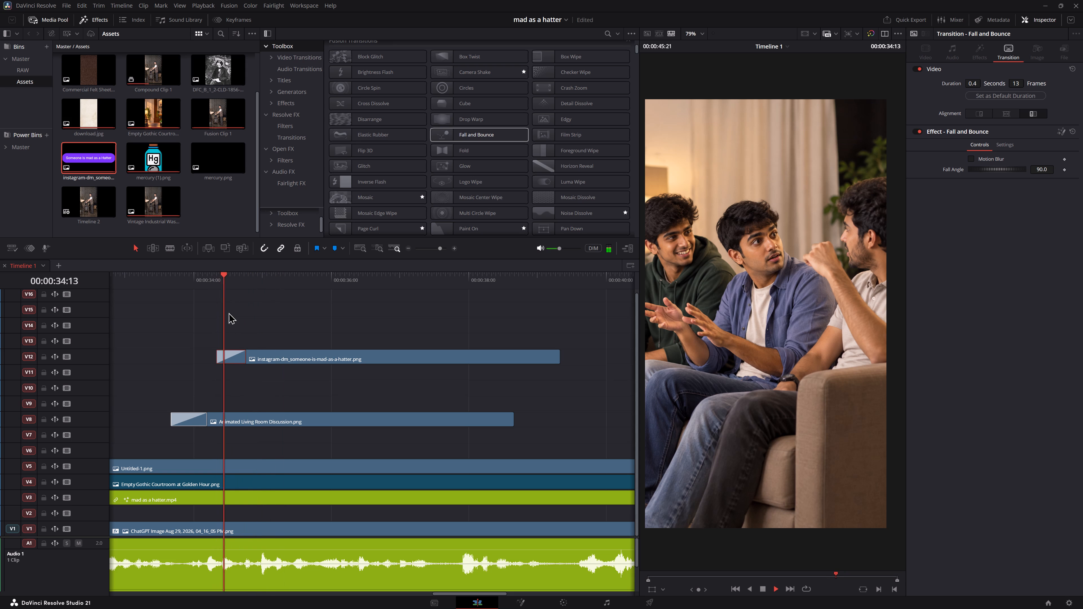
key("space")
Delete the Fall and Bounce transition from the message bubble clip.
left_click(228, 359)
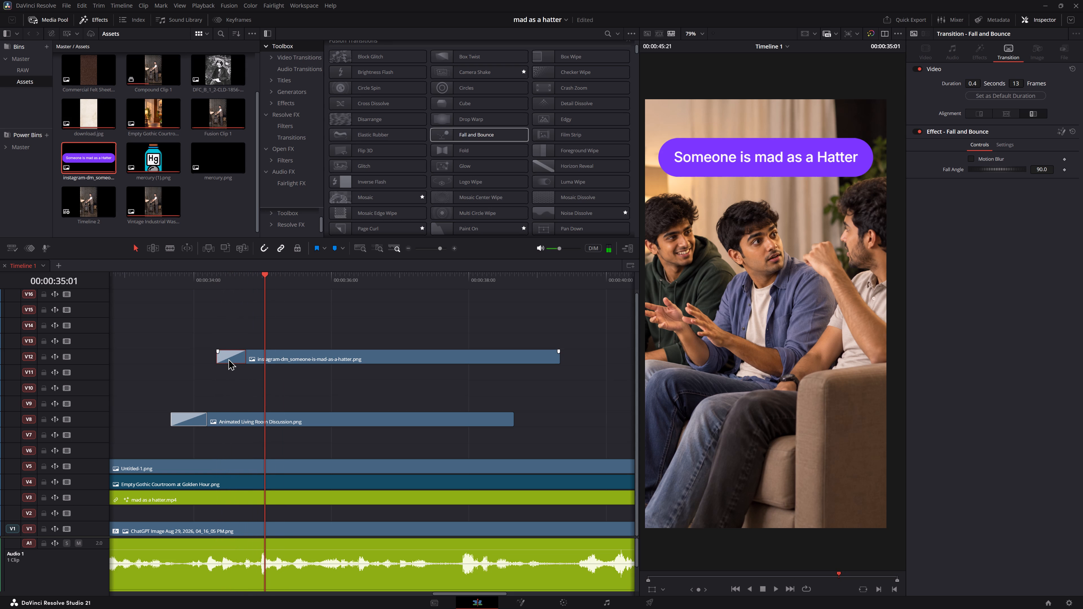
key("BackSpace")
Add a Flip 3D transition at the start of the message bubble clip and play it back.
left_click_drag(363, 149, 232, 350)
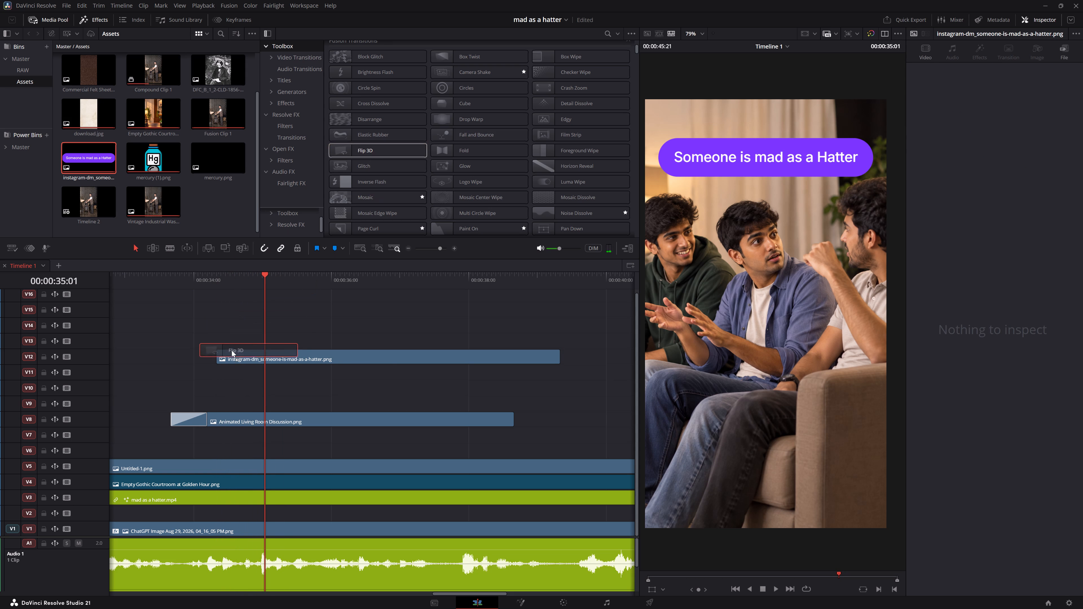
left_click_drag(232, 350, 228, 350)
left_click(200, 268)
left_click(210, 280)
key("space")
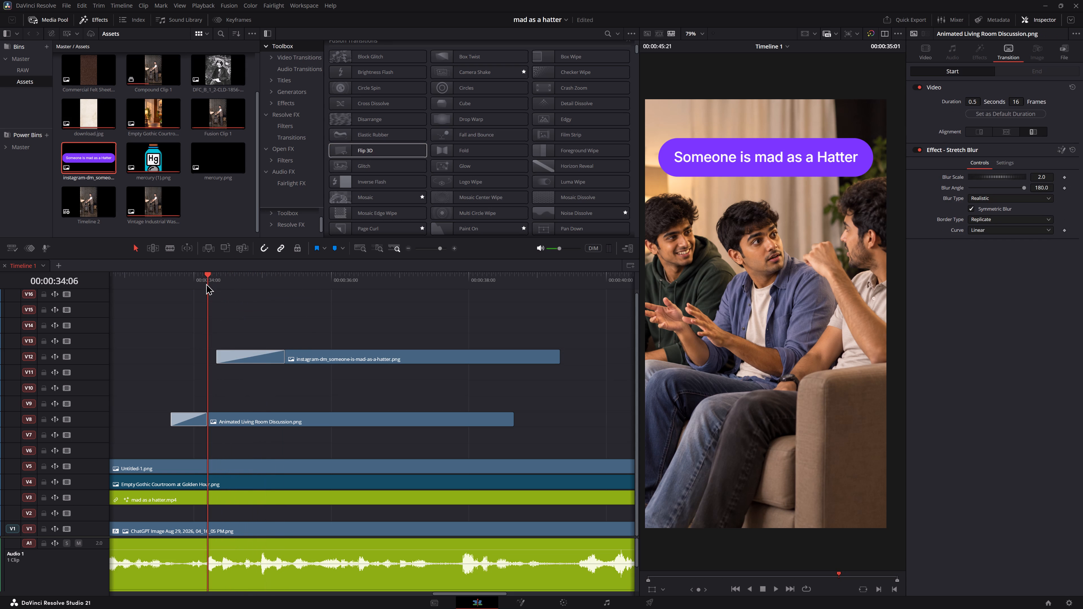
key("space")
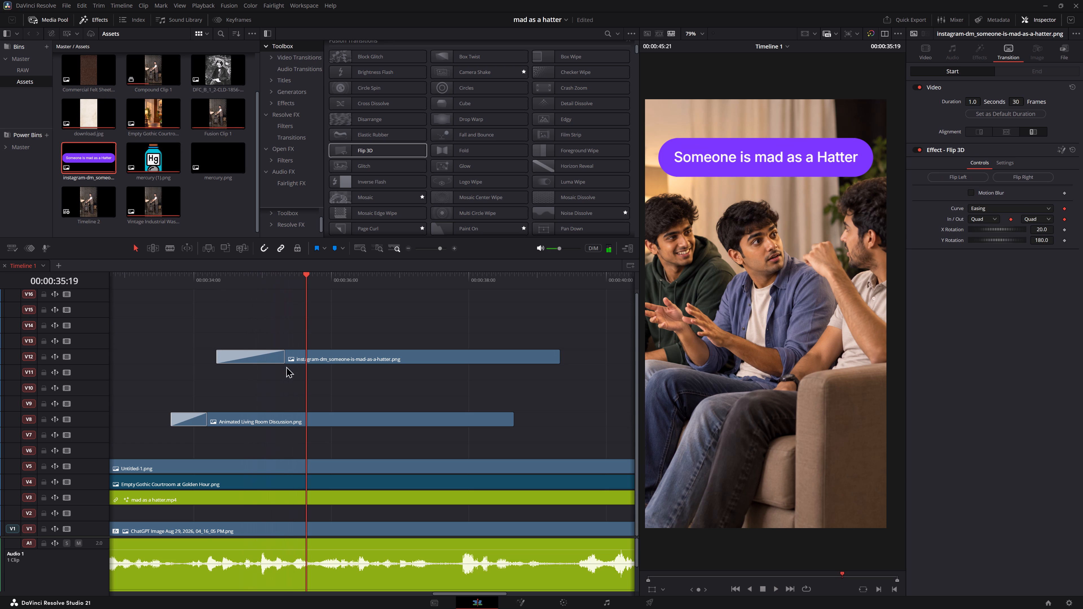
Play through the narration and trim the ends of the message bubble and living room clips to 00:00:37:27.
left_click(210, 285)
key("space")
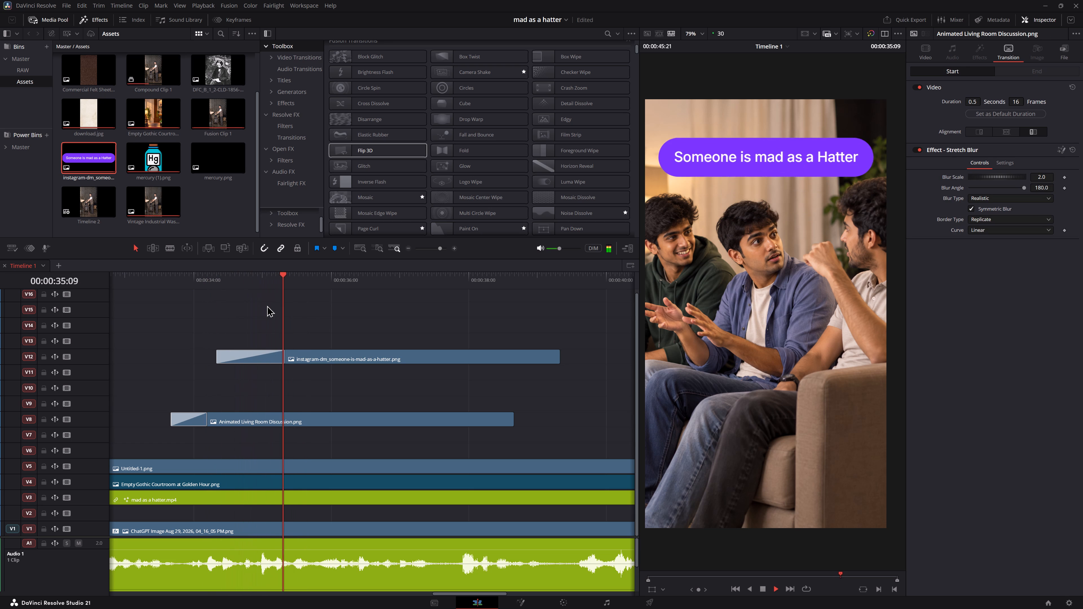
key("space")
key("space")
key("space")
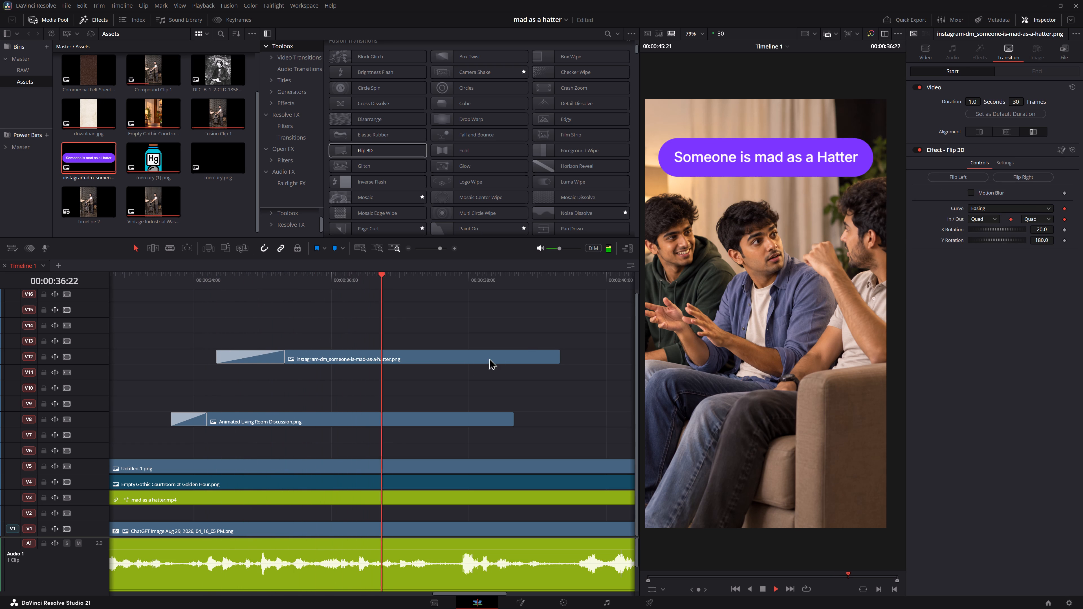
key("space")
key("space")
key("space")
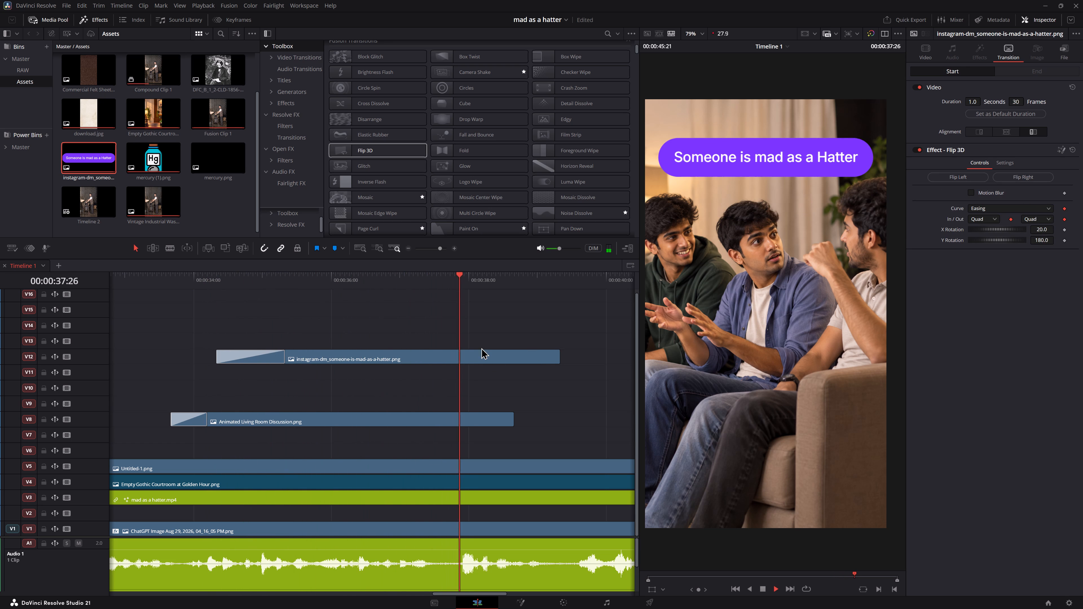
key("space")
left_click_drag(466, 282, 461, 283)
left_click_drag(511, 311, 482, 418)
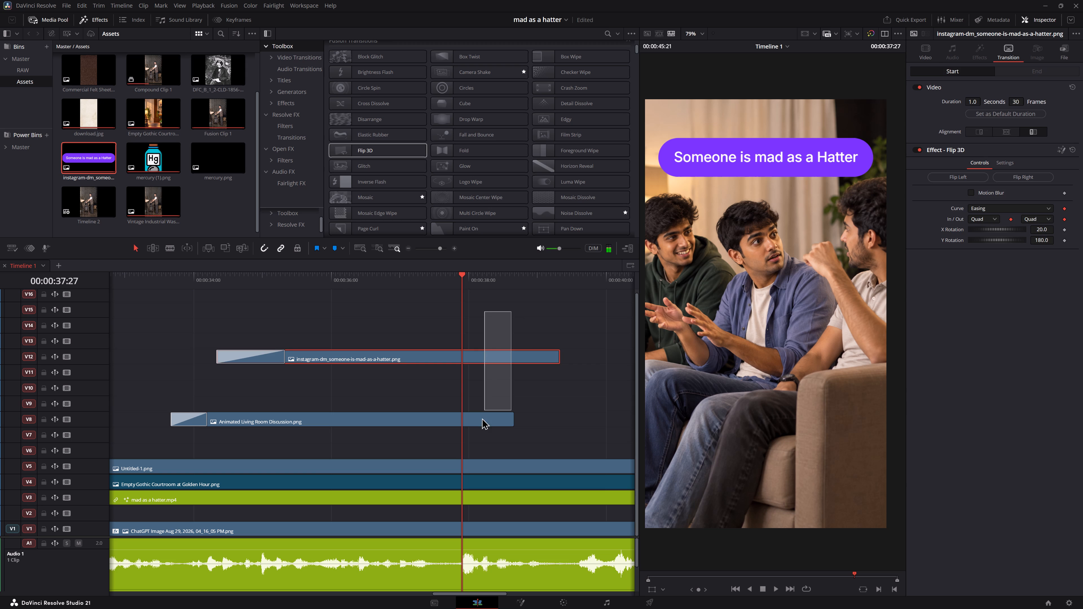
left_click_drag(482, 418, 479, 429)
key("2")
left_click(322, 312)
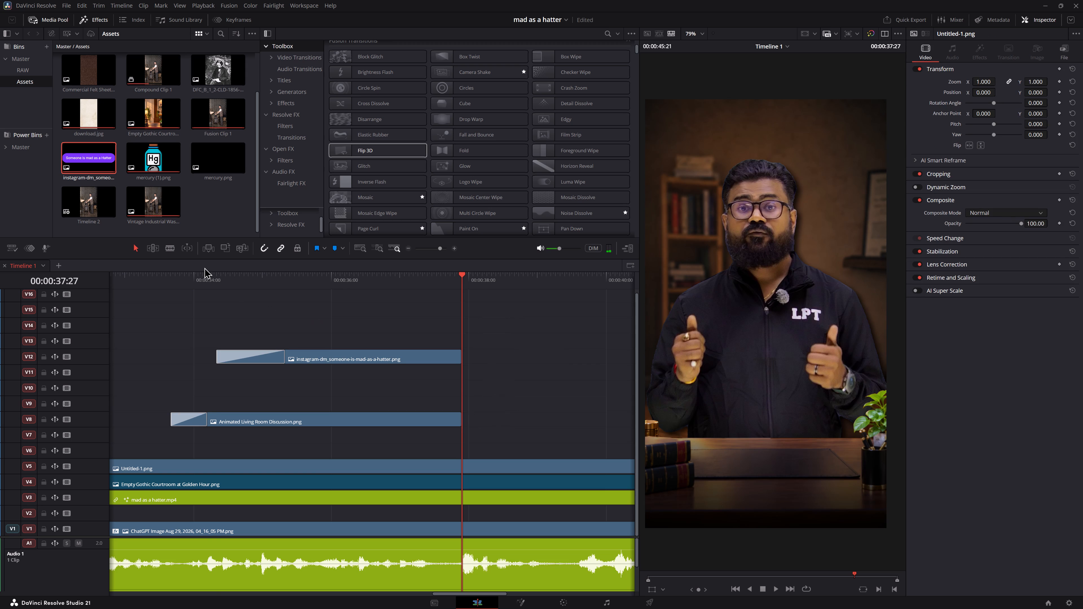
Move the message bubble clip down to track V9, directly above the living room image, keeping its timing.
left_click_drag(204, 267, 205, 270)
left_click_drag(208, 278, 215, 282)
left_click_drag(337, 357, 335, 395)
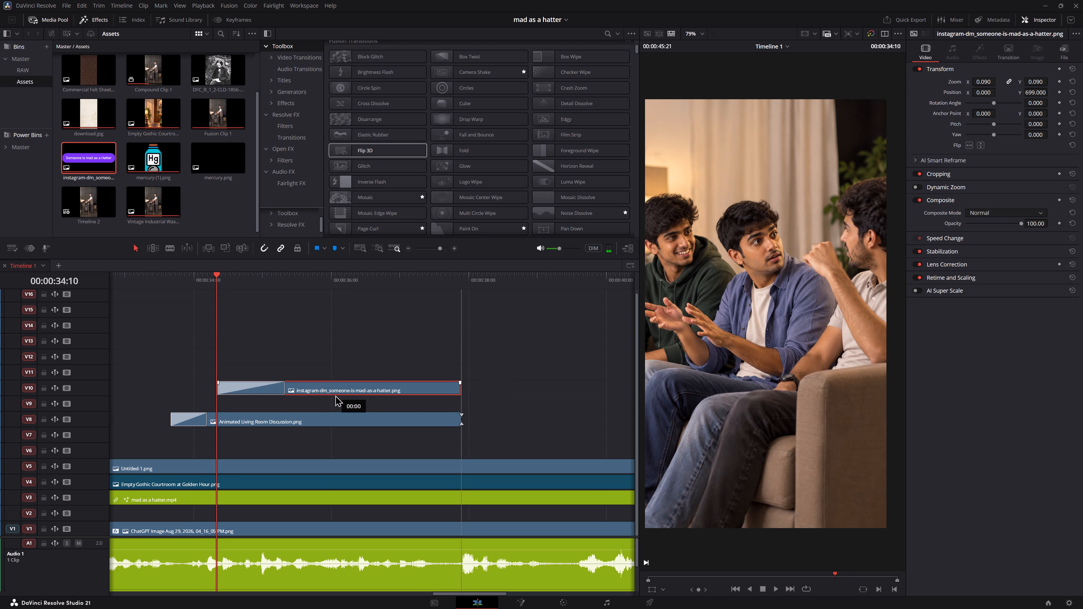
left_click_drag(335, 395, 335, 398)
Shorten the message bubble's Flip 3D transition to 15 frames and play it back.
left_click_drag(285, 404, 250, 409)
left_click(309, 357)
key("space")
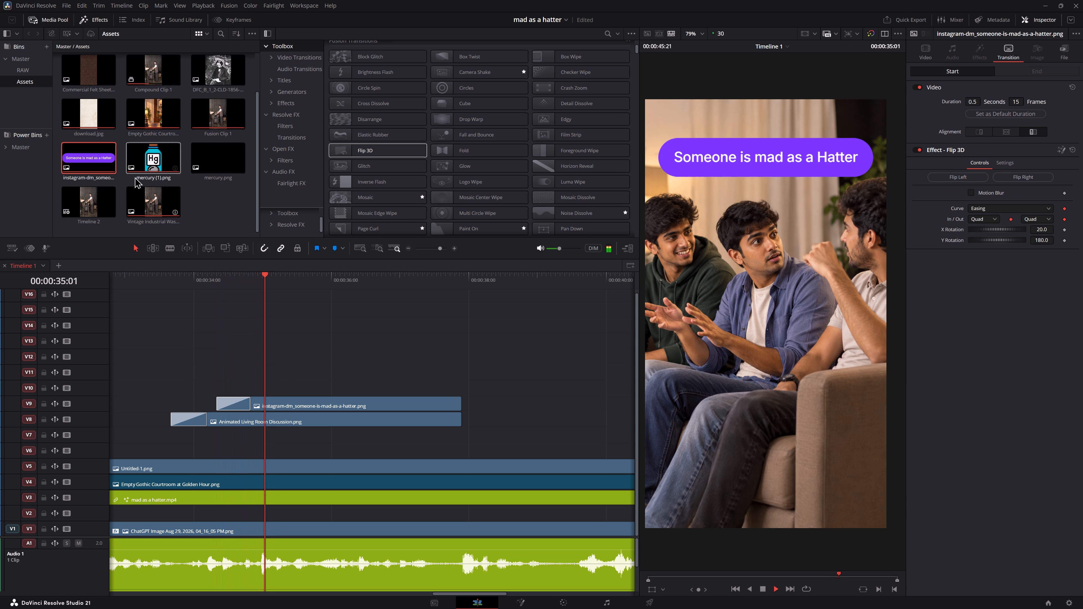
key("space")
Open the Texture folder in the Master power bin and find the Texturelabs textures.
left_click(14, 144)
scroll(125, 177, "down", 5)
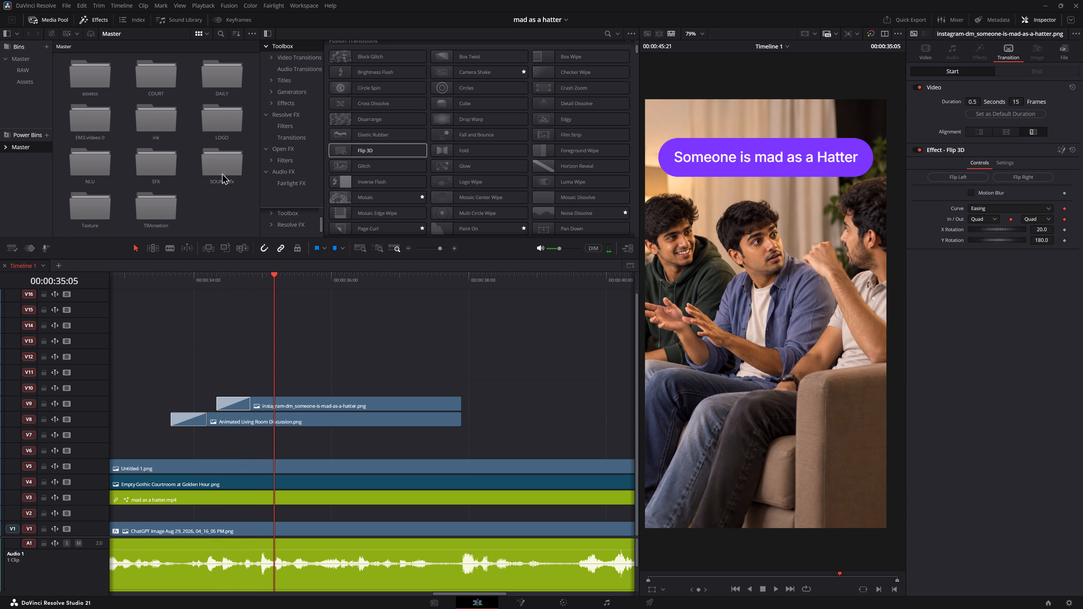
double_click(83, 218)
scroll(166, 145, "down", 18)
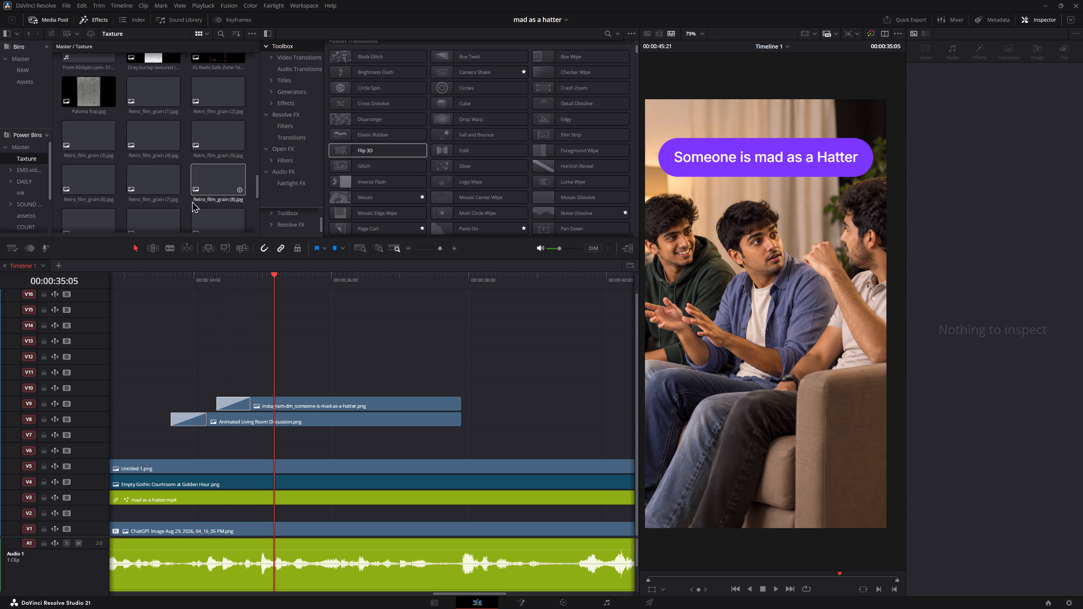
scroll(208, 200, "down", 5)
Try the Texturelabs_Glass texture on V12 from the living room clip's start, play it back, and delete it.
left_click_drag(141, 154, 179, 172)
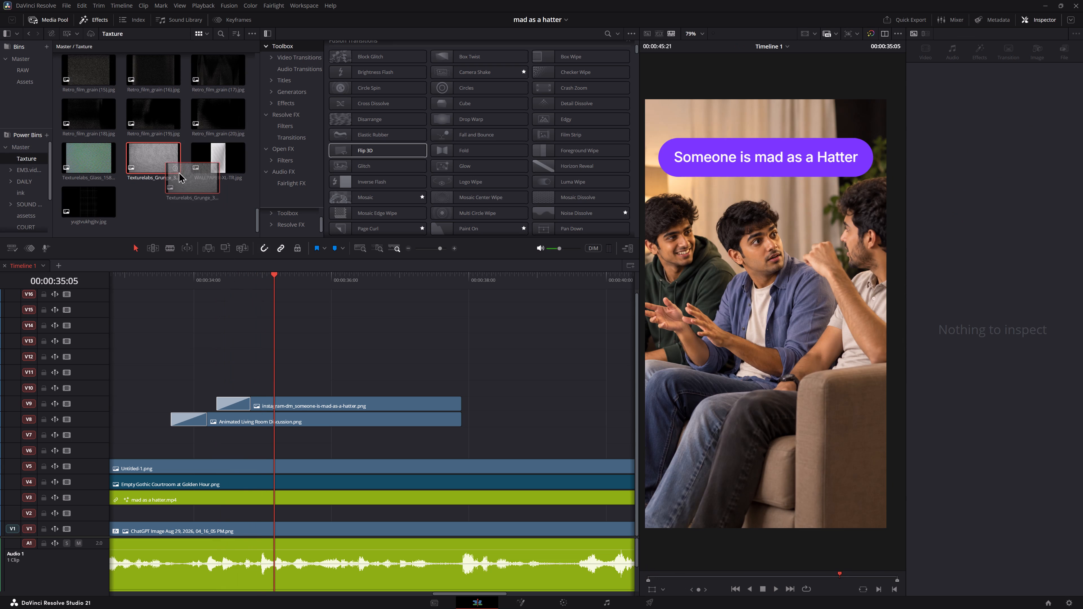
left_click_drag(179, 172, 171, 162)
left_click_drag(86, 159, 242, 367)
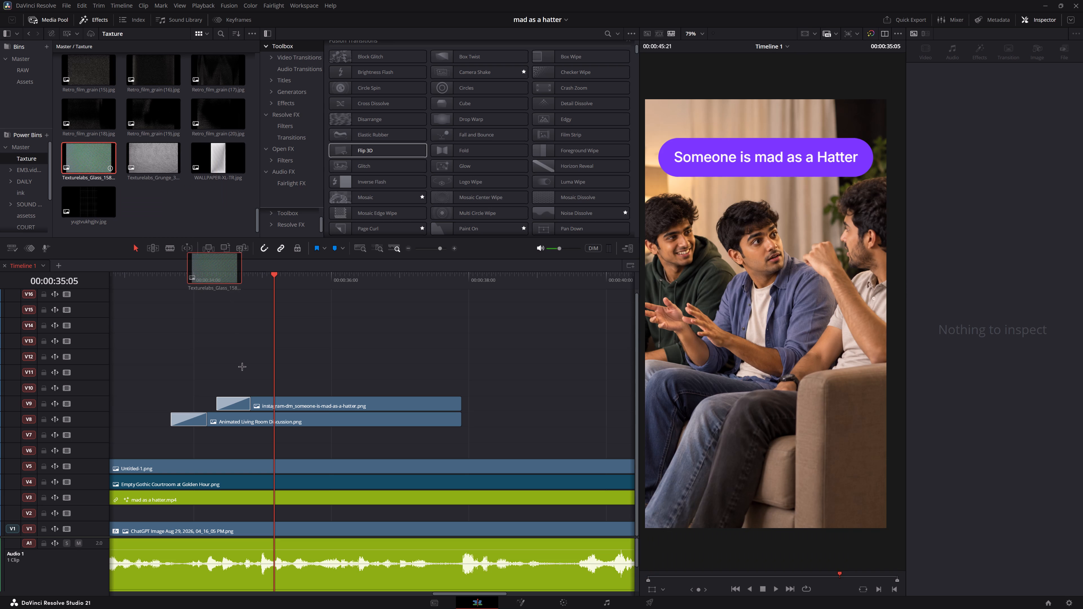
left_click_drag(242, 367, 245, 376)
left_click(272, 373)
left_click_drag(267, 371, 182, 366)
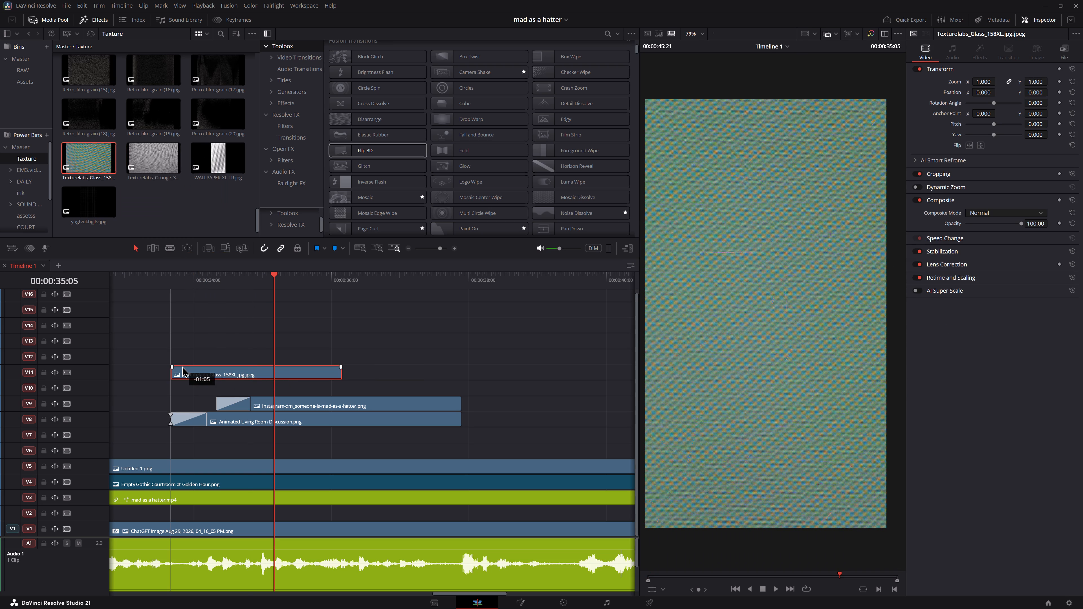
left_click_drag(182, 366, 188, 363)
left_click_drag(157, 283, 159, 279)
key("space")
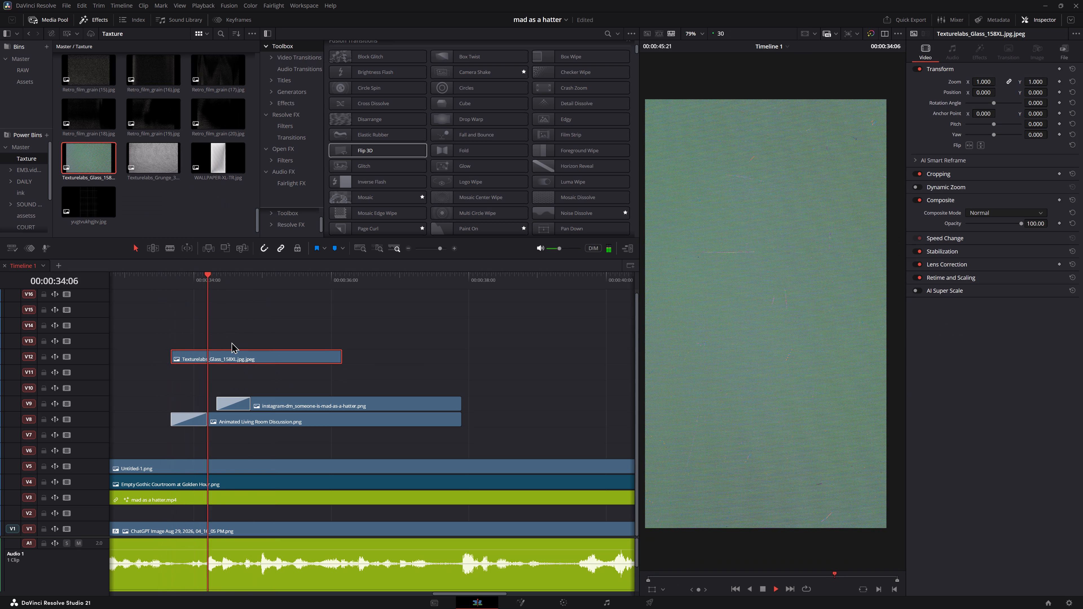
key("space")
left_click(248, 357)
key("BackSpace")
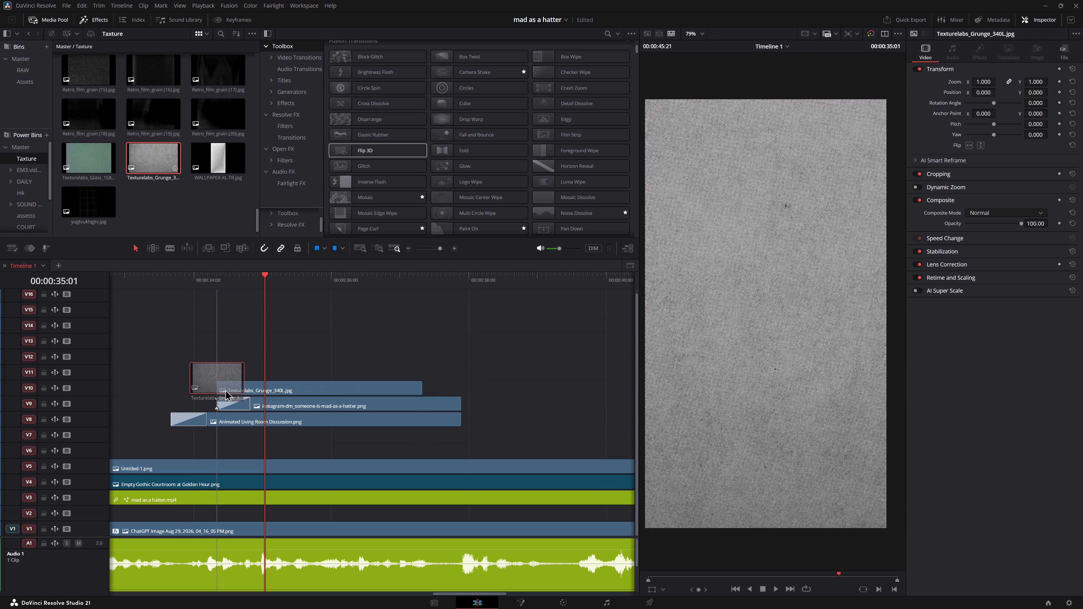
Lay the Texturelabs_Grunge_340L texture on V10 over the full message bubble clip, cutting the bubble's Flip 3D transition.
left_click(228, 401)
key("ctrl+x")
left_click(232, 394)
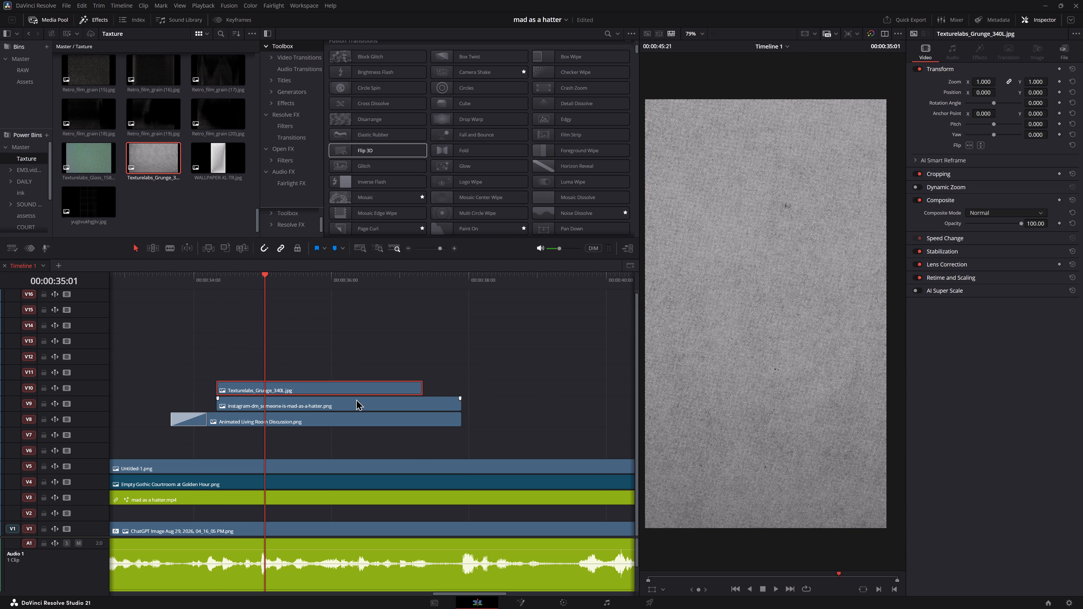
left_click_drag(422, 391, 462, 389)
left_click(444, 390)
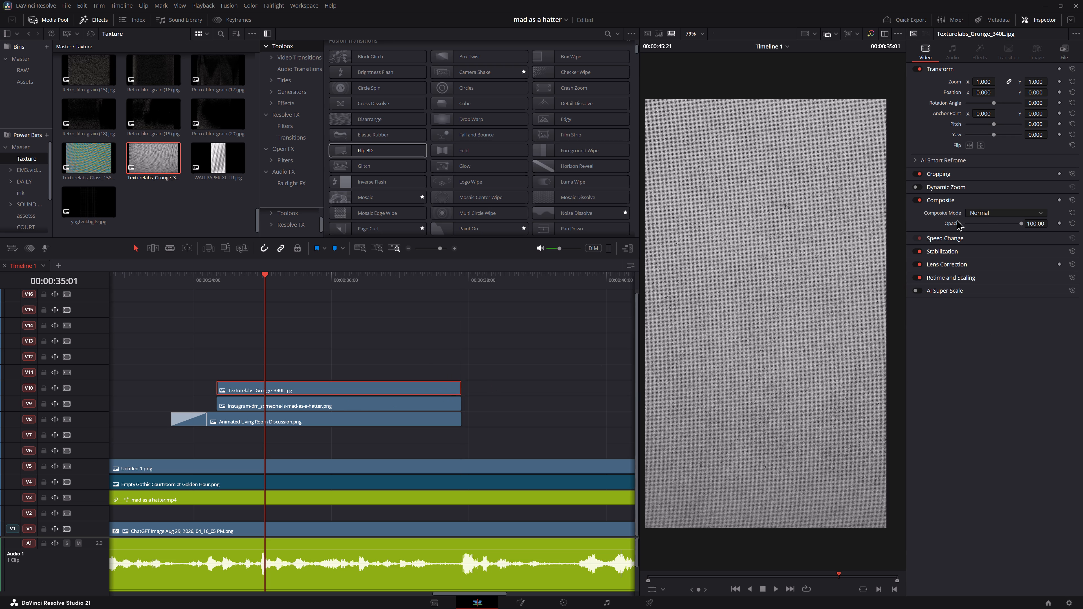
Set the grunge texture's composite mode to Softlight and adjust its opacity.
left_click(987, 211)
scroll(995, 285, "down", 2)
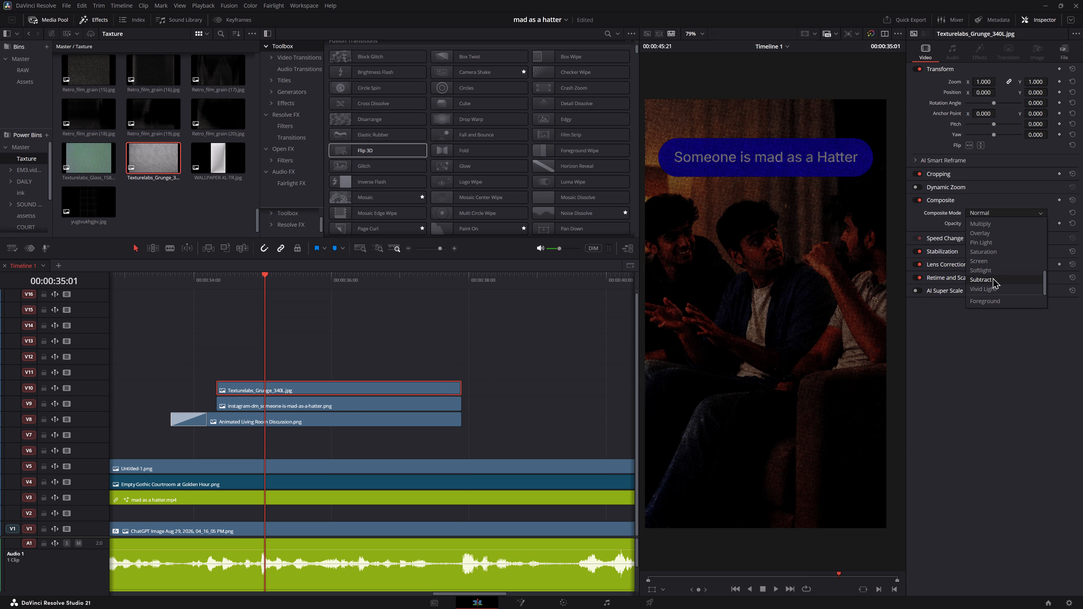
left_click(991, 269)
left_click_drag(1048, 223, 1029, 223)
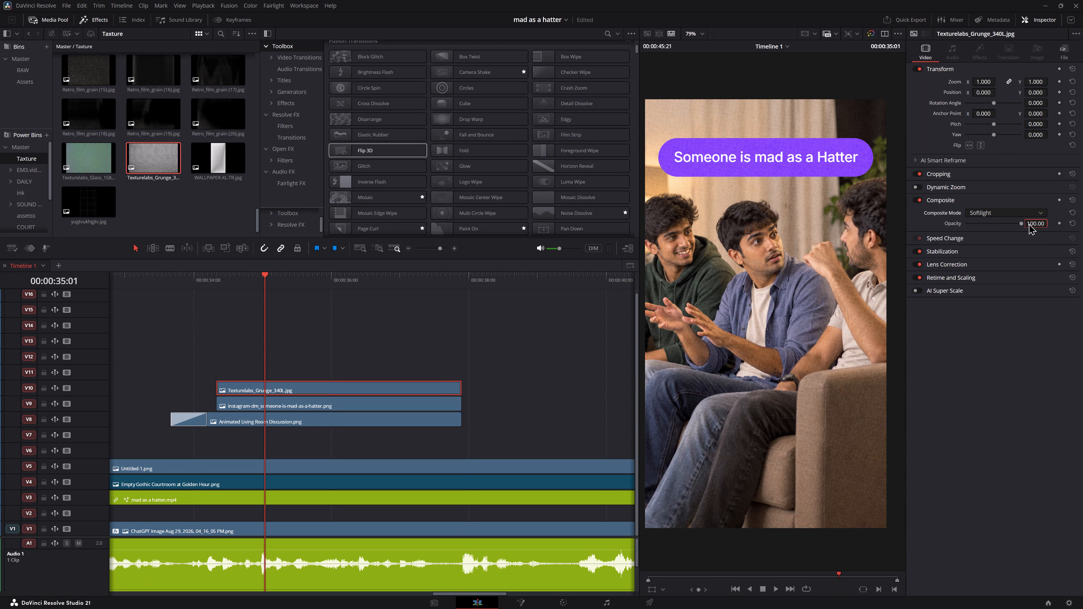
left_click_drag(1029, 223, 923, 222)
left_click_drag(1030, 220, 739, 279)
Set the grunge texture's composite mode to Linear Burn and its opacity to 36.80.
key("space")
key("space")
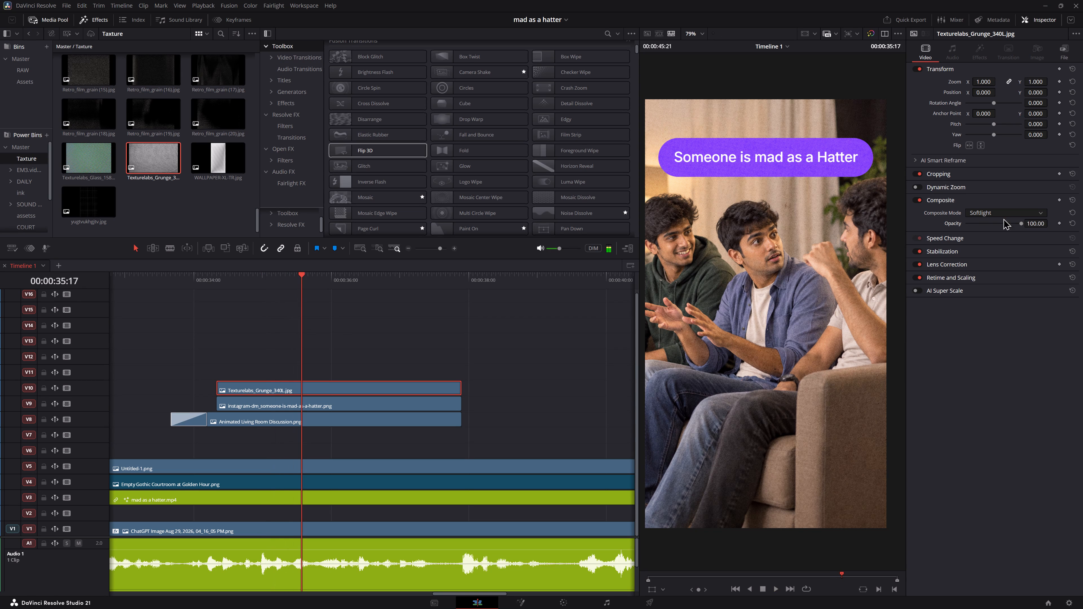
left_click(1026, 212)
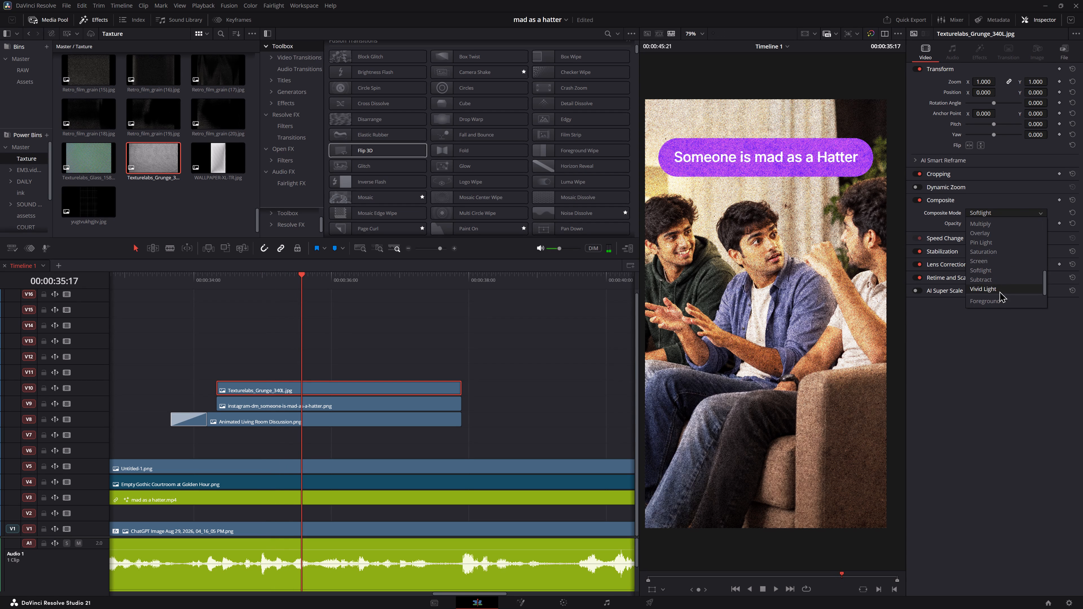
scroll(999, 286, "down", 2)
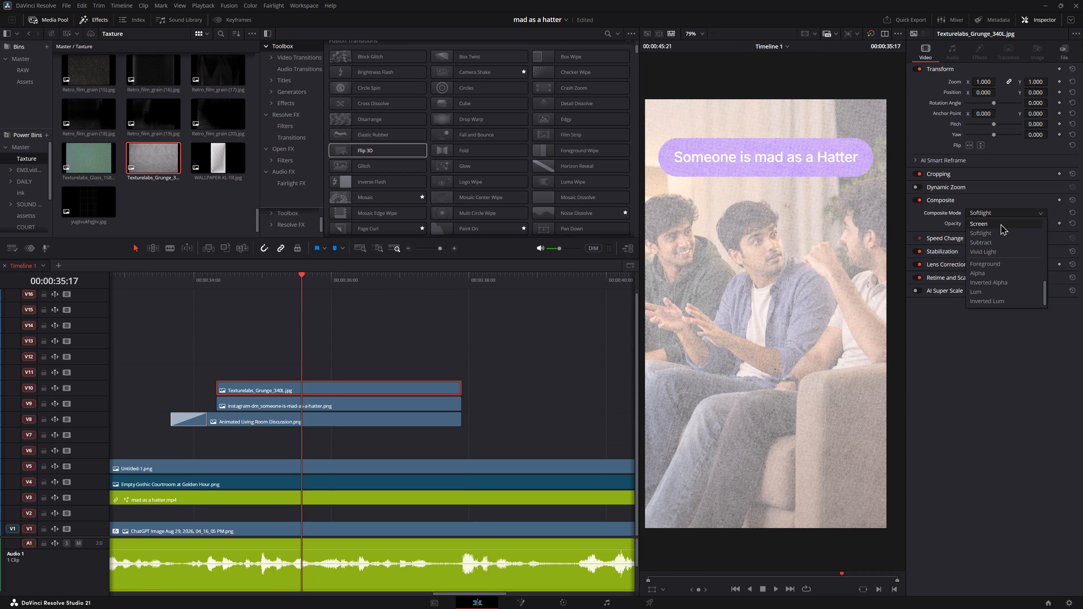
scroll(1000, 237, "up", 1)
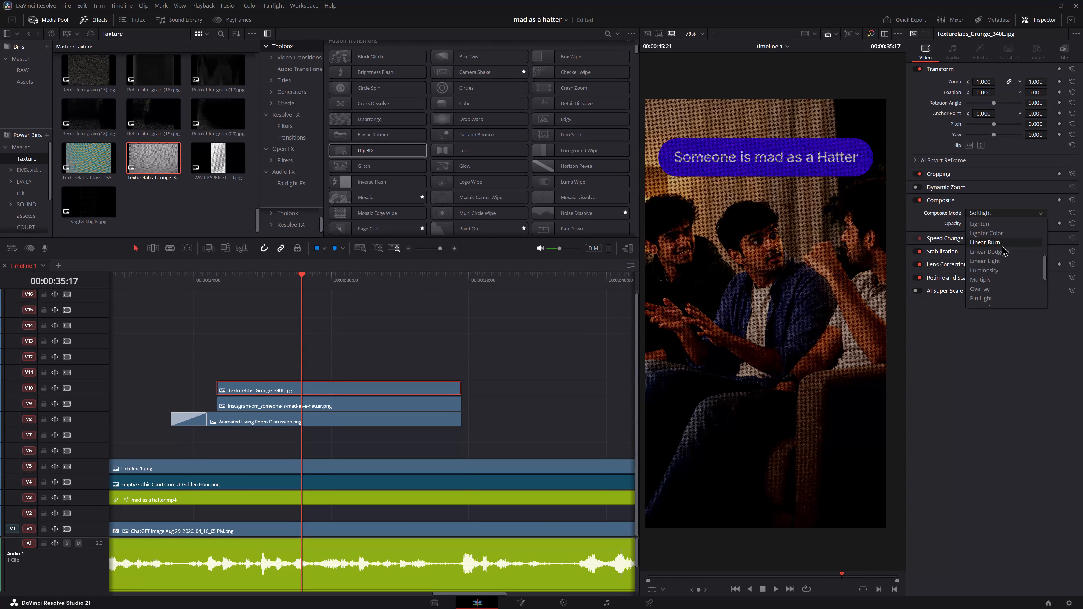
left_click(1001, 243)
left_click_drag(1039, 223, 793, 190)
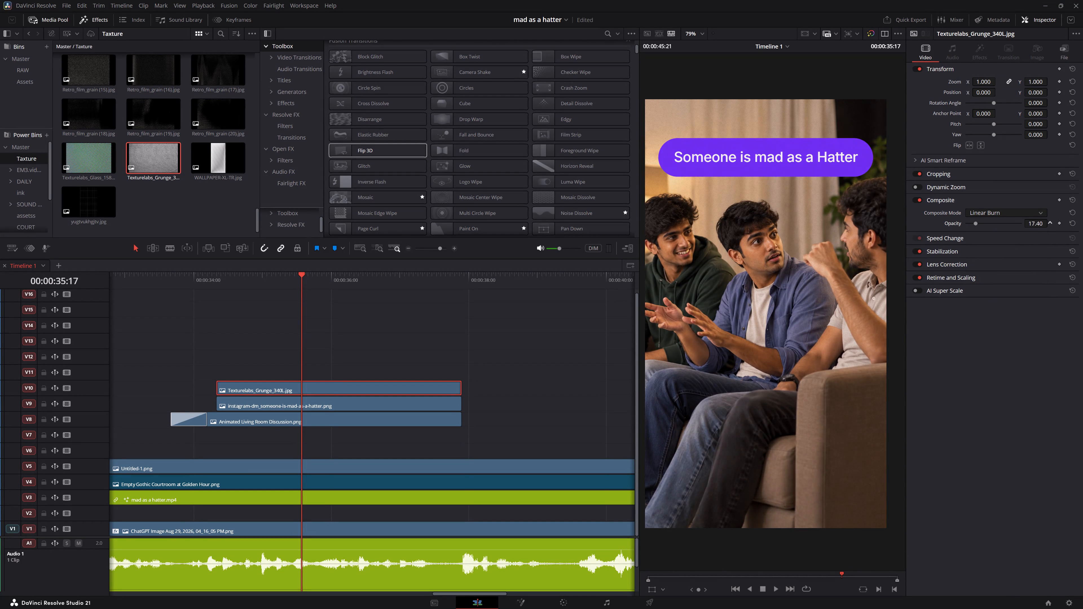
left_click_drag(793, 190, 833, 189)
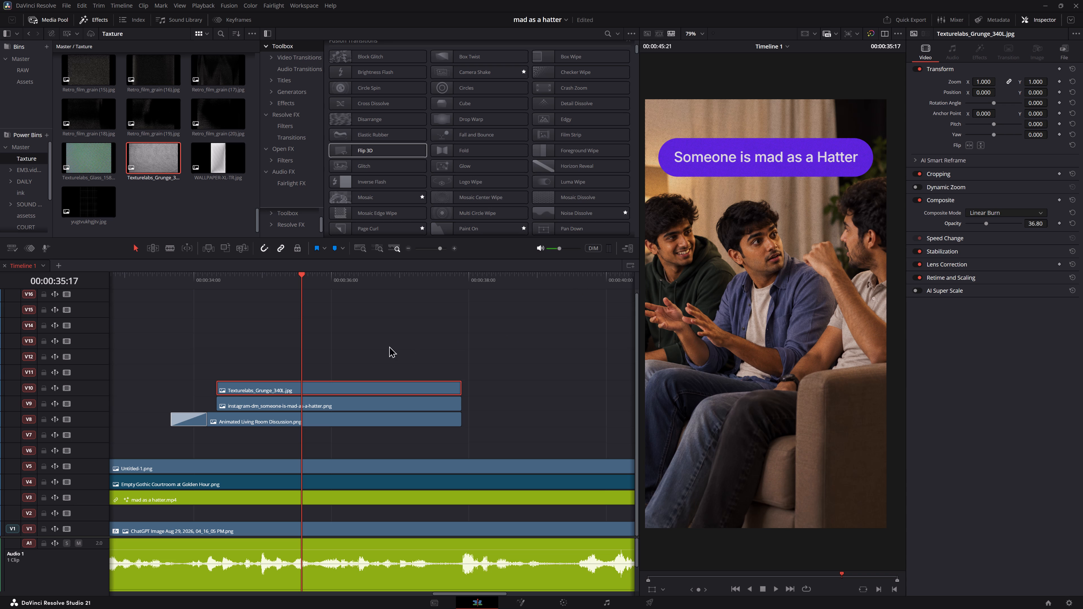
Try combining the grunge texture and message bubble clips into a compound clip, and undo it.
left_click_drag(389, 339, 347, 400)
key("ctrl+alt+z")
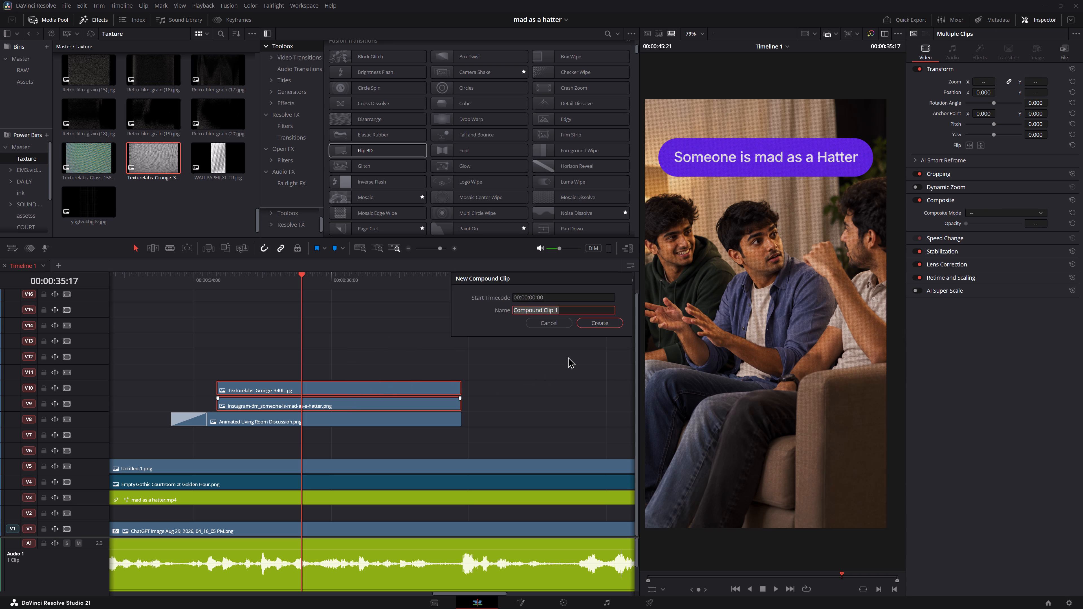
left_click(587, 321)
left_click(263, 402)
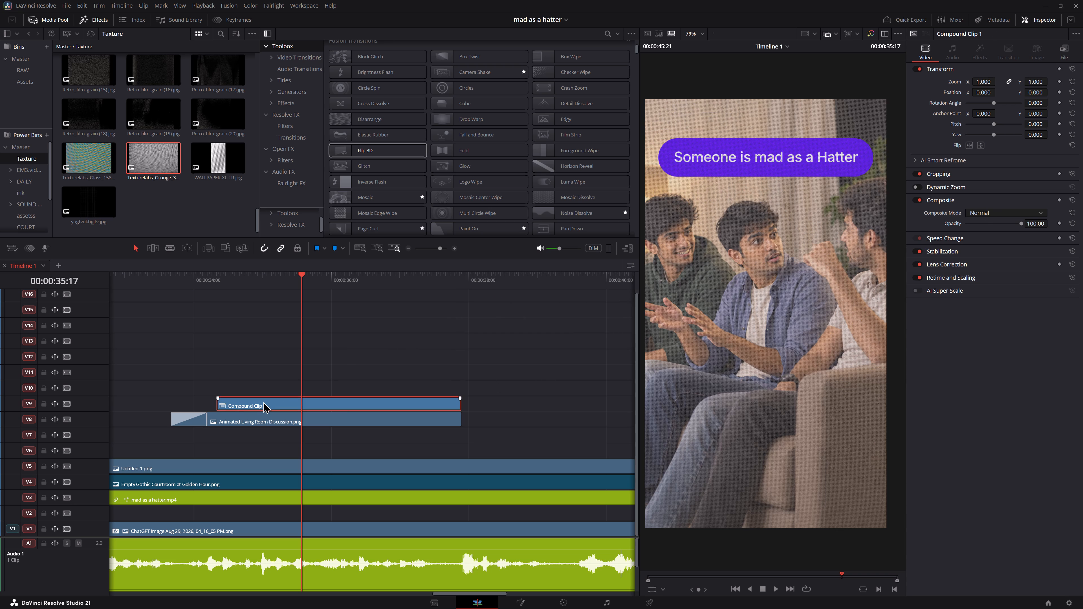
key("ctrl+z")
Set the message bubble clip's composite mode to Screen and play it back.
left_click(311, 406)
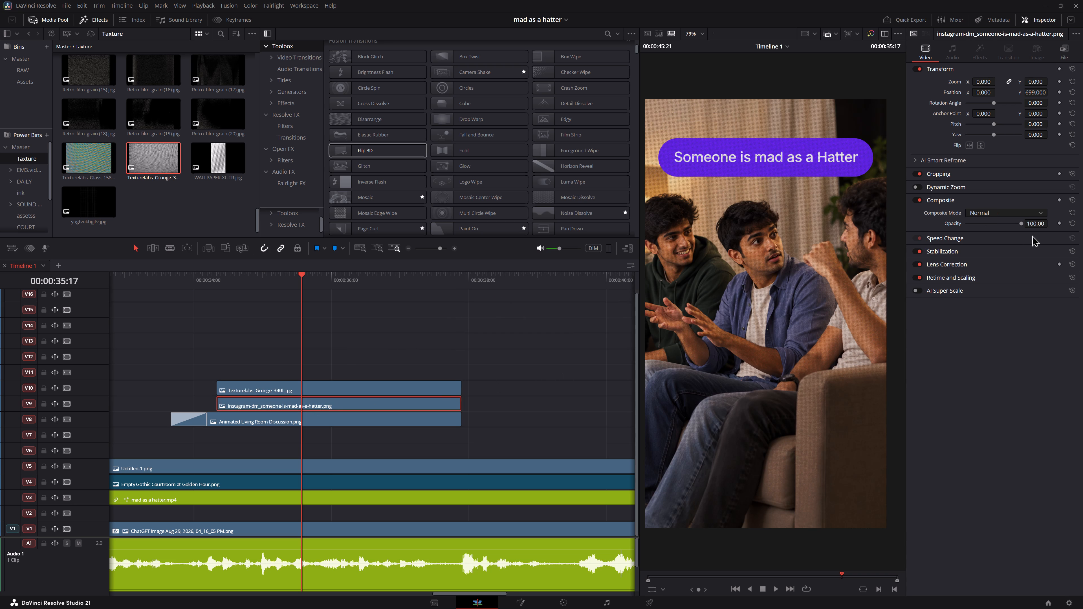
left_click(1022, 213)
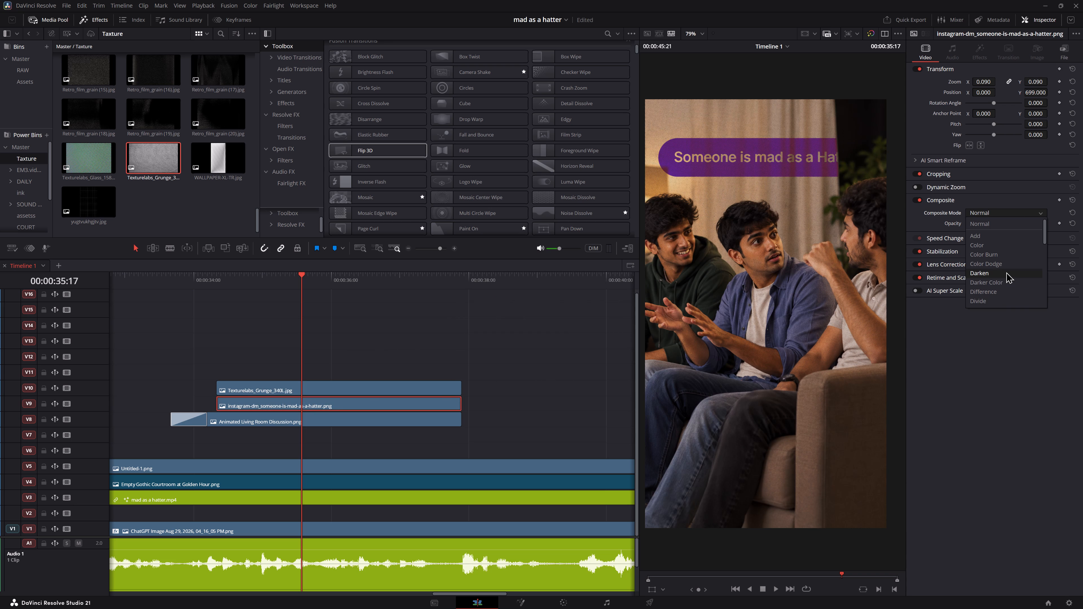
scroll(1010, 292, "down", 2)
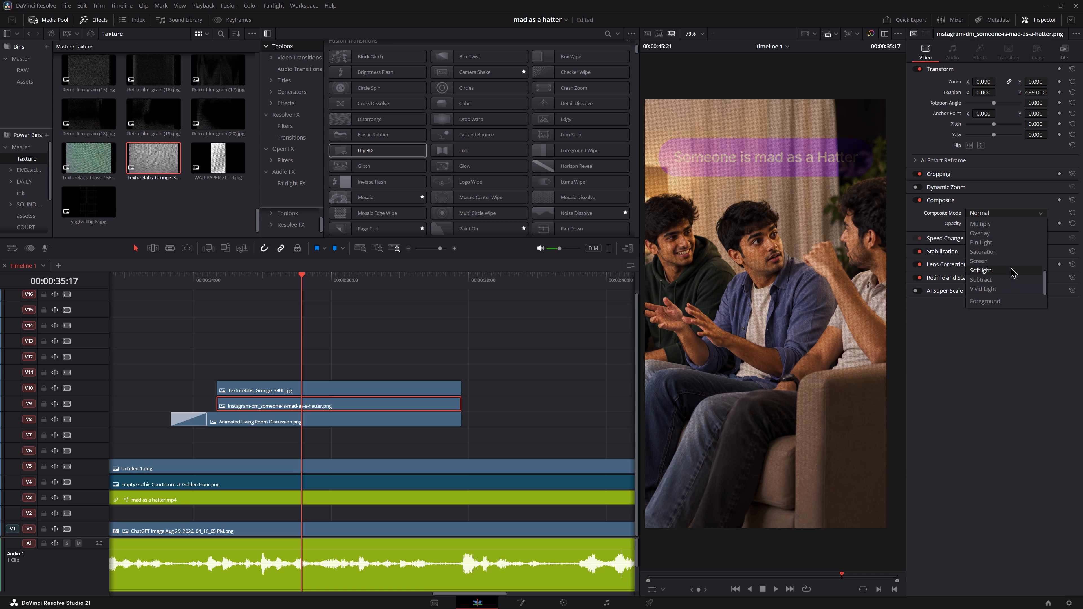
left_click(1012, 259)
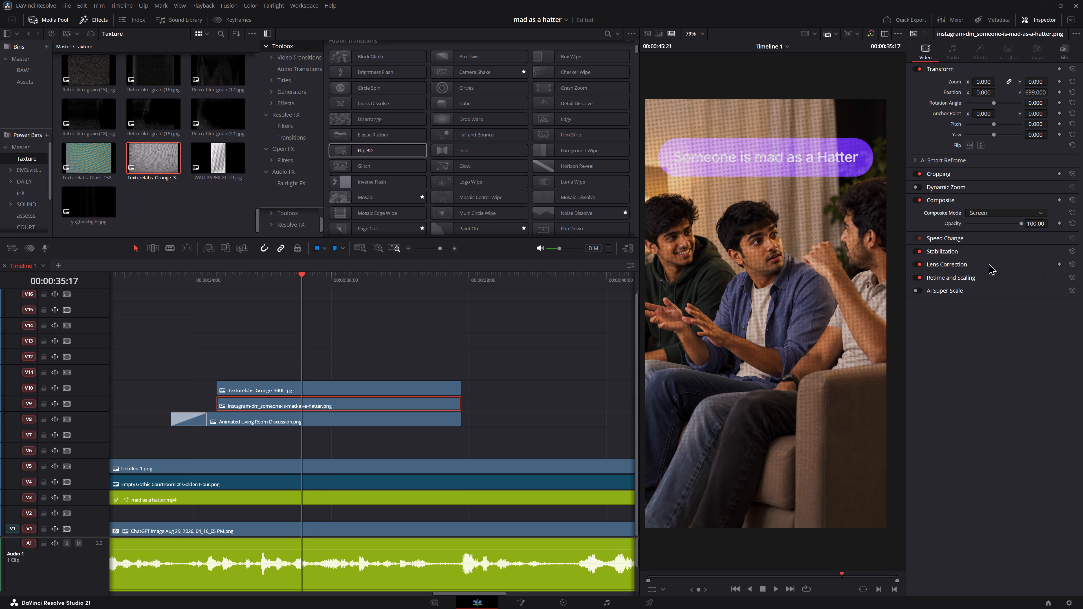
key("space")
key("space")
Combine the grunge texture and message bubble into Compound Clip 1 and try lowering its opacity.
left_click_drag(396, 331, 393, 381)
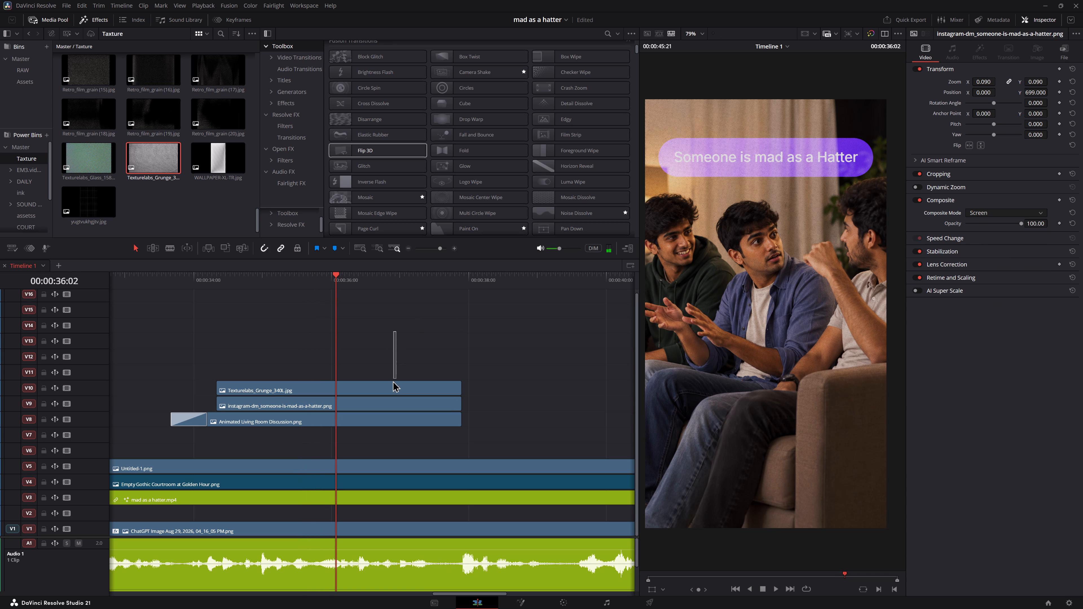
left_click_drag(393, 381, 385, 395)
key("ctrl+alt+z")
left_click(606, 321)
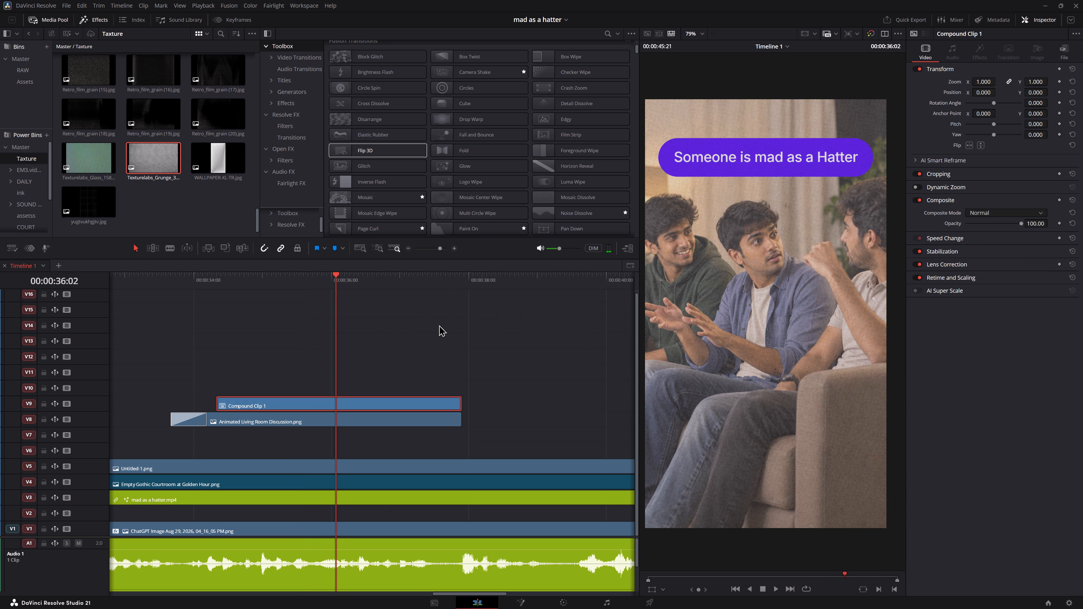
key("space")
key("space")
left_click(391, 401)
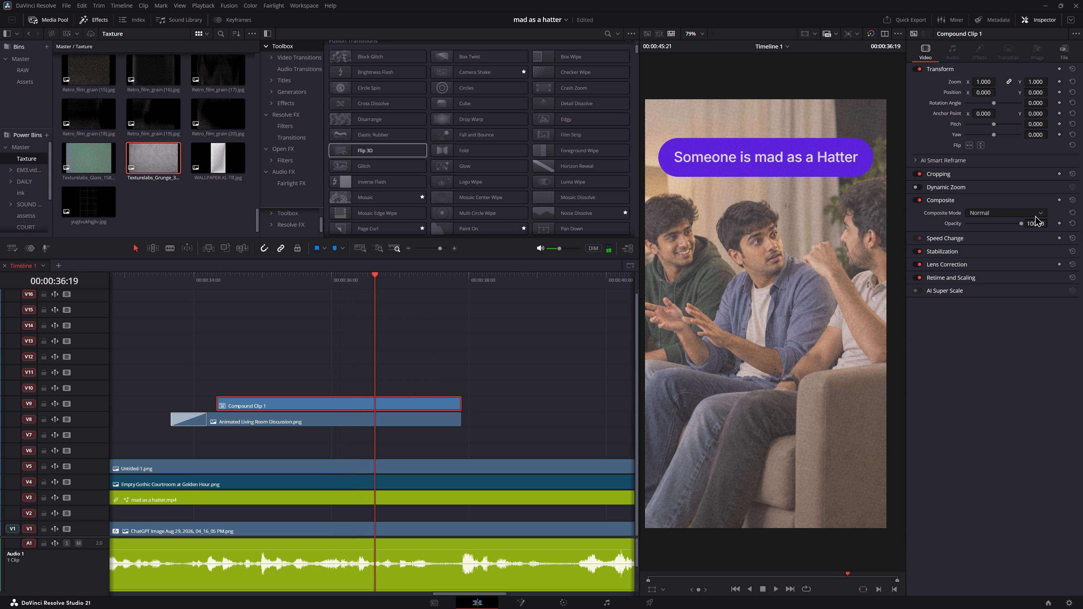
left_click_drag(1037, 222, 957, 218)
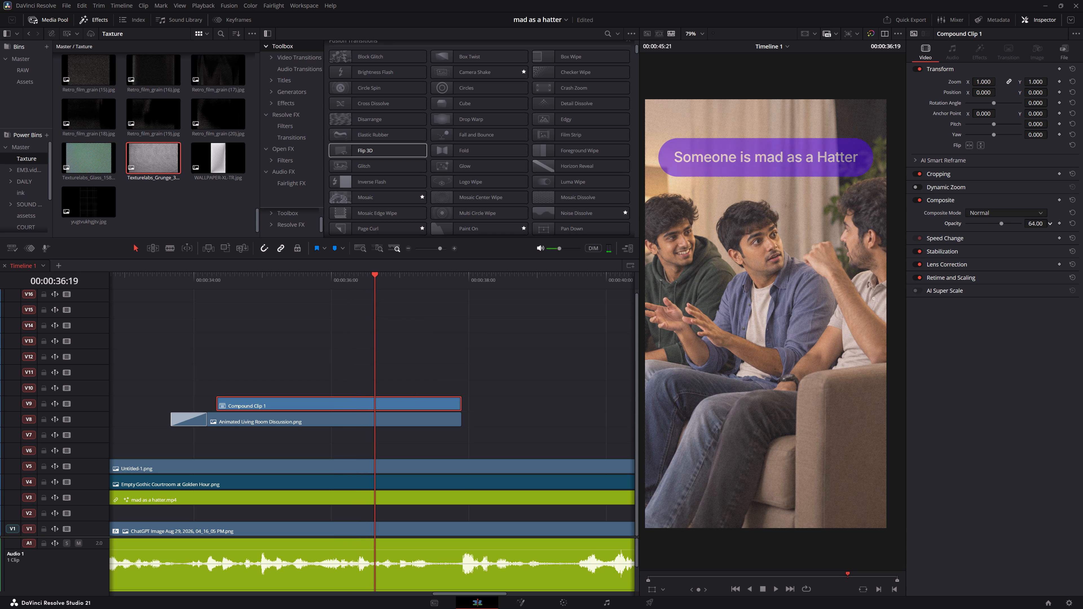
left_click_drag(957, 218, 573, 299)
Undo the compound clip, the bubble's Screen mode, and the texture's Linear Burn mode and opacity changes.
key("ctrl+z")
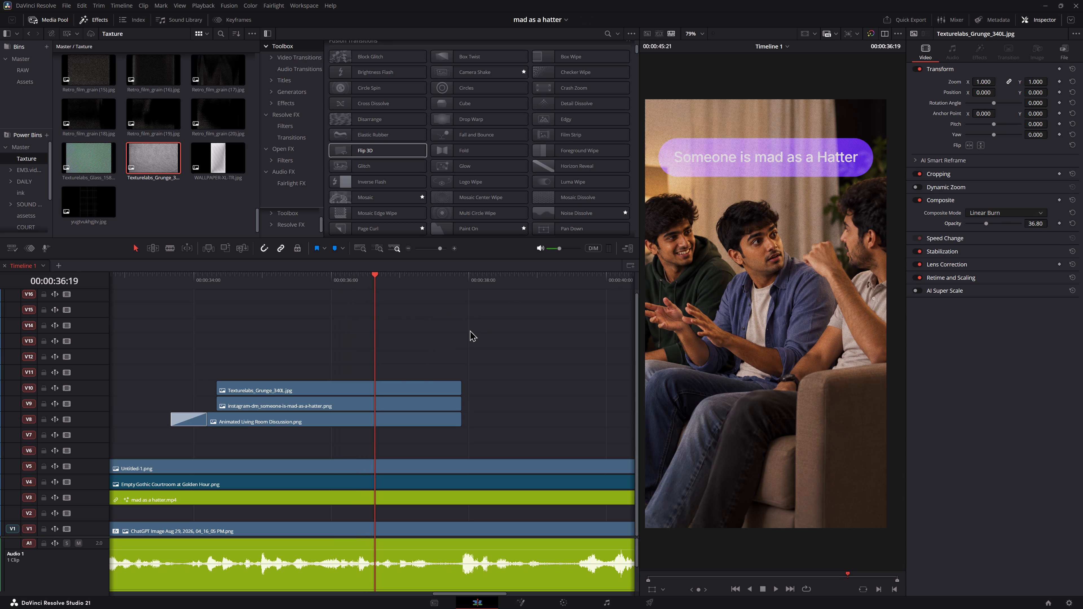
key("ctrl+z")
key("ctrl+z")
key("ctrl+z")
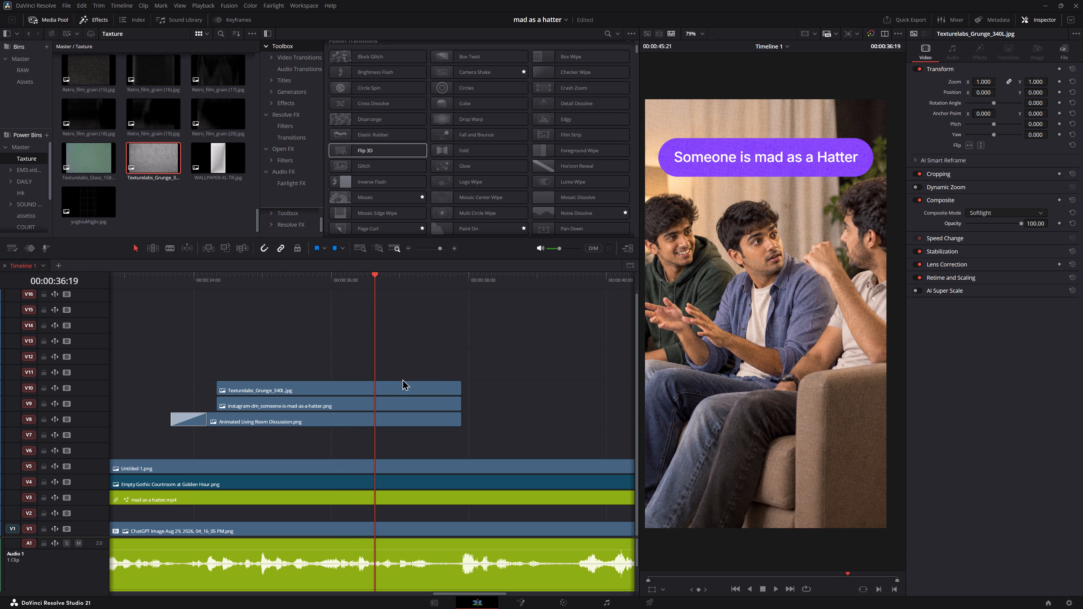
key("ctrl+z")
Delete the Texturelabs_Grunge_340L texture from V10.
left_click(307, 383, "ctrl")
key("BackSpace")
key("BackSpace")
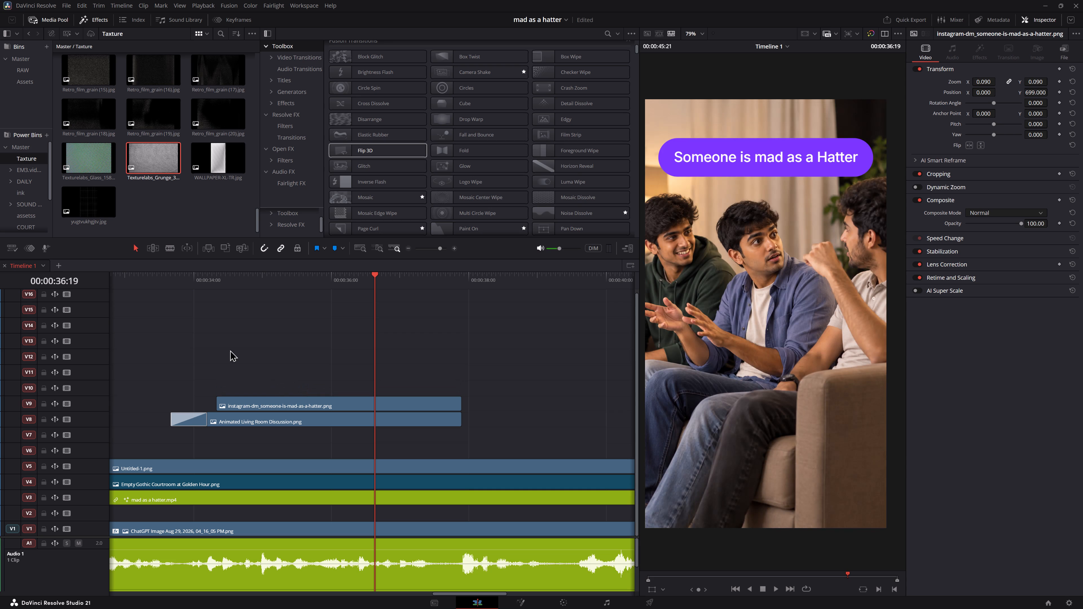
Play back the living room and message bubble section from just before the living room clip starts.
left_click(185, 284)
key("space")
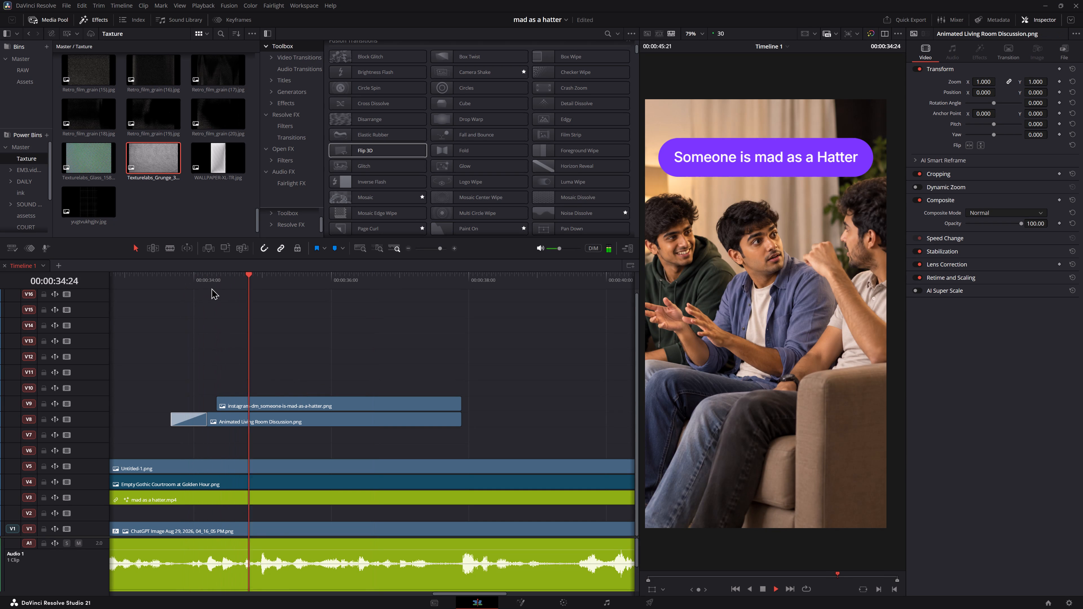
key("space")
left_click(155, 281)
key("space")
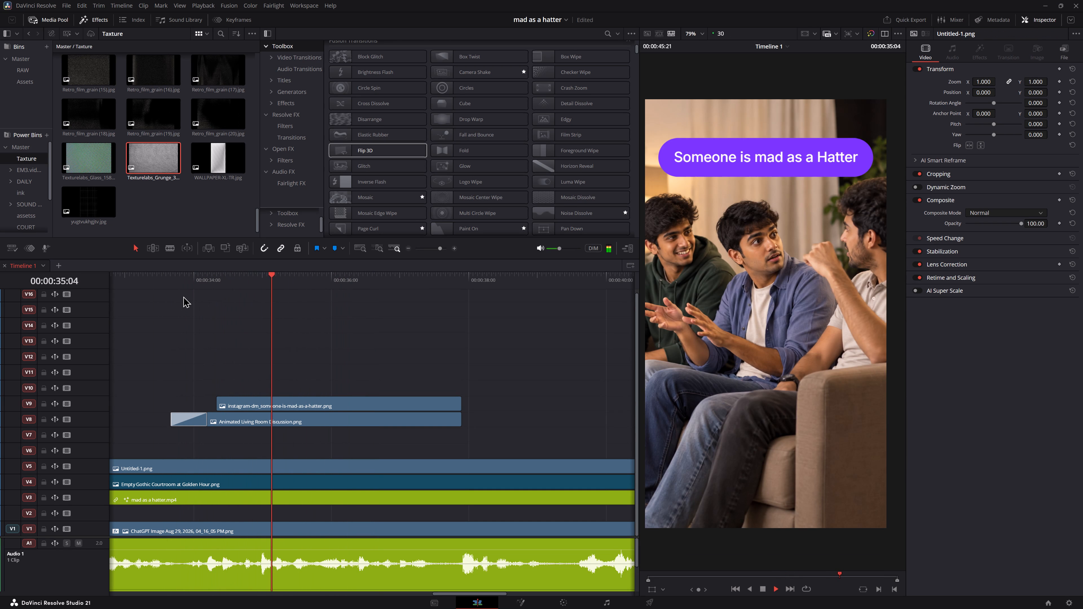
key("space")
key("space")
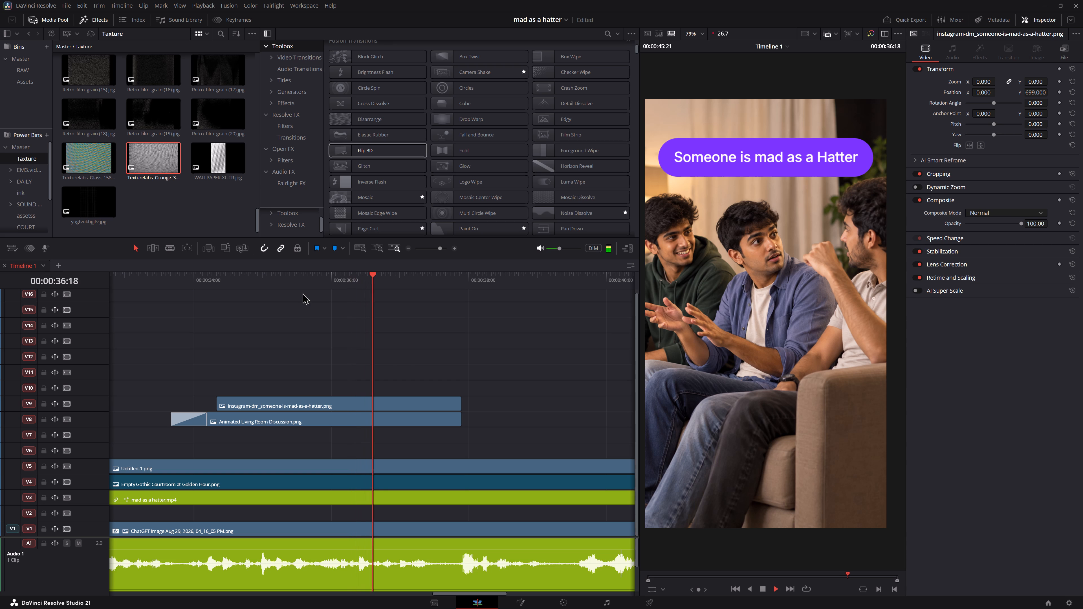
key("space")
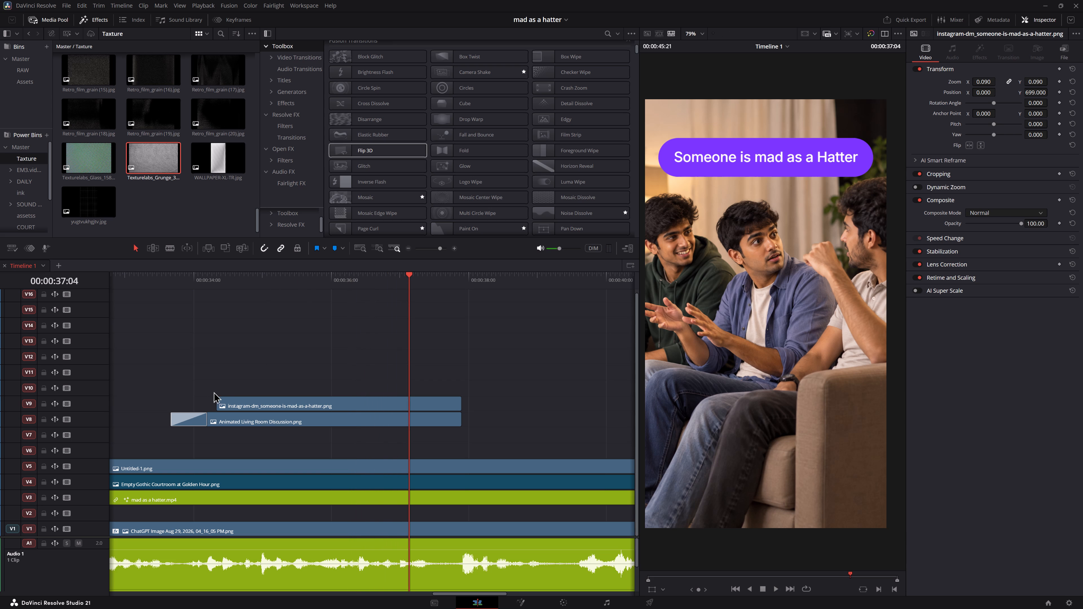
Paste the Flip 3D transition onto the start of the message bubble clip on V9 and play it back.
left_click(221, 398)
key("ctrl+v")
left_click(193, 272)
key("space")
left_click(198, 279)
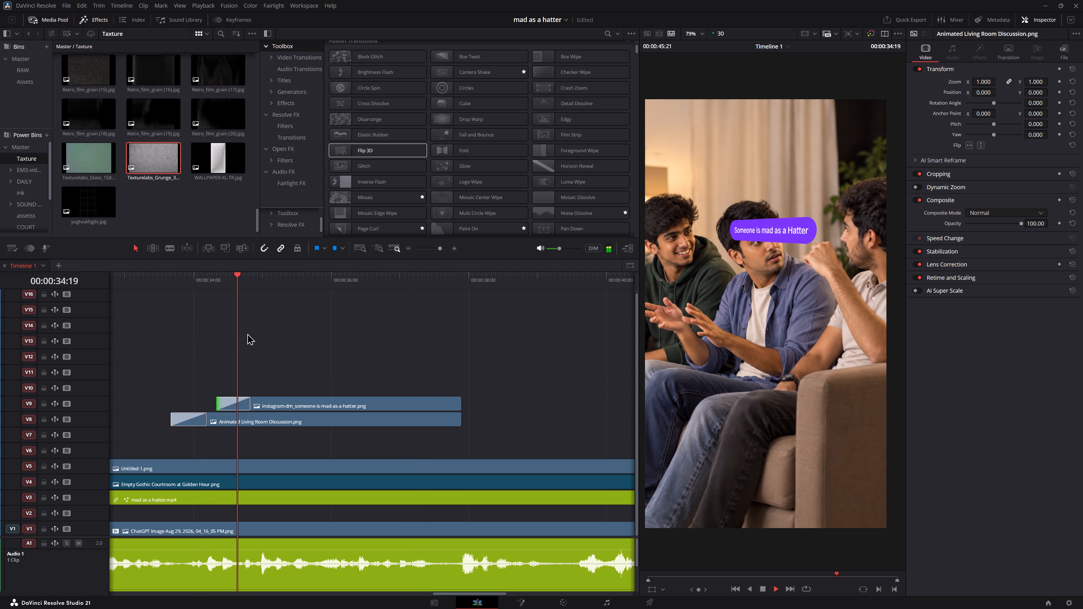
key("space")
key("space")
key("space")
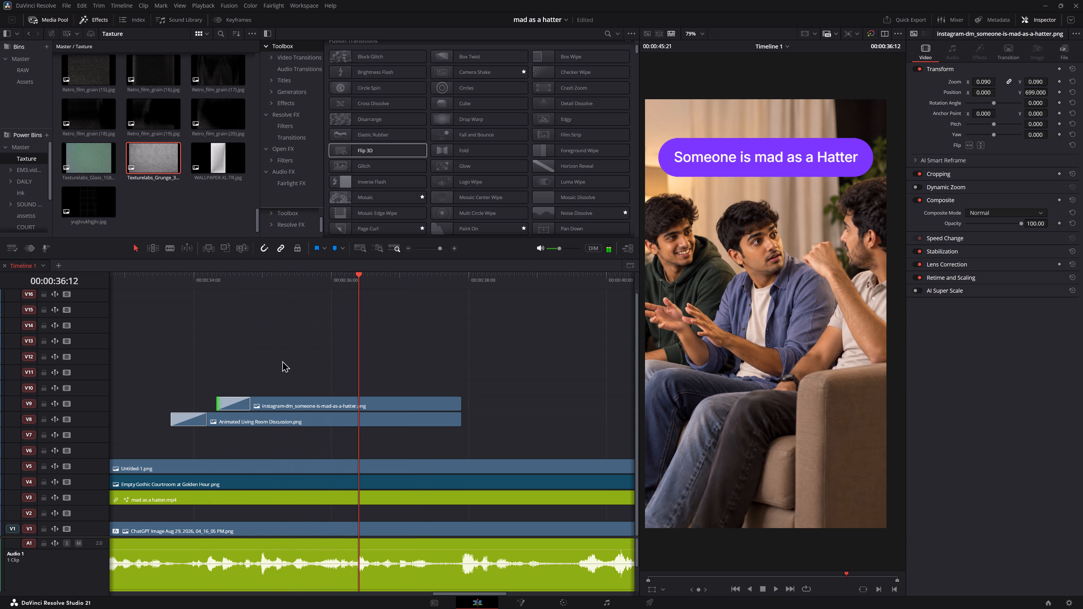
left_click_drag(189, 277, 186, 277)
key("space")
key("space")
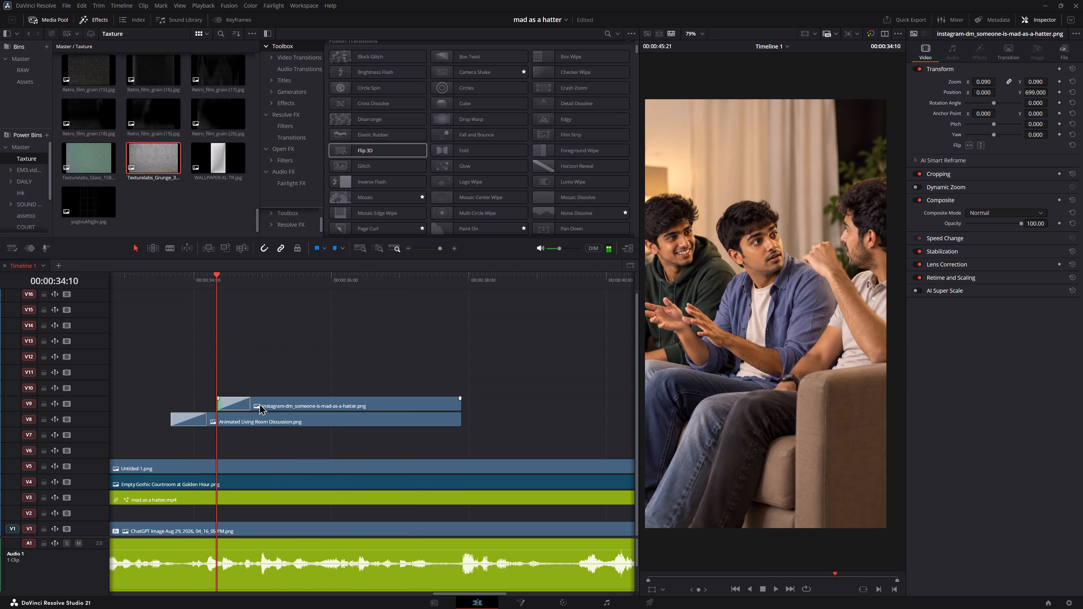
Combine the message bubble and Animated Living Room Discussion clips into a compound clip named Compound Clip 1.
left_click_drag(329, 345, 300, 428)
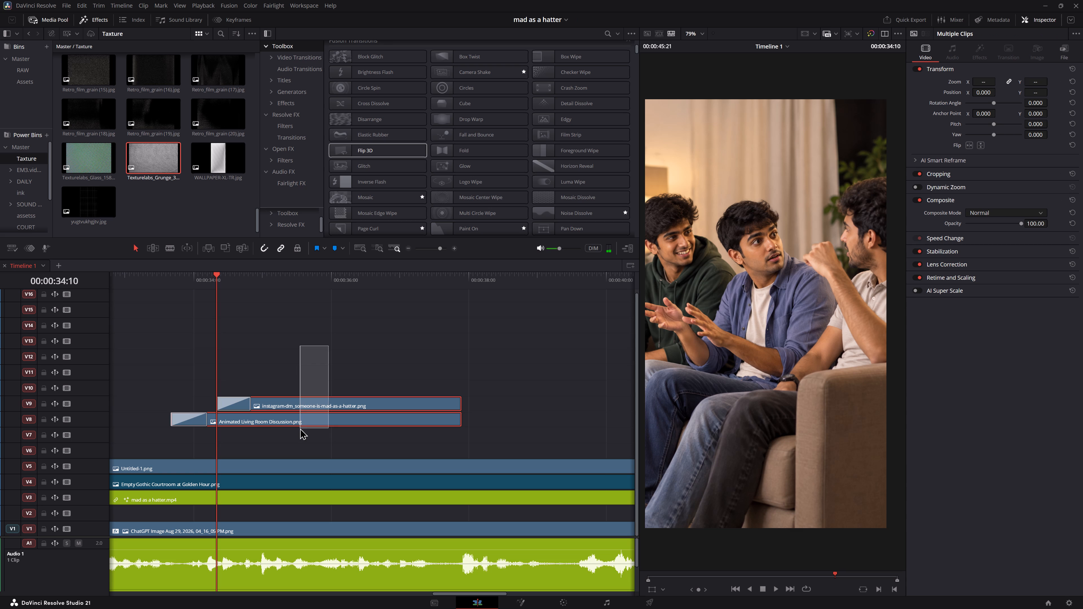
left_click_drag(300, 428, 300, 425)
key("ctrl+alt+z")
left_click(615, 321)
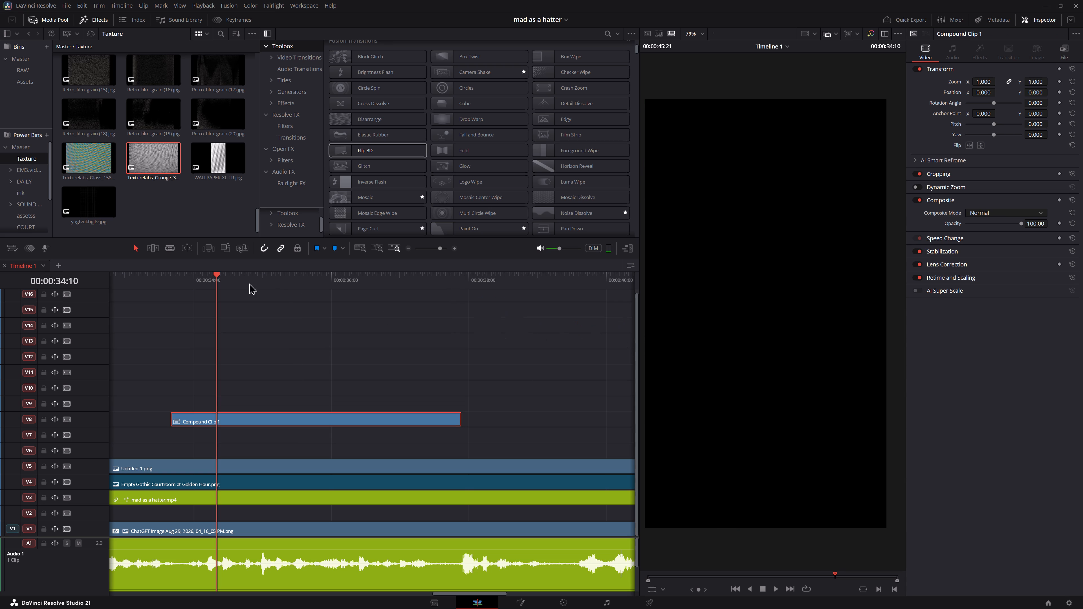
Play back Compound Clip 1 from its start to check the message bubble scene.
left_click(188, 283)
left_click_drag(181, 283, 175, 284)
key("space")
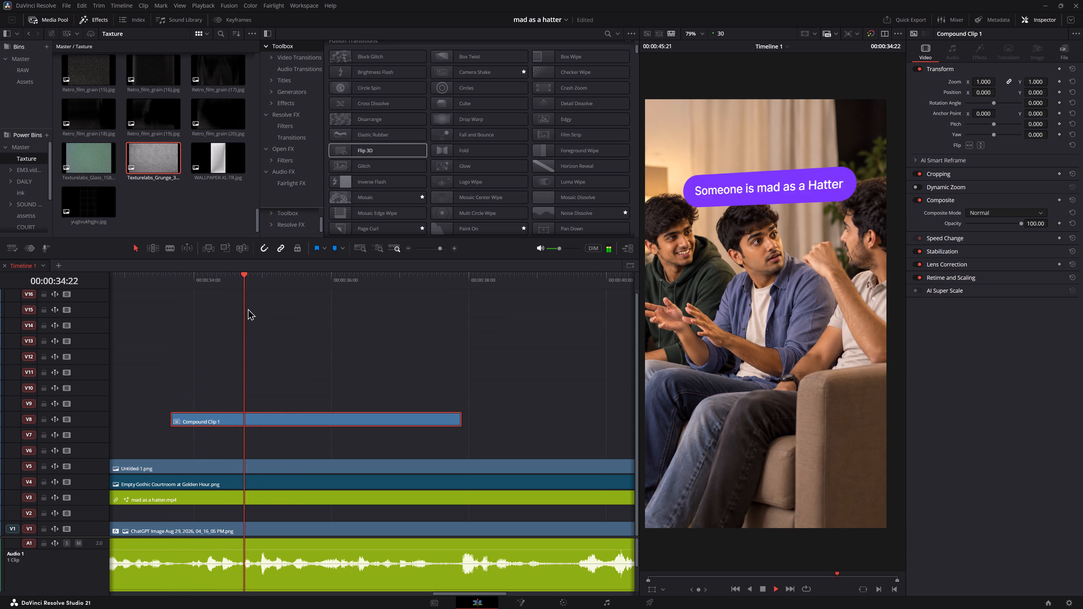
key("space")
key("space")
key("space")
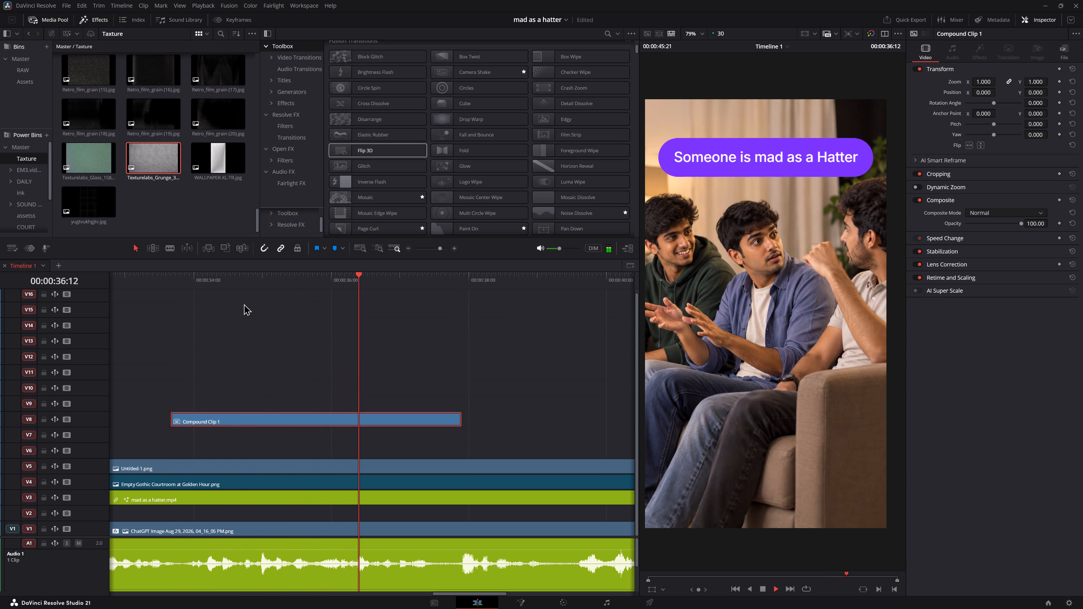
Enable Dynamic Zoom with Linear ease on Compound Clip 1 and swap its direction to compare both zooms in playback.
left_click_drag(190, 282, 169, 283)
left_click(230, 419)
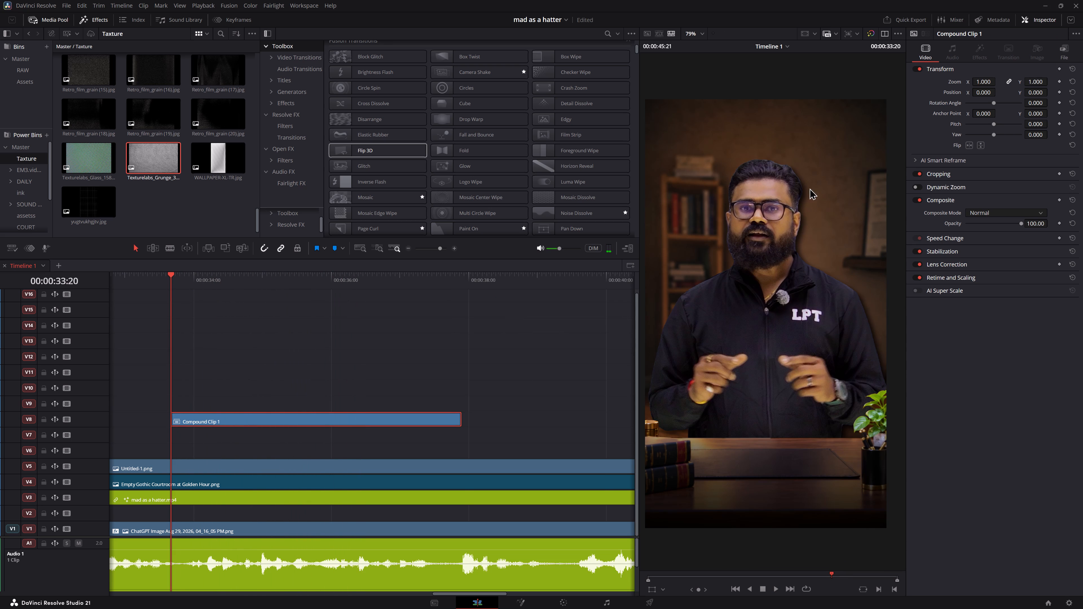
left_click(917, 188)
left_click(943, 188)
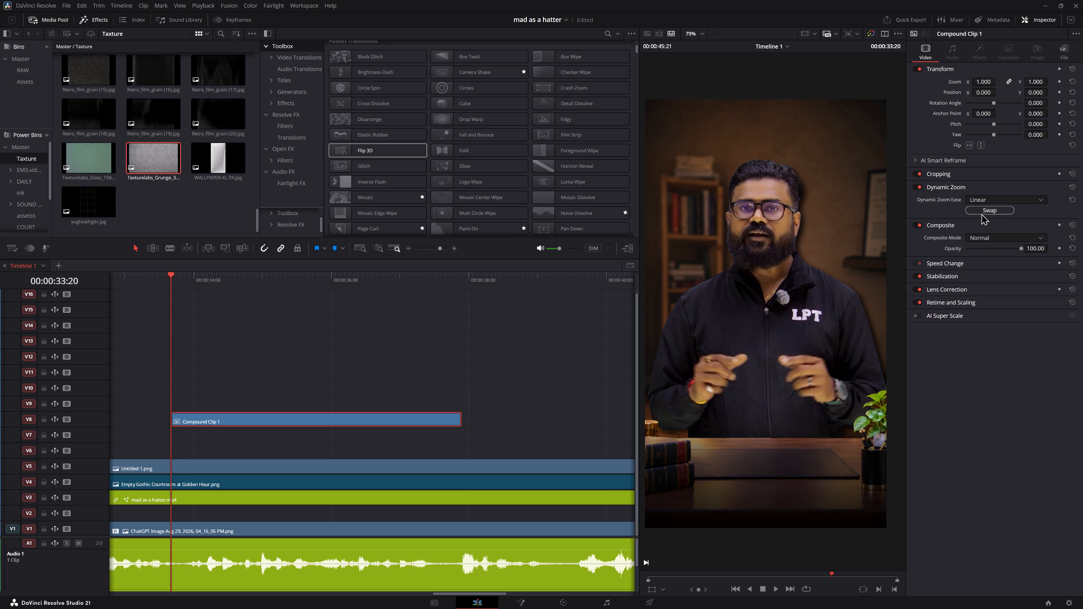
left_click(982, 213)
key("space")
key("space")
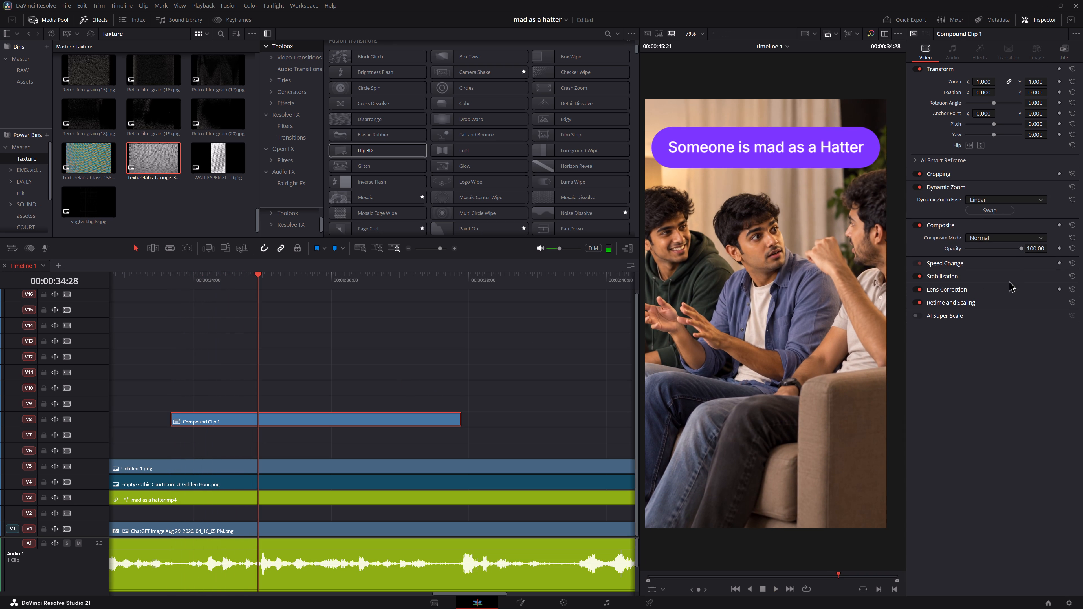
left_click(1006, 206)
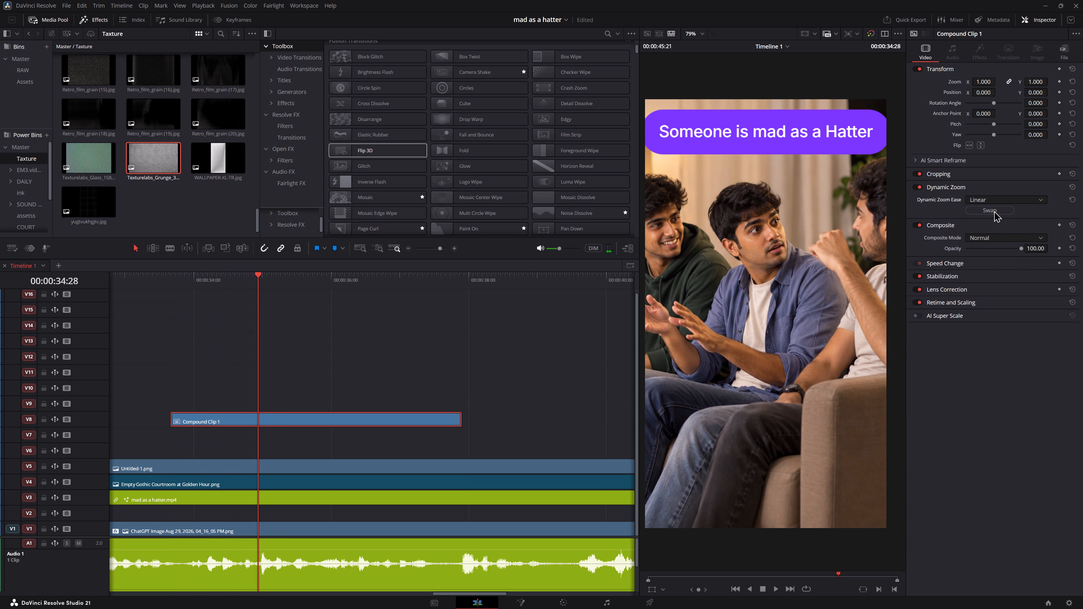
key("space")
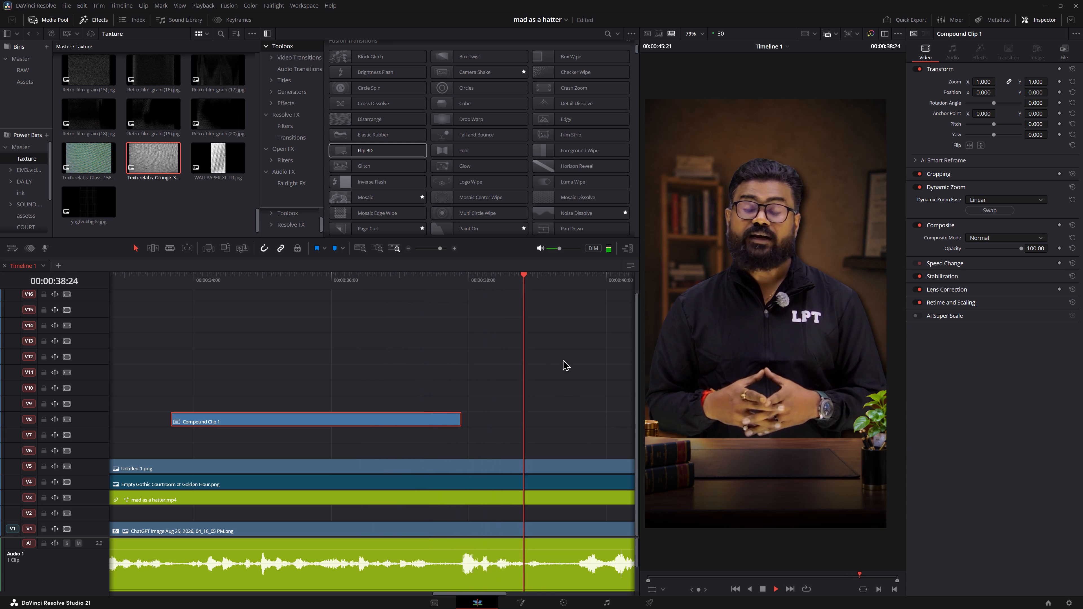
Play on through the narration after the compound clip and save the project.
key("space")
key("space")
middle_click_drag(503, 381, 410, 379)
scroll(562, 404, "down", 4, "alt")
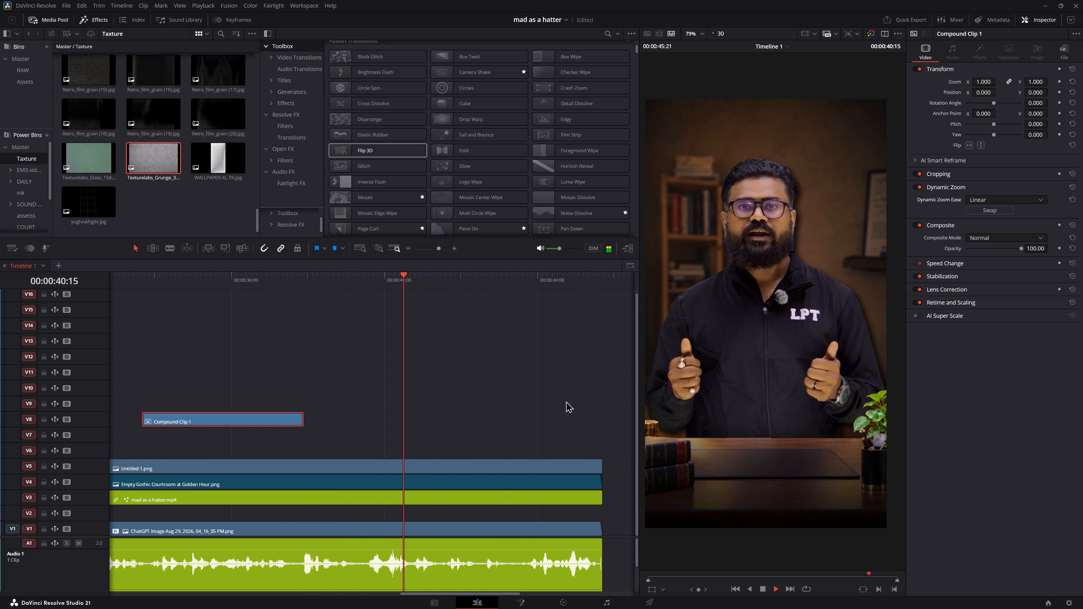
scroll(566, 401, "down", 1, "alt")
key("ctrl+s")
key("ctrl+s")
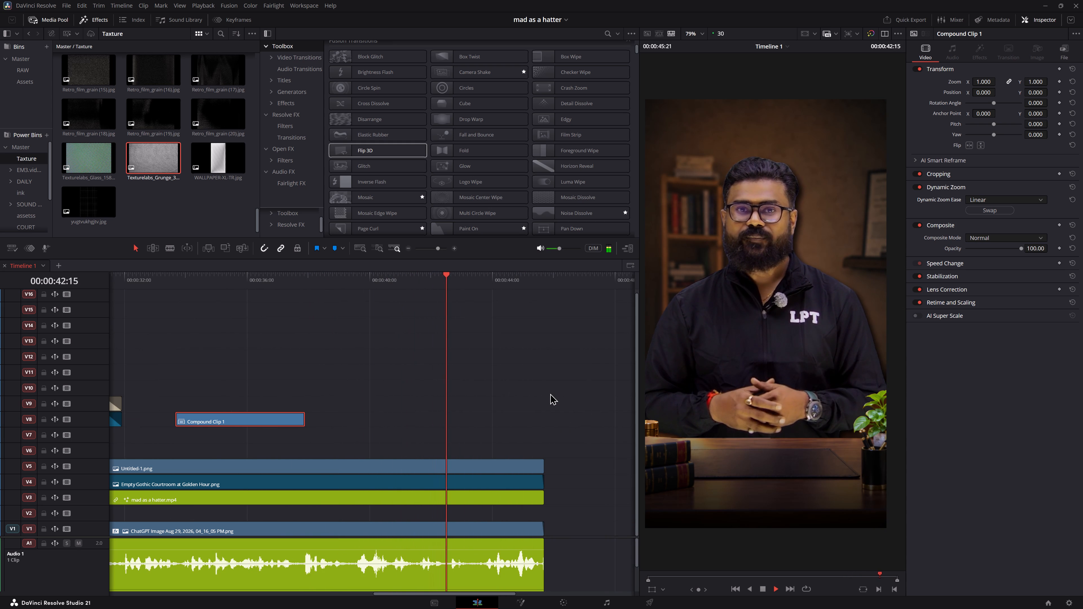
key("ctrl+s")
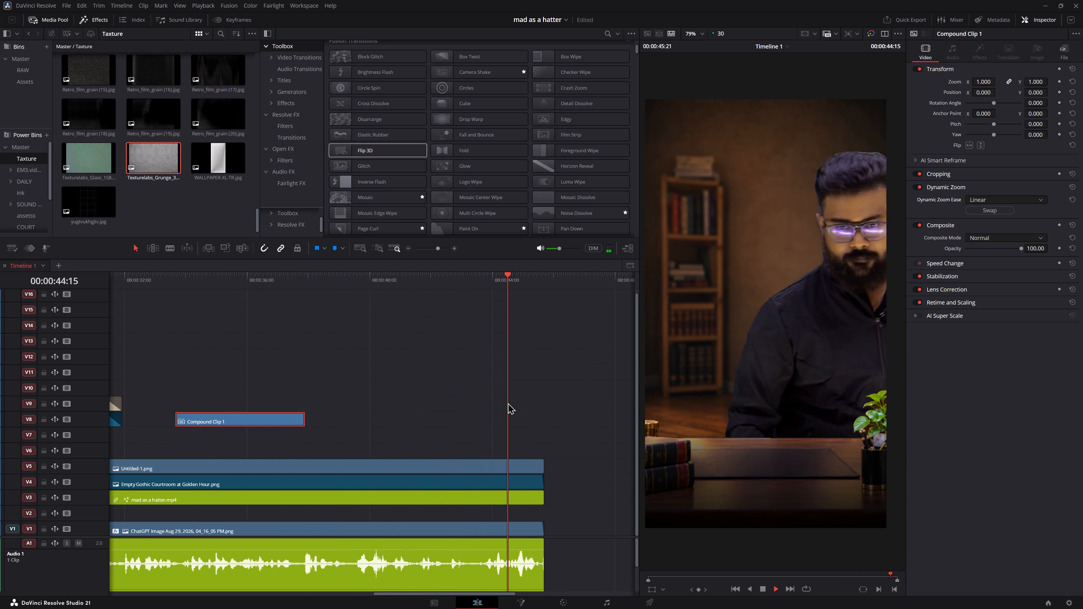
Replay the closing narration and trim the end of all background, narration and audio clips to 00:00:43:16.
key("space")
left_click_drag(259, 285, 261, 284)
key("space")
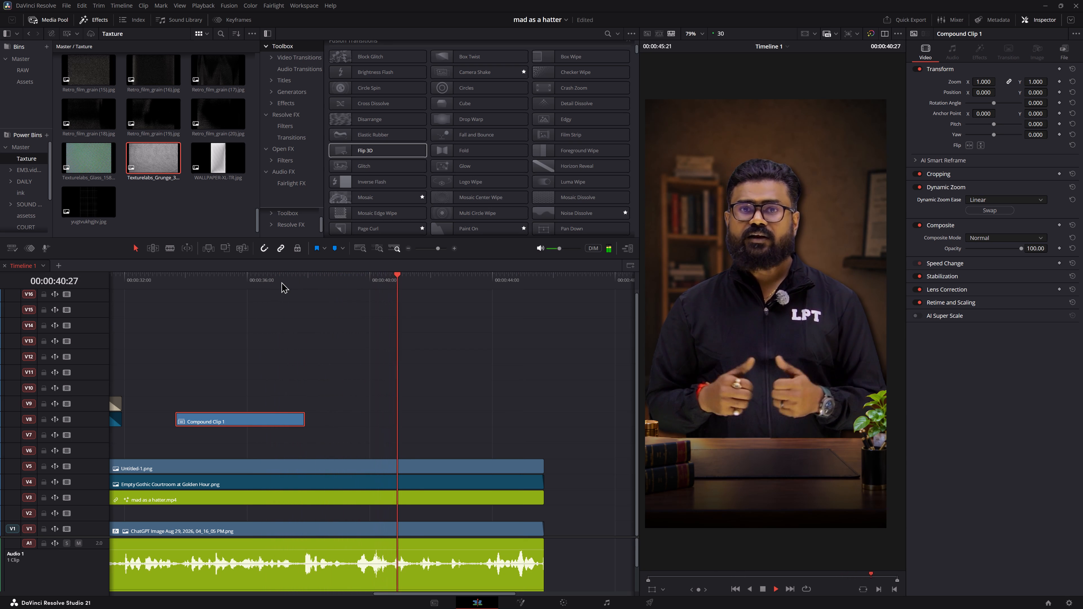
key("space")
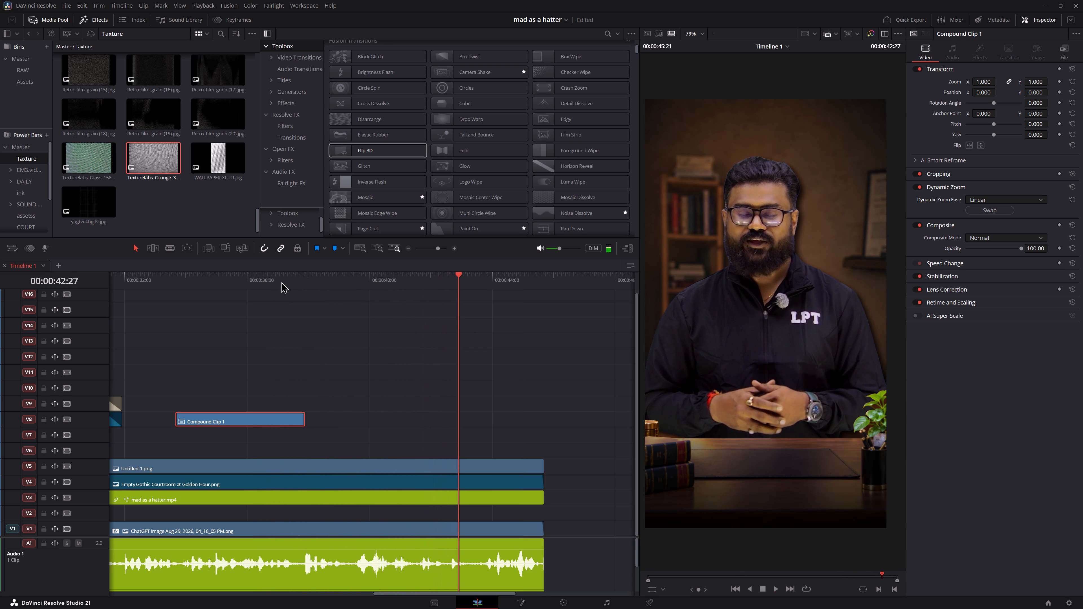
key("space")
key("space")
key("2")
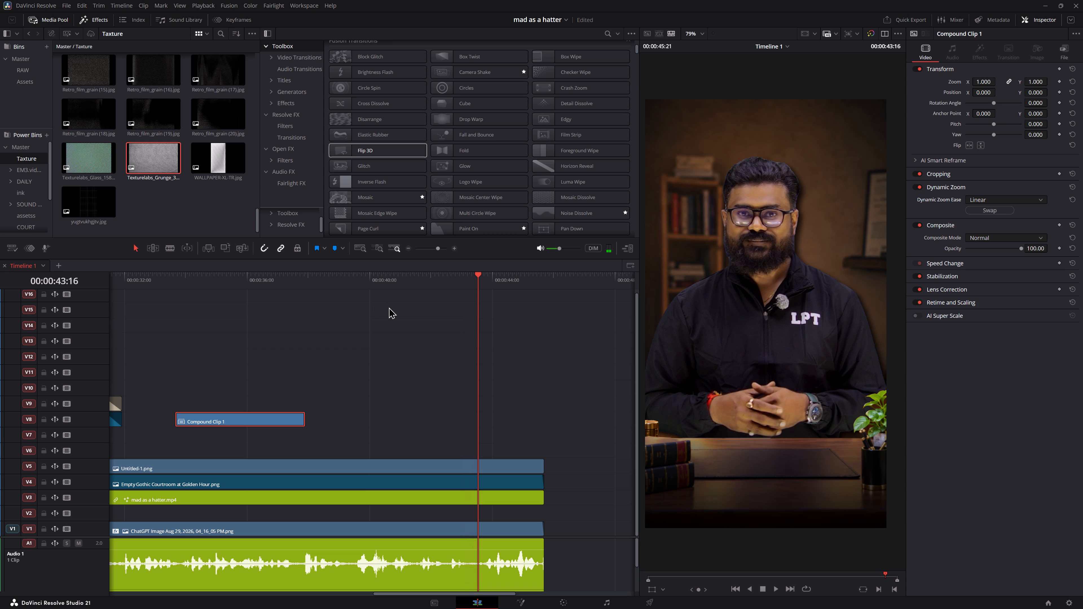
left_click(553, 366)
key("2")
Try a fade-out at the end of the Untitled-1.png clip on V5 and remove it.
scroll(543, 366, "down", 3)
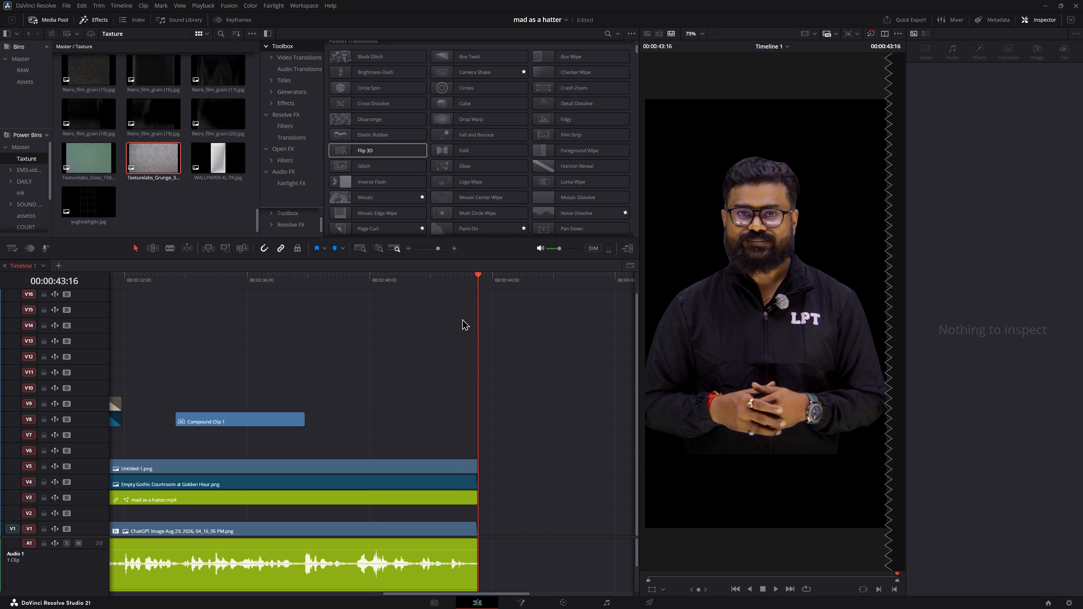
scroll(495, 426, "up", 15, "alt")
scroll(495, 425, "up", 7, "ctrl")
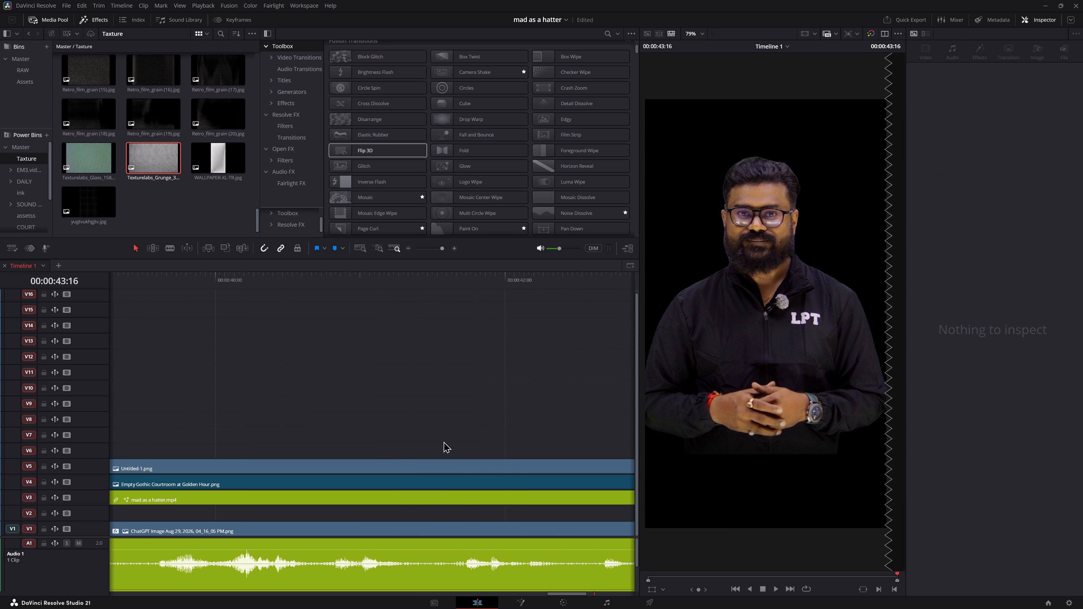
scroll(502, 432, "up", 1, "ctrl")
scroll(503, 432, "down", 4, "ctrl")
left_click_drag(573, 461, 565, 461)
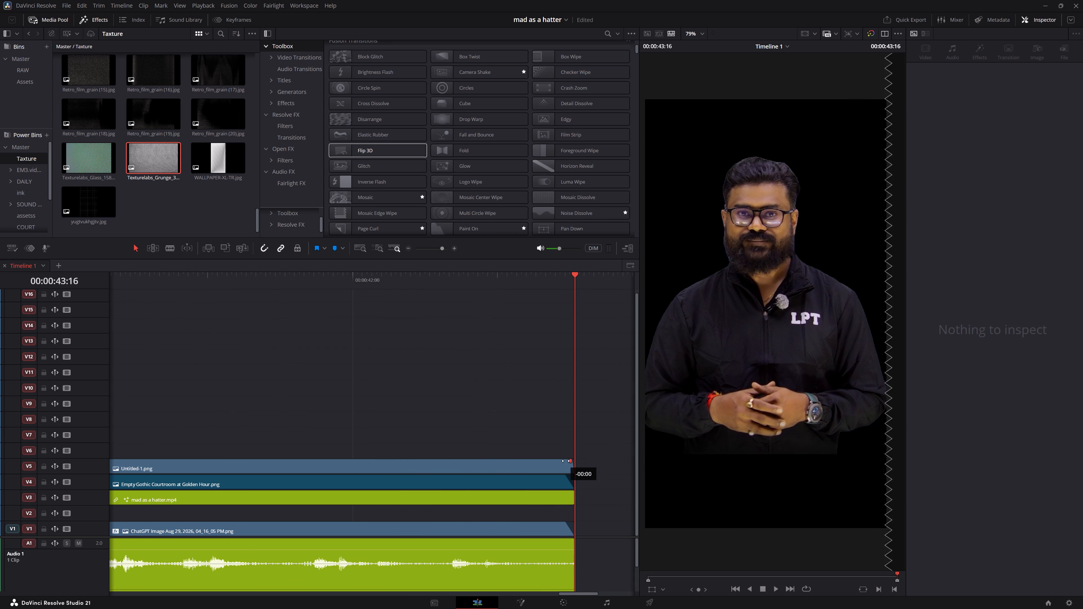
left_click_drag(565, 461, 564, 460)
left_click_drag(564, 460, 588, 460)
Add a short fade-out to the end of the mad as a hatter.mp4 clip on V3 and review the ending.
left_click_drag(572, 492, 556, 493)
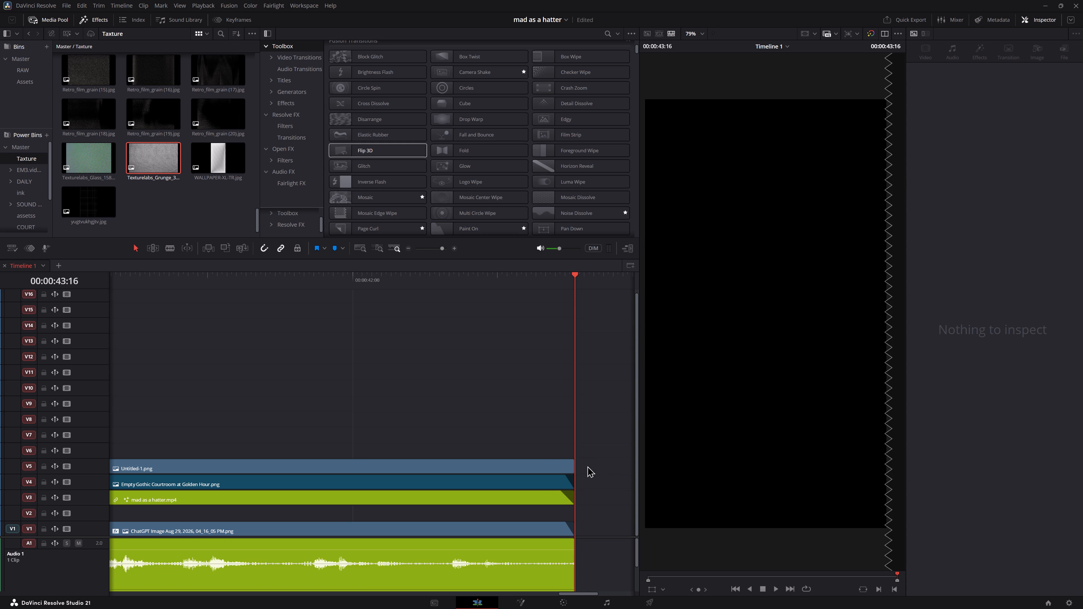
left_click(488, 284)
key("space")
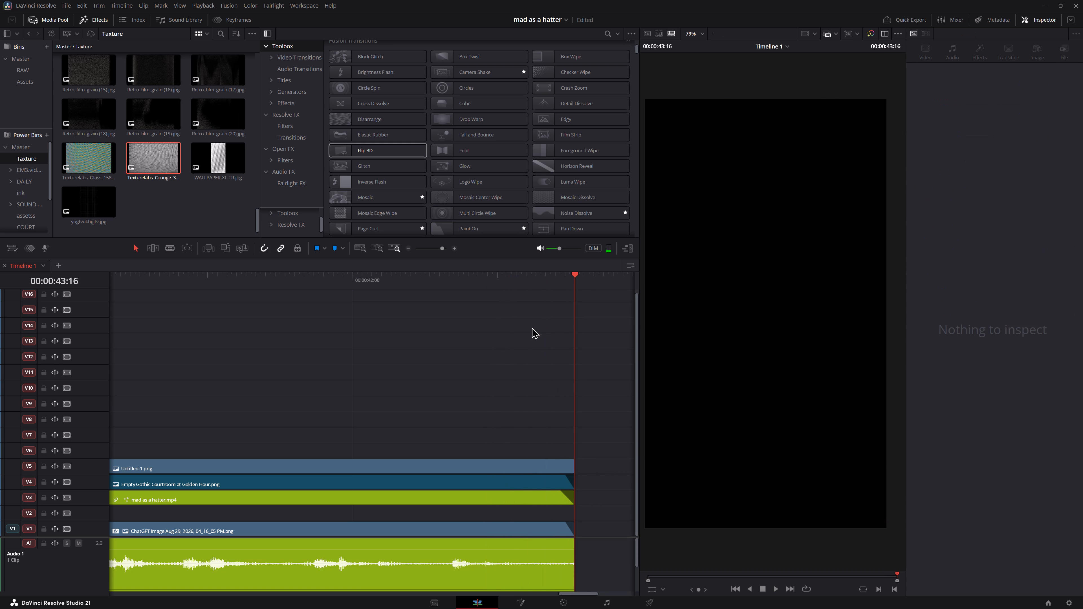
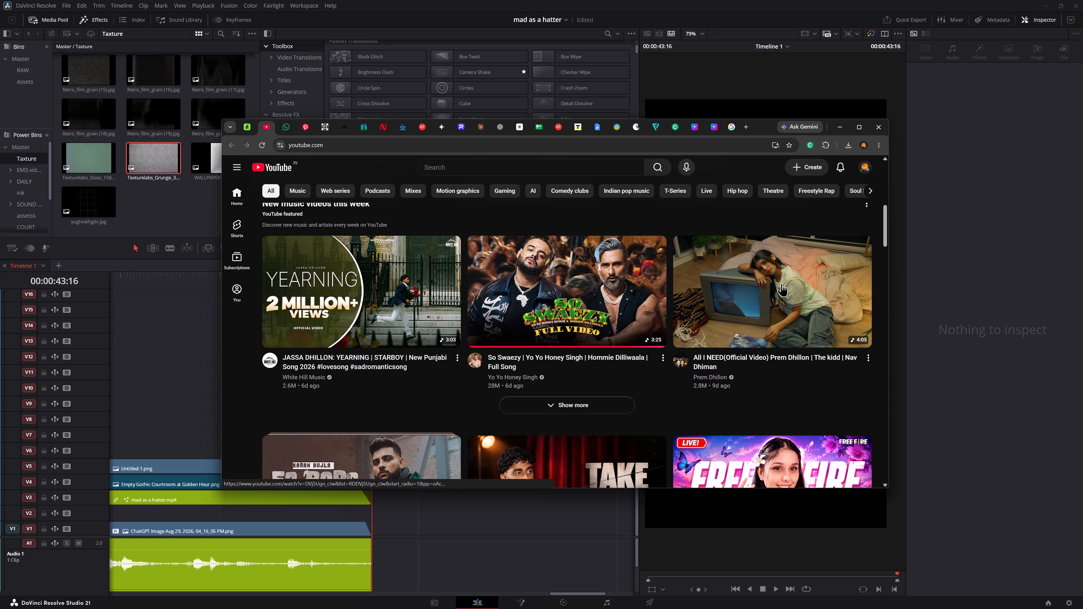
Switch to Chrome, play the YouTube video "Take Two | Pranit More" and pop it out in picture-in-picture over DaVinci Resolve.
scroll(738, 285, "down", 1)
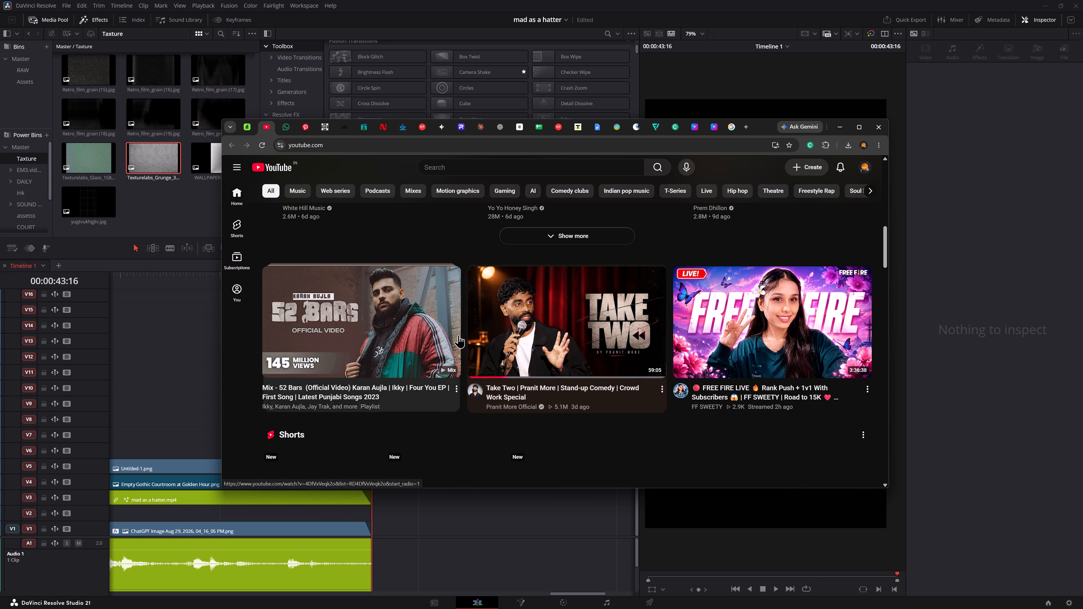
left_click(529, 319)
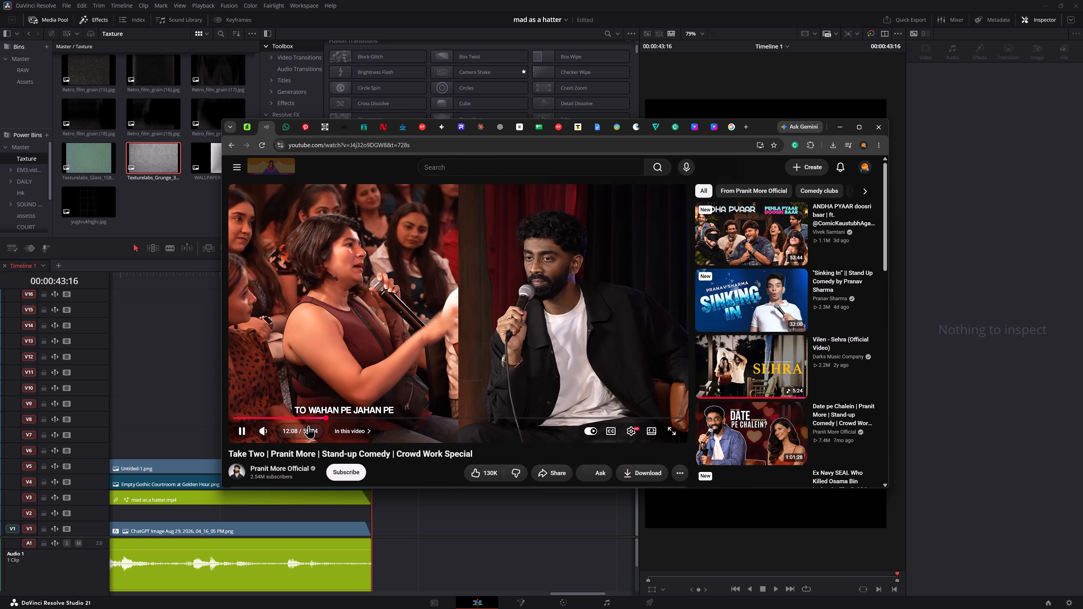
left_click(812, 145)
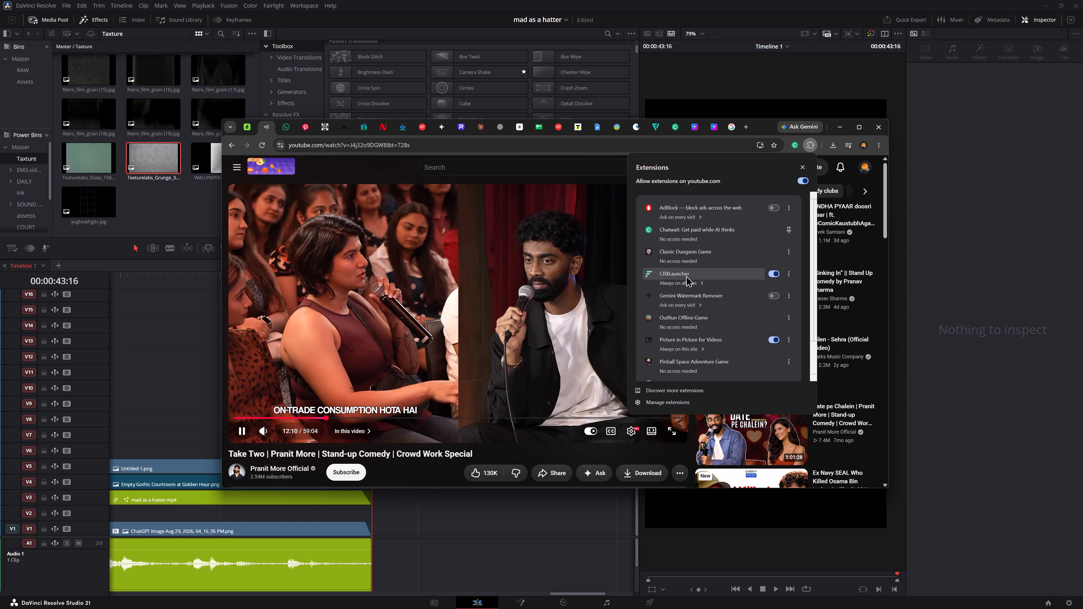
left_click(689, 341)
left_click(1025, 315)
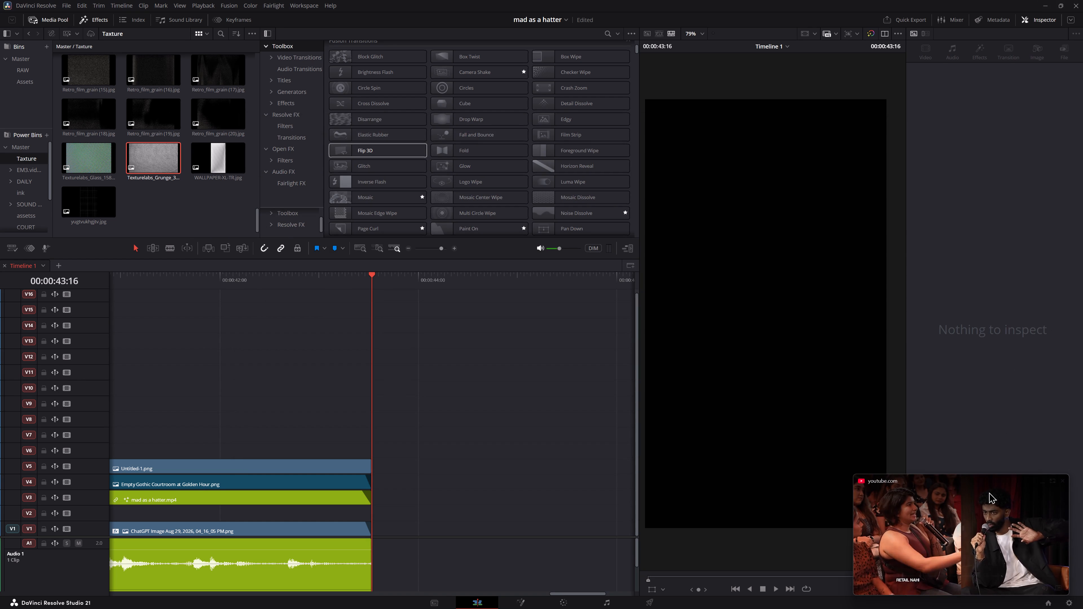
left_click(962, 531)
left_click(989, 353)
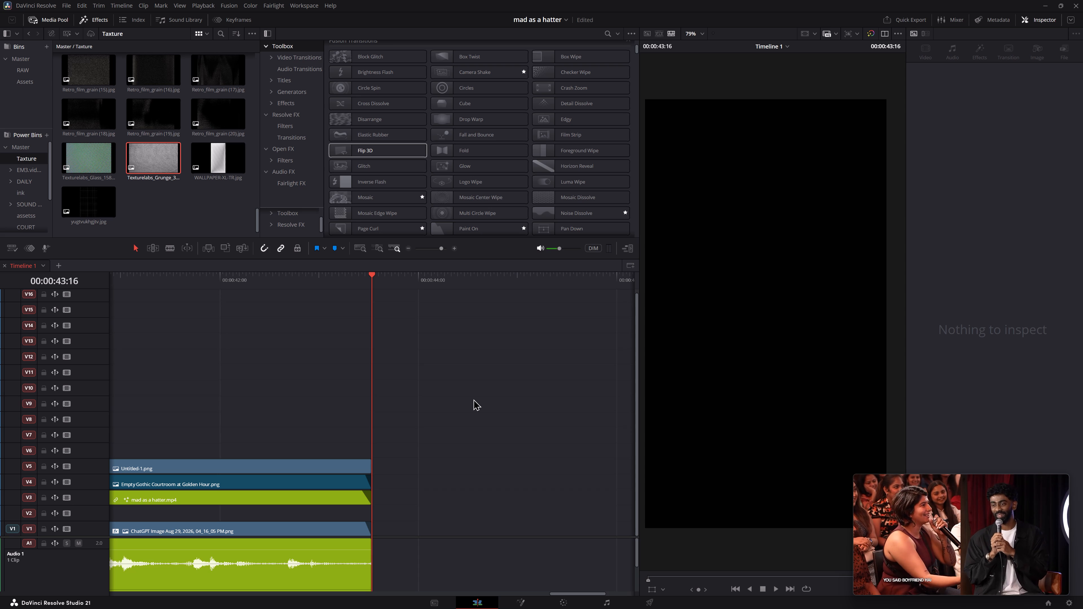
Move Compound Clip 1, which starts at 00:00:33:20, from track V8 down to V6 and save the project.
scroll(379, 356, "up", 5, "ctrl")
scroll(369, 350, "down", 6, "alt")
scroll(371, 354, "up", 2, "alt")
scroll(371, 354, "down", 3, "alt")
scroll(372, 354, "up", 3, "ctrl")
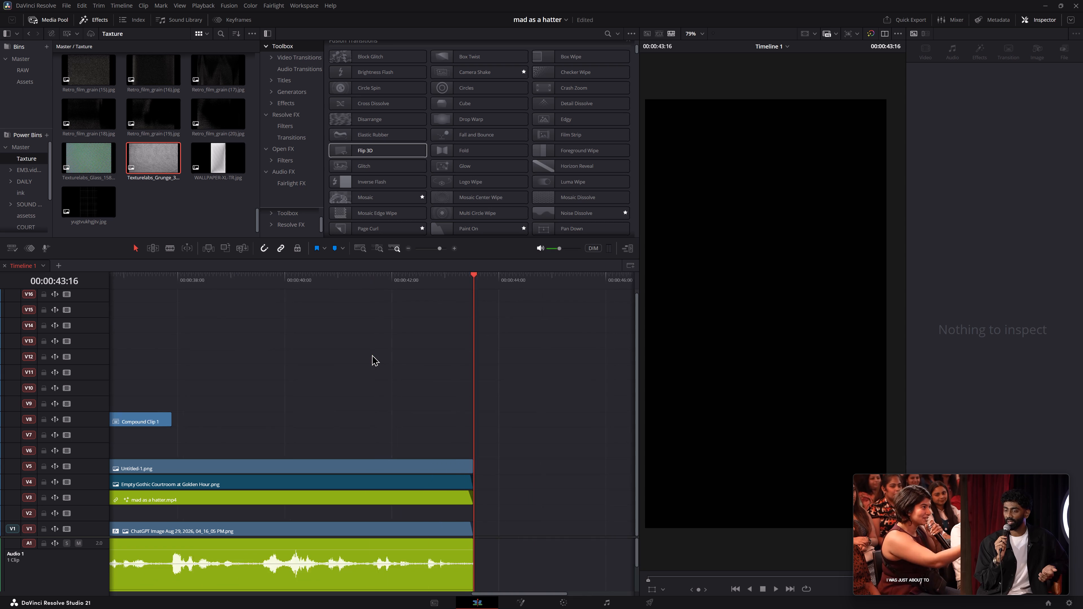
scroll(372, 354, "up", 5, "ctrl")
left_click_drag(242, 283, 255, 283)
left_click_drag(255, 283, 251, 283)
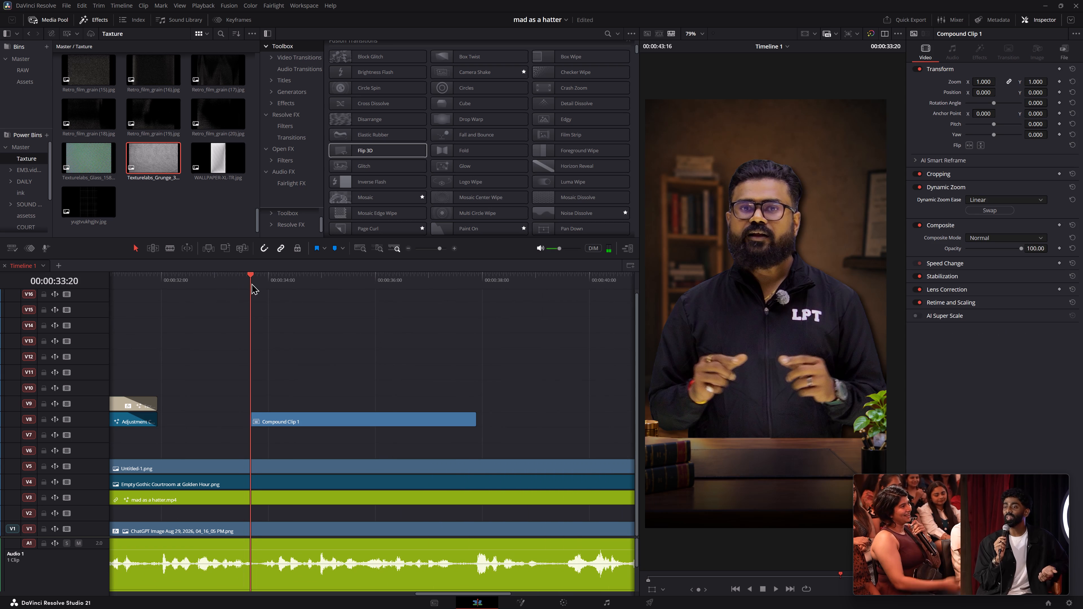
left_click_drag(251, 283, 251, 284)
left_click_drag(331, 418, 335, 451)
left_click_drag(363, 407, 366, 407)
key("ctrl+s")
Play the reel from around 00:00:27, raising the playback volume to full, and hide the effects library.
scroll(388, 398, "up", 5, "ctrl")
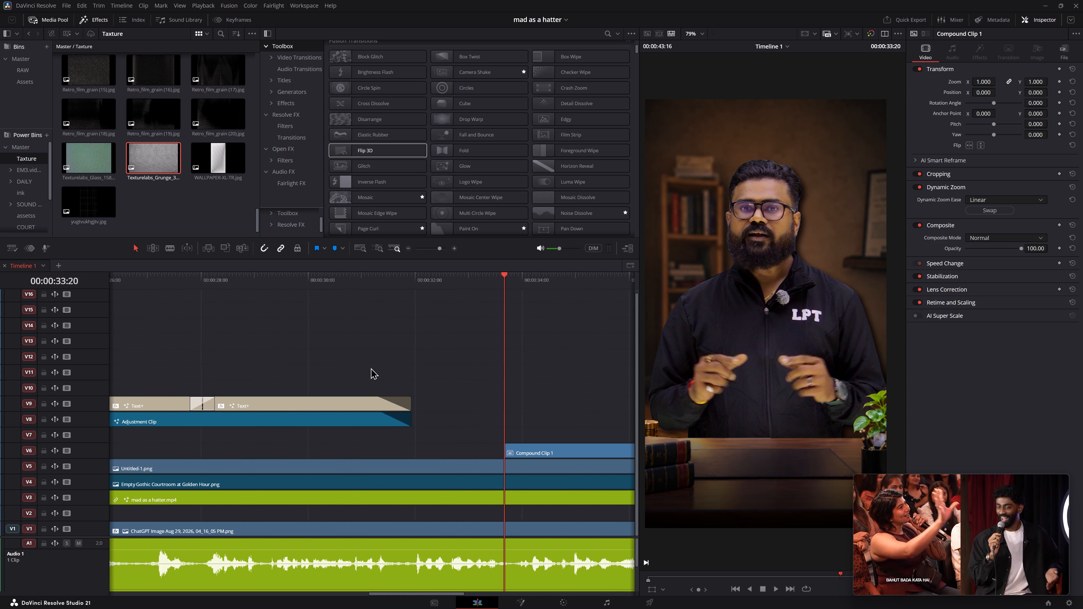
scroll(371, 368, "down", 5, "alt")
left_click(268, 280)
key("space")
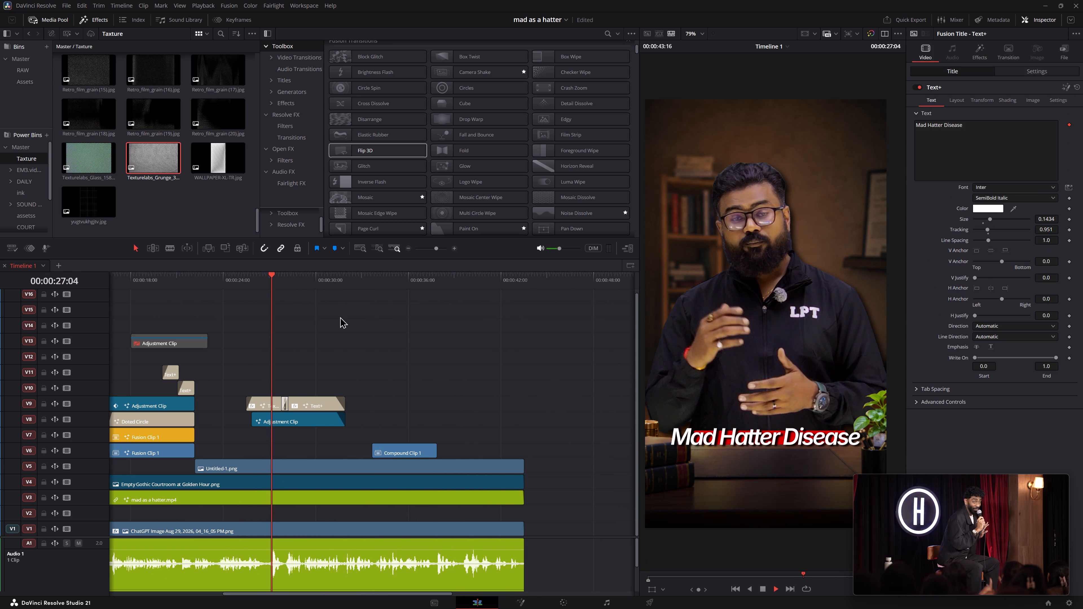
left_click(575, 252)
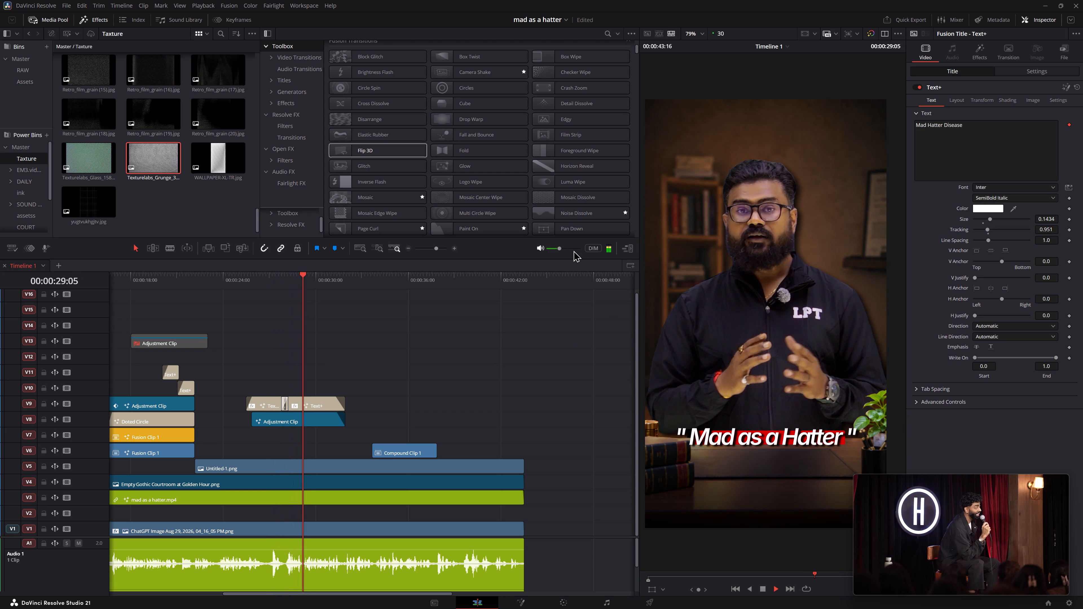
left_click(573, 250)
key("space")
left_click(79, 23)
Play on past the "Mad as a Hatter" title into the three boys compound clip, stopping at 00:00:36:20.
key("space")
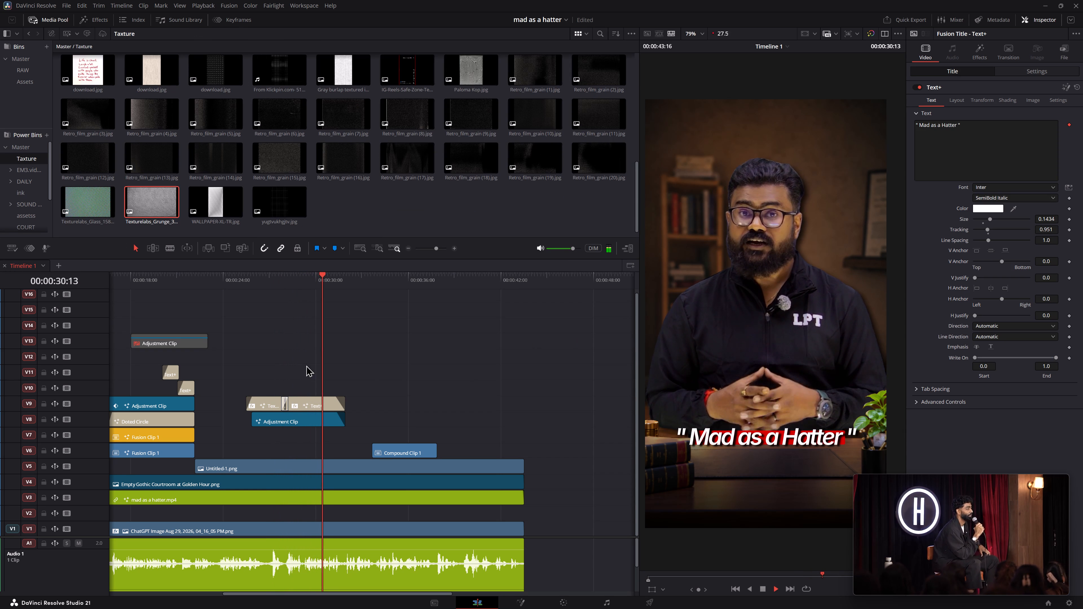
middle_click_drag(465, 375, 427, 363)
middle_click_drag(520, 372, 457, 360)
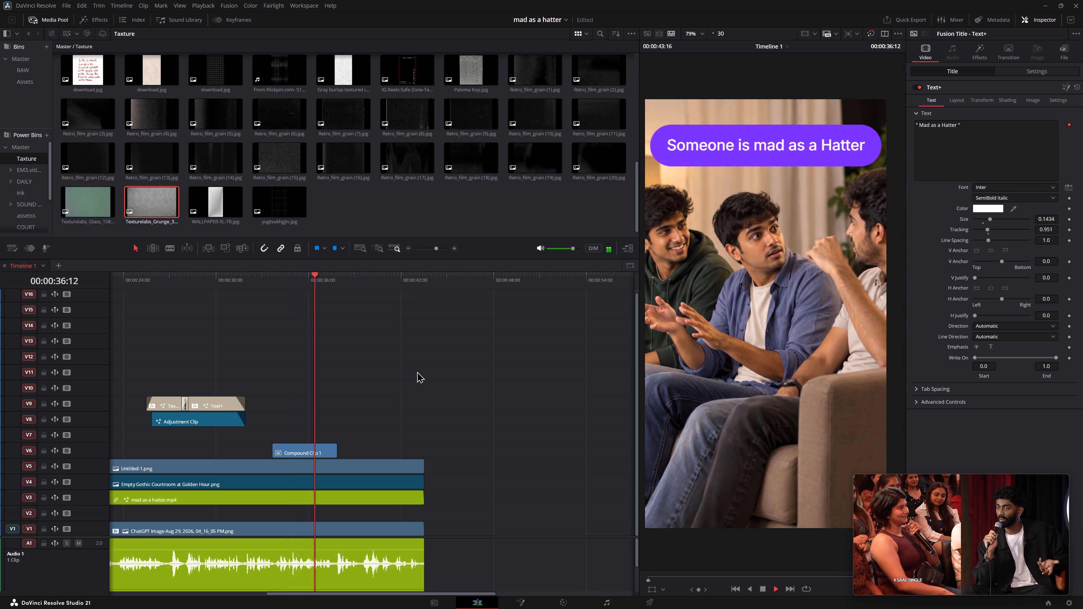
key("space")
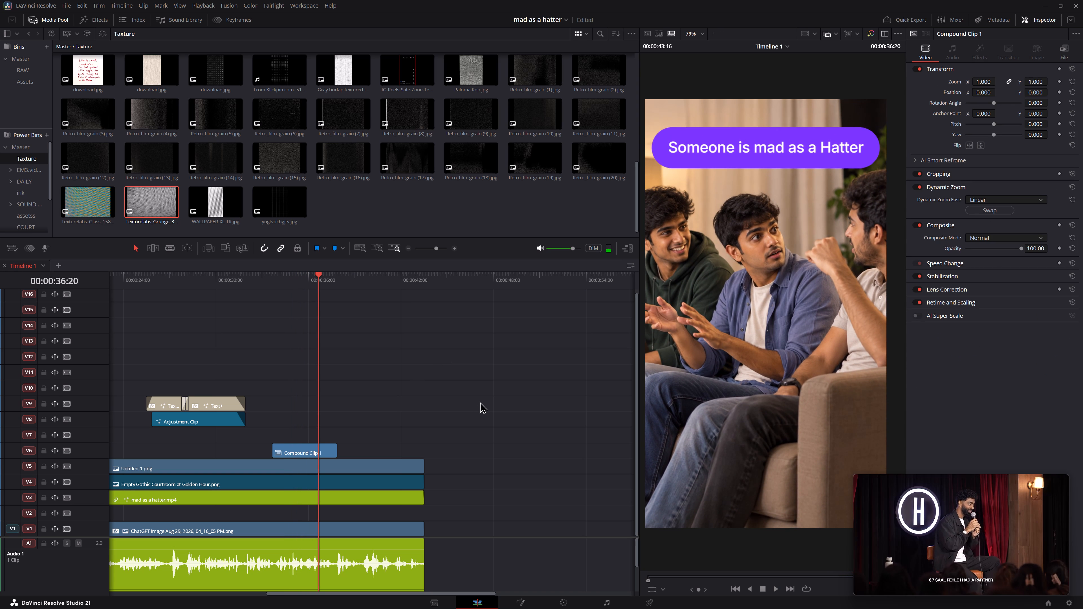
Reduce the video track height, move the upper Fusion Composition to V15 and the Photoroom image to V14, and save.
scroll(469, 405, "up", 5, "shift")
scroll(398, 388, "down", 17, "shift")
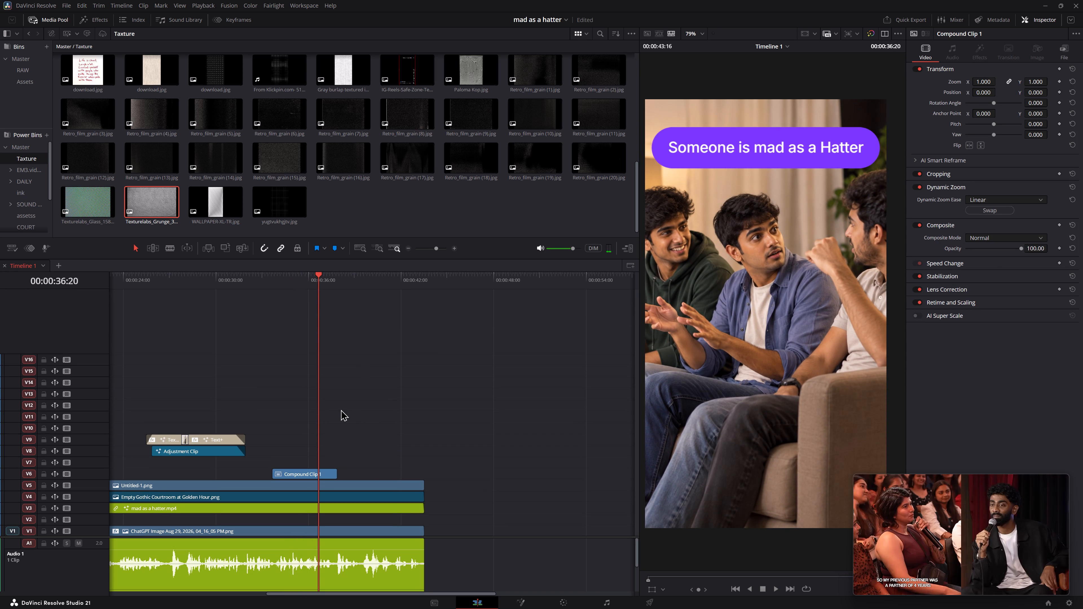
scroll(320, 407, "down", 5, "alt")
scroll(314, 395, "up", 4, "ctrl")
left_click_drag(128, 288, 134, 288)
scroll(297, 339, "up", 14, "alt")
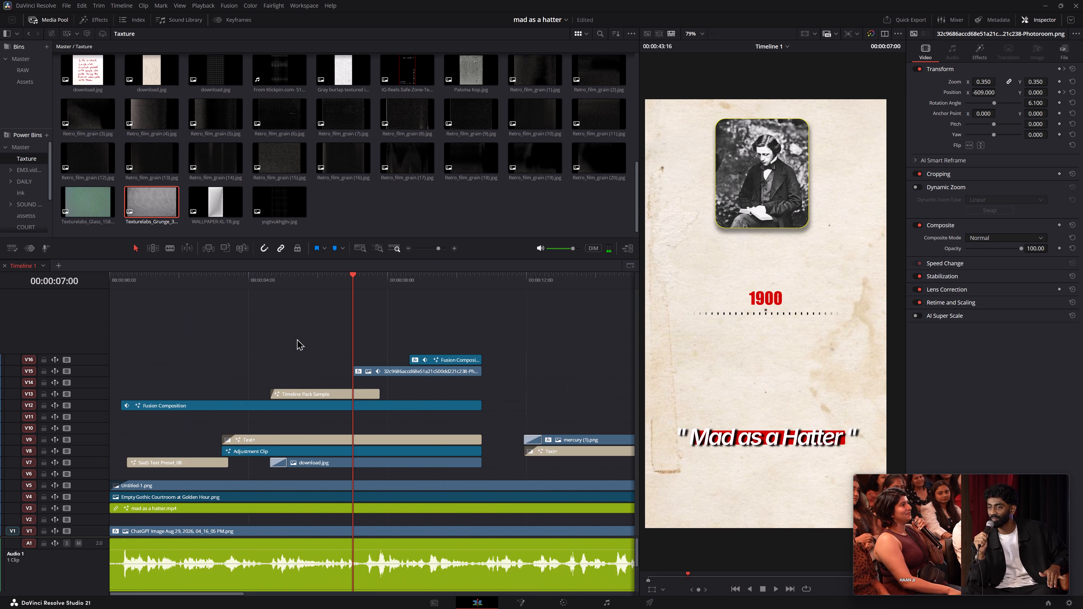
scroll(297, 339, "up", 2, "alt")
left_click_drag(498, 333, 531, 370)
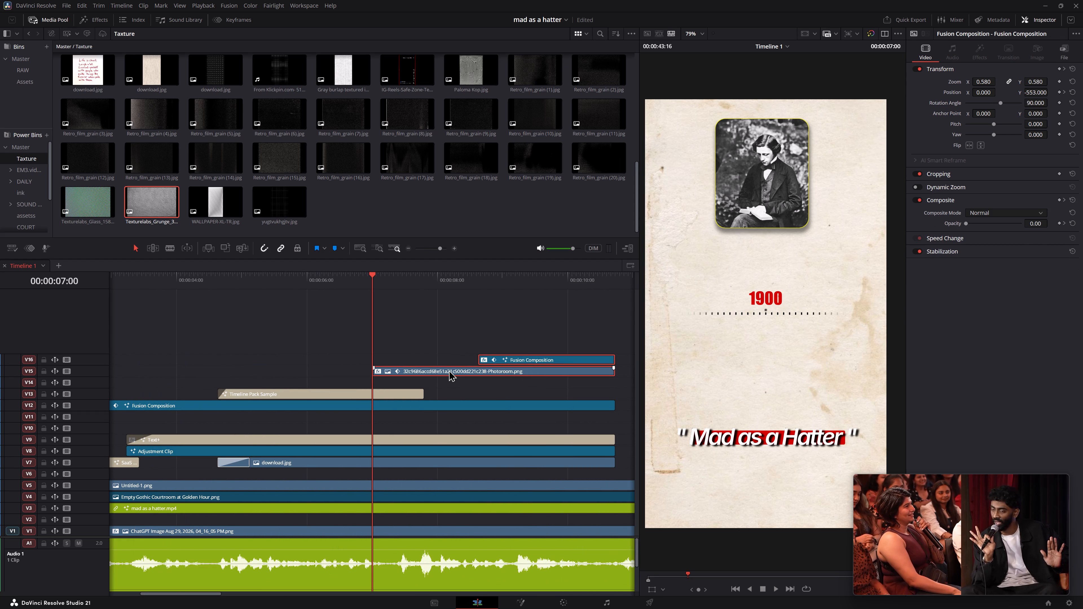
left_click_drag(448, 370, 447, 378)
left_click_drag(454, 352, 457, 350)
scroll(458, 349, "down", 7, "alt")
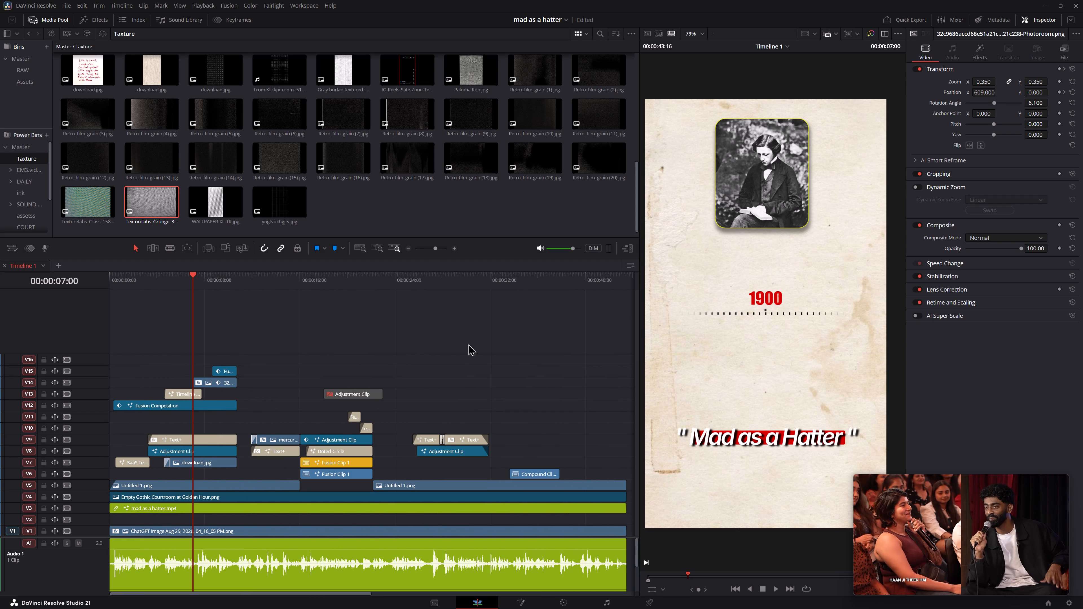
left_click(468, 344, "ctrl")
key("ctrl+s")
key("ctrl+s")
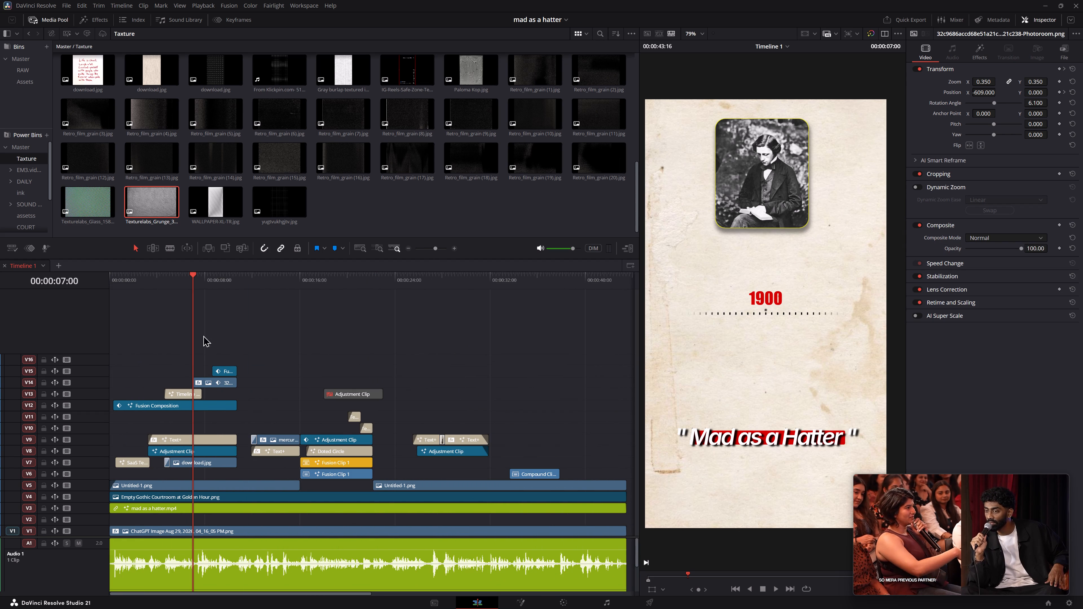
Spot-check playback at the start of the reel, at around 00:00:15 and at around 00:00:24.
left_click_drag(149, 276, 67, 296)
key("space")
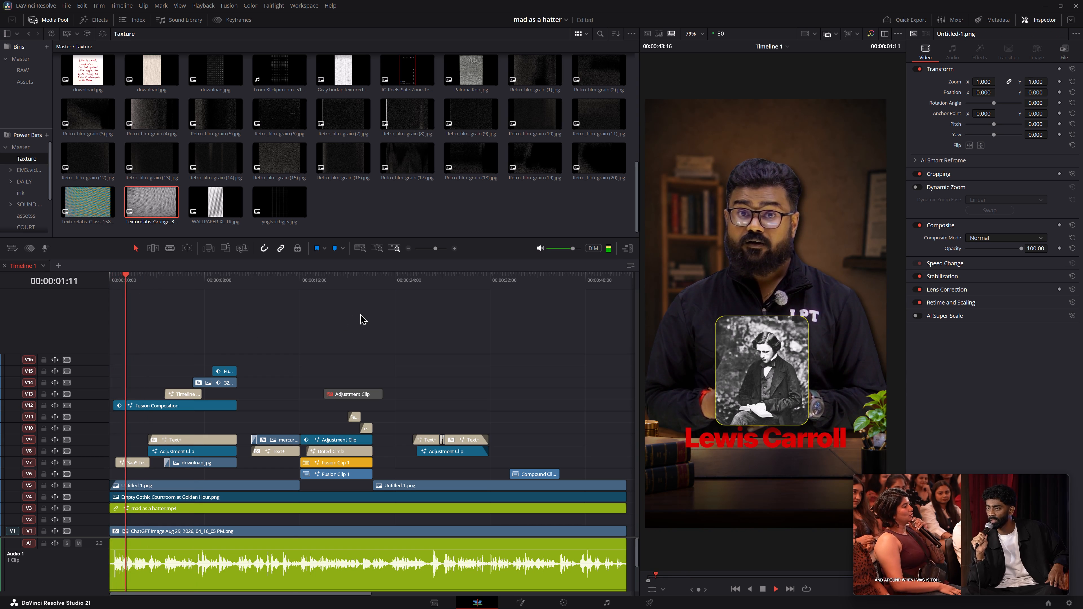
key("space")
left_click(292, 281)
key("space")
key("space")
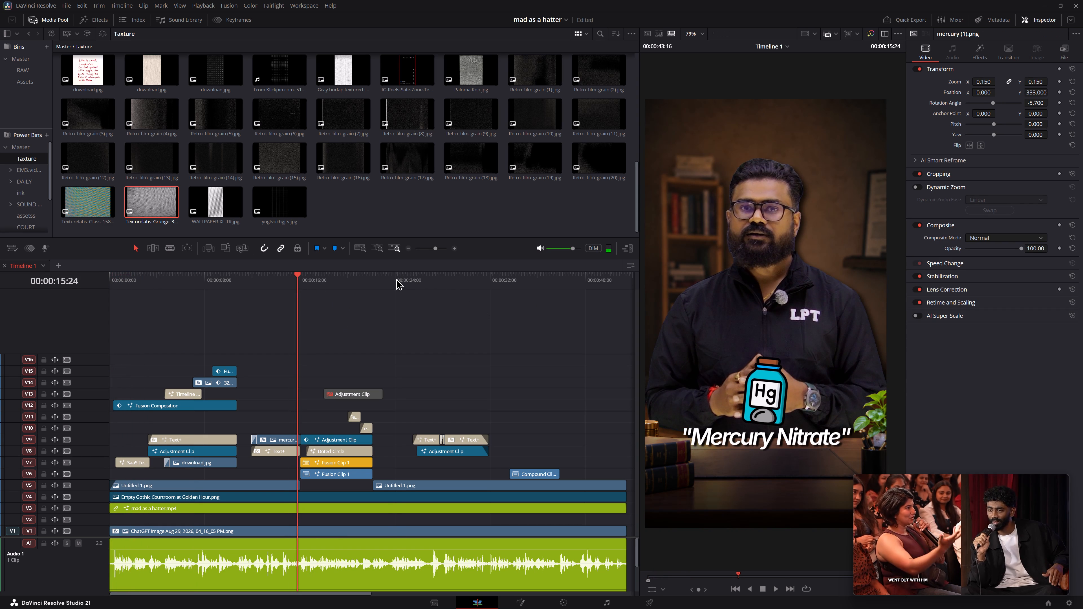
left_click(396, 279)
key("space")
key("space")
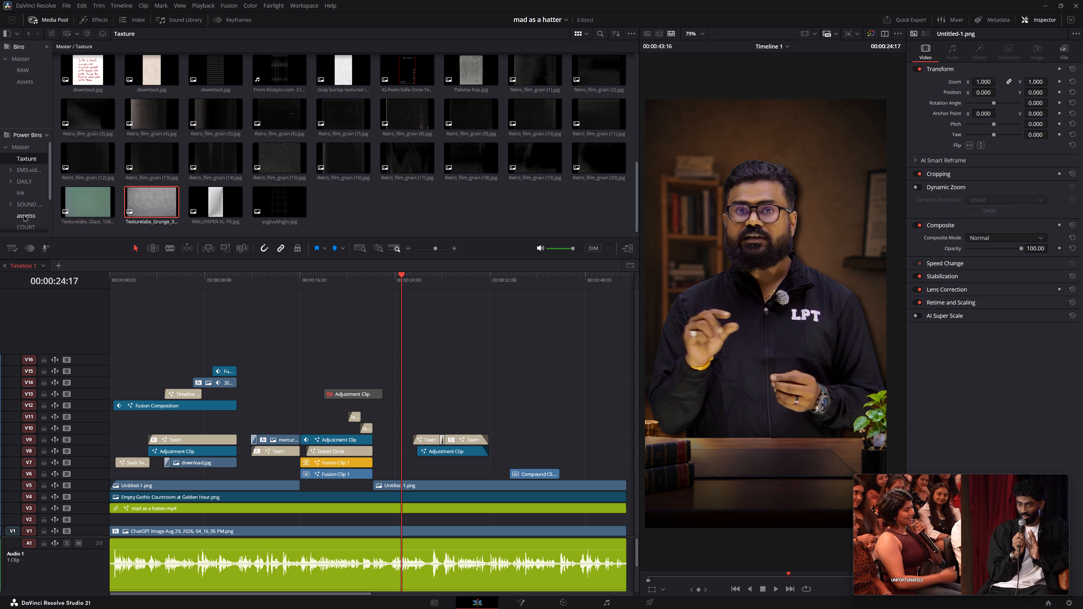
Add the LPT logo overlay from the LOGO power bin to a new track V17, starting at the timeline's beginning.
left_click(27, 182)
scroll(33, 168, "down", 1)
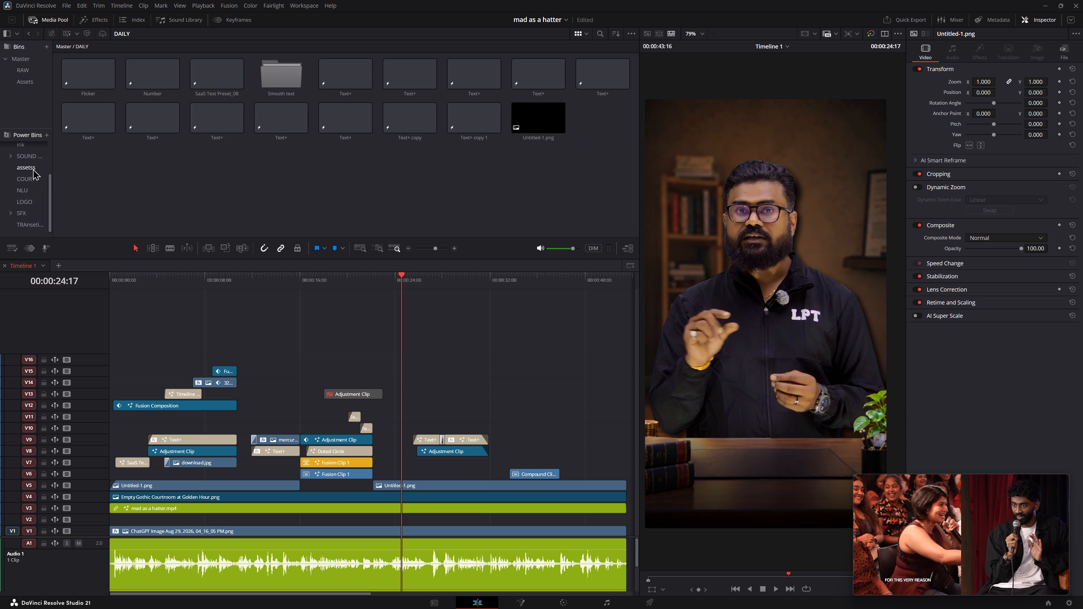
left_click(30, 205)
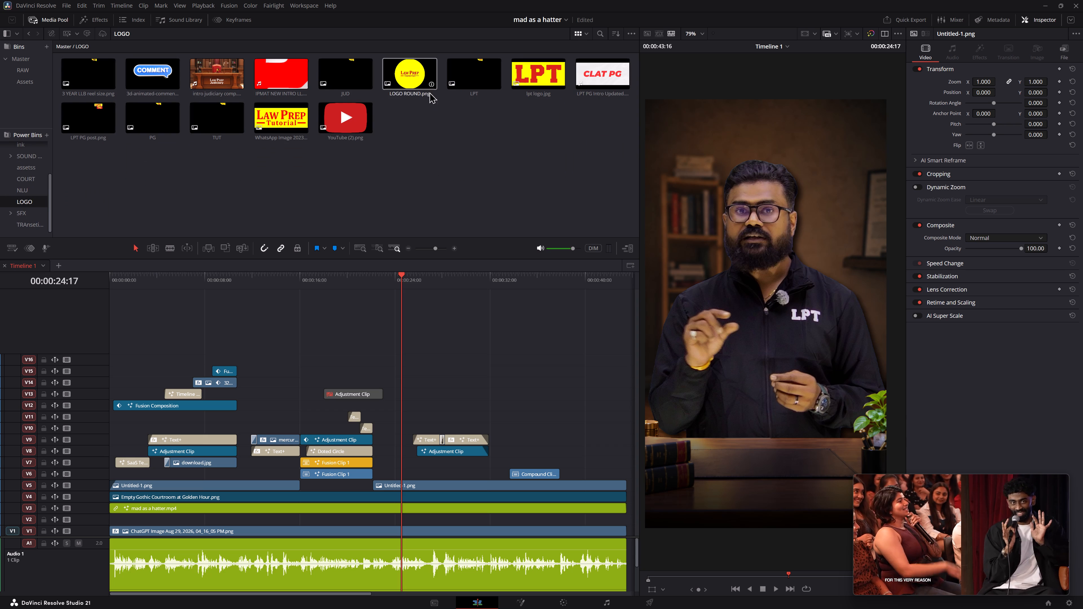
left_click_drag(485, 64, 263, 297)
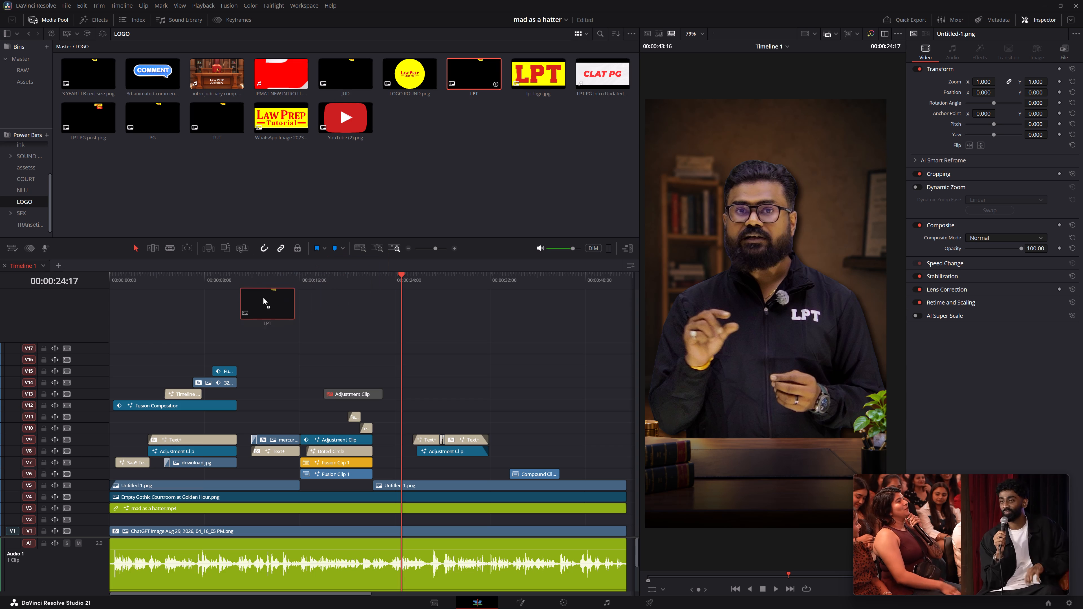
left_click_drag(263, 297, 117, 345)
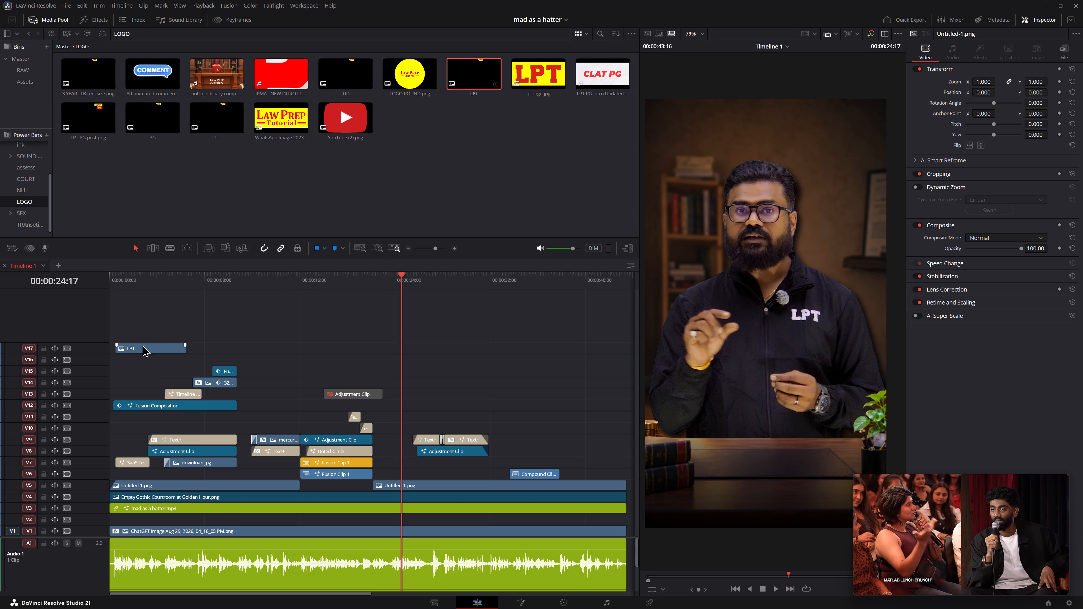
left_click_drag(142, 345, 115, 343)
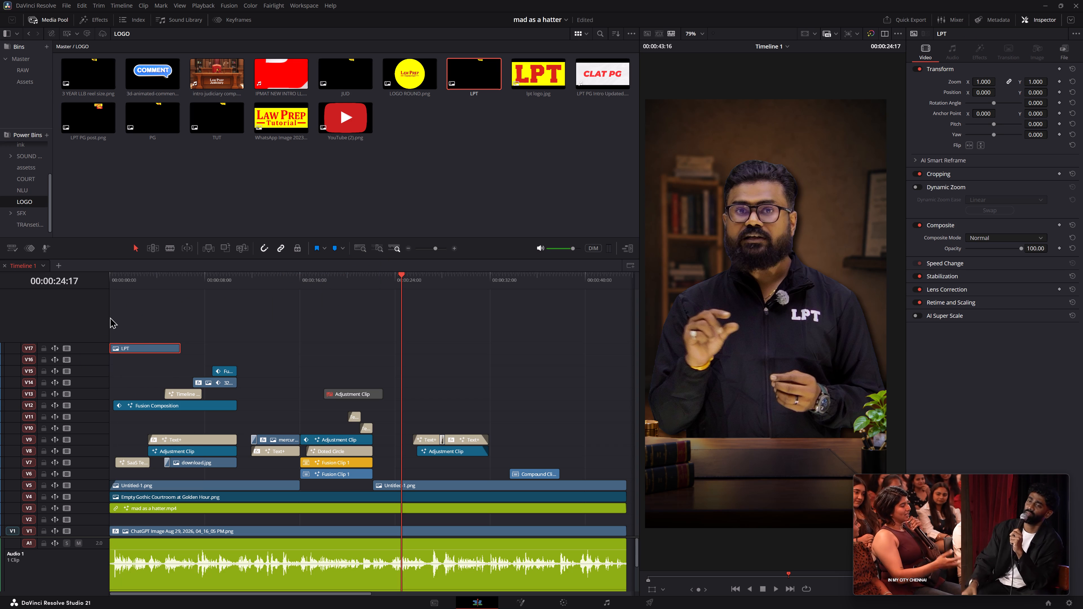
Extend the LPT logo clip on V17 so it ends with the other clips at 00:00:43:16.
left_click_drag(179, 349, 554, 370)
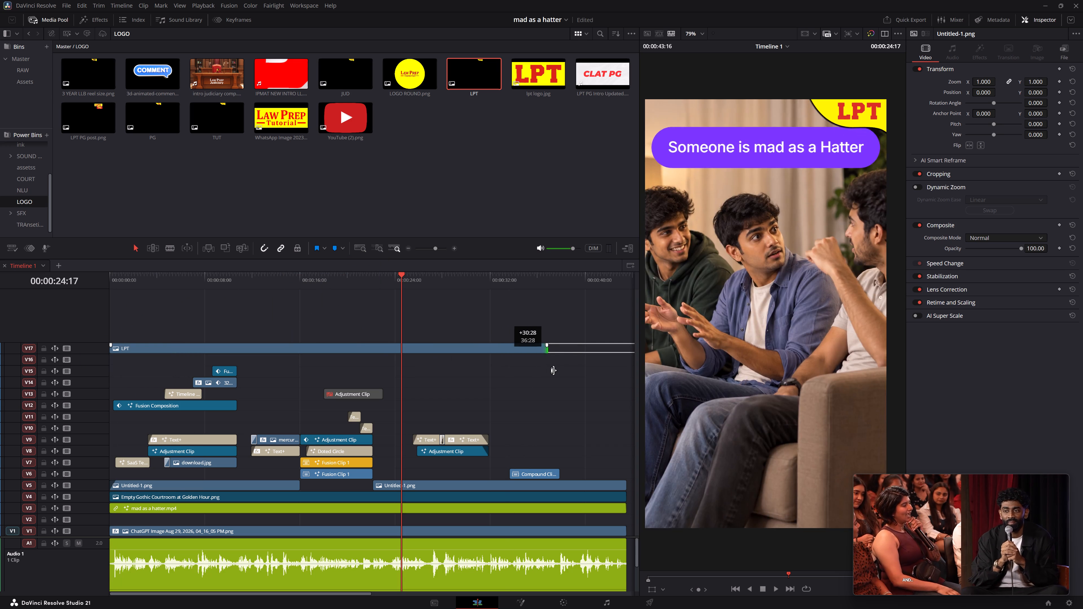
left_click_drag(554, 370, 578, 370)
scroll(551, 374, "down", 5, "alt")
left_click_drag(257, 286, 245, 286)
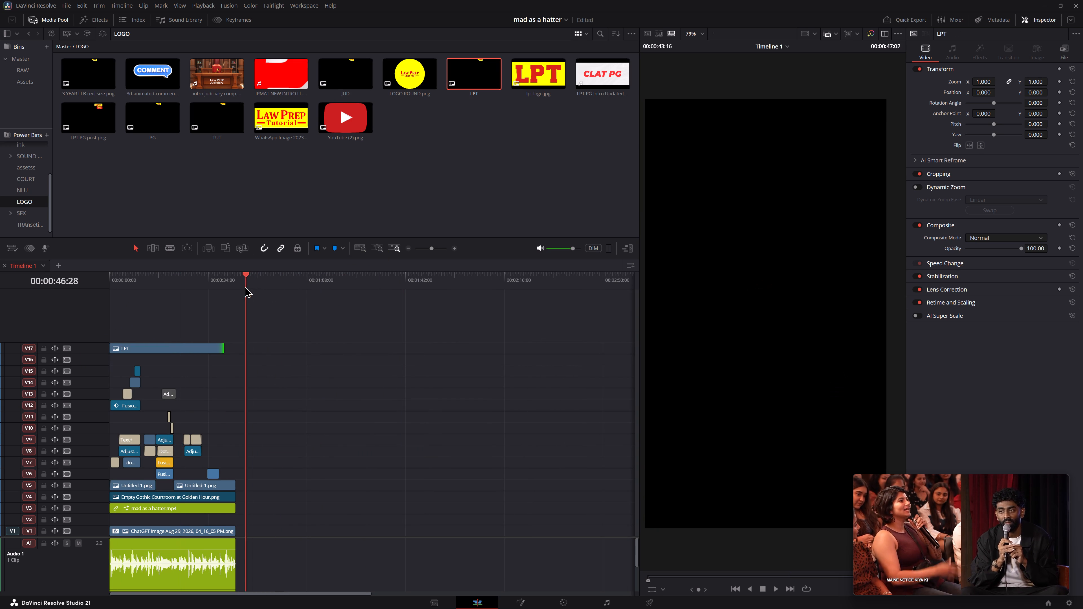
left_click_drag(245, 286, 237, 289)
scroll(424, 331, "up", 11, "alt")
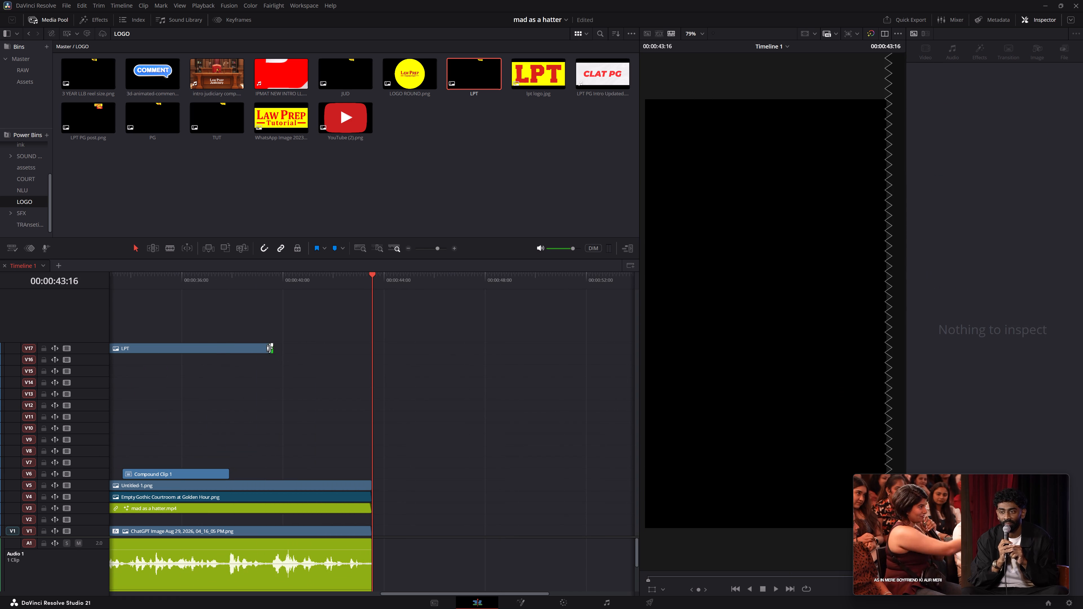
left_click_drag(269, 348, 366, 351)
scroll(471, 361, "up", 6, "ctrl")
scroll(461, 356, "down", 5, "alt")
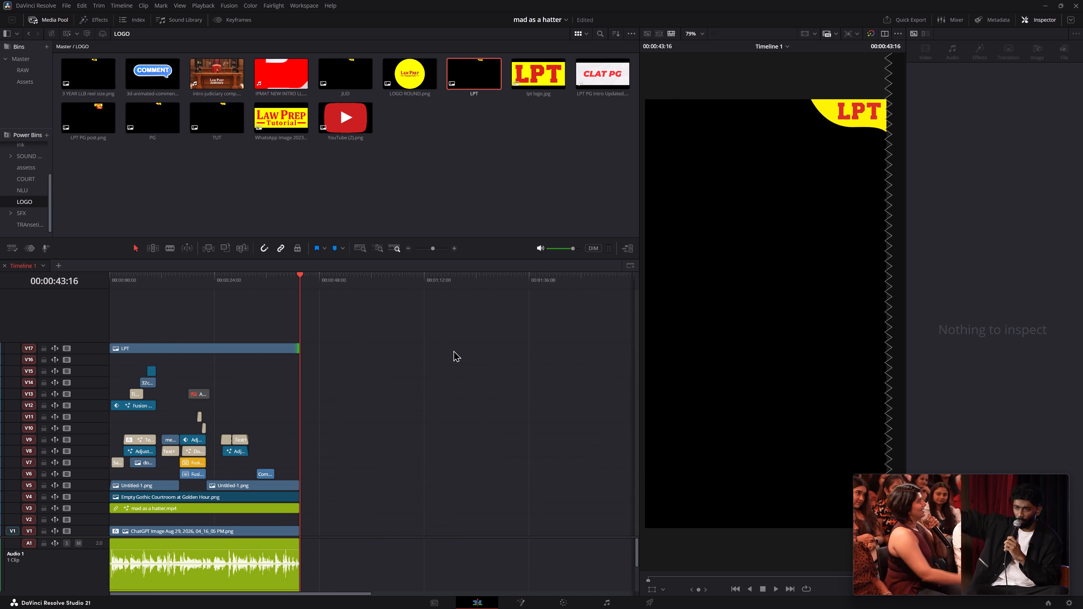
Add a short fade-out of a few frames to the end of the LPT logo clip on V17.
scroll(453, 350, "up", 18, "alt")
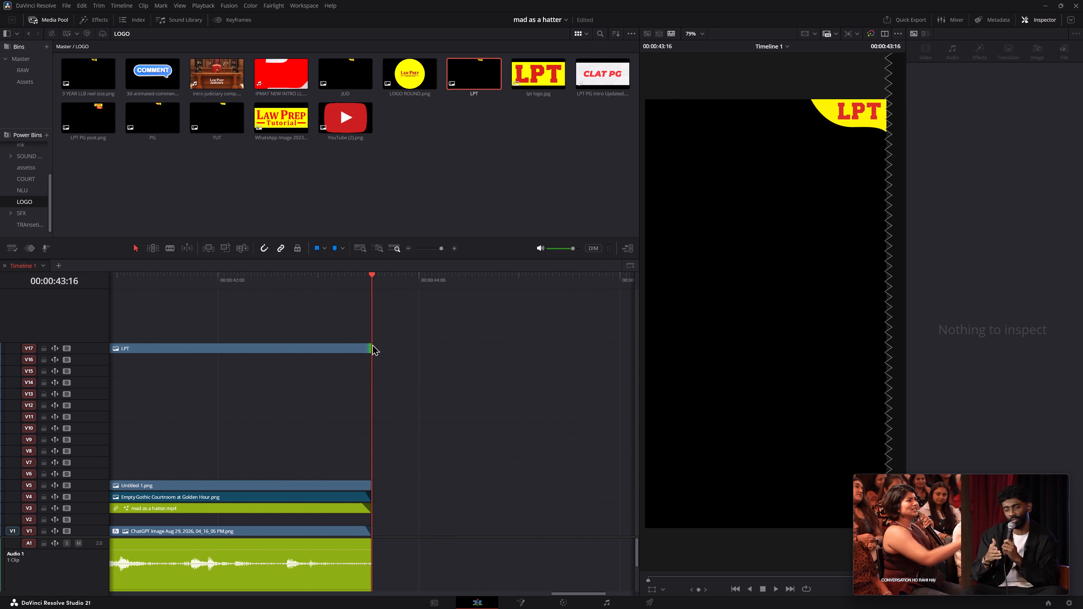
left_click(372, 343)
left_click_drag(371, 343, 367, 344)
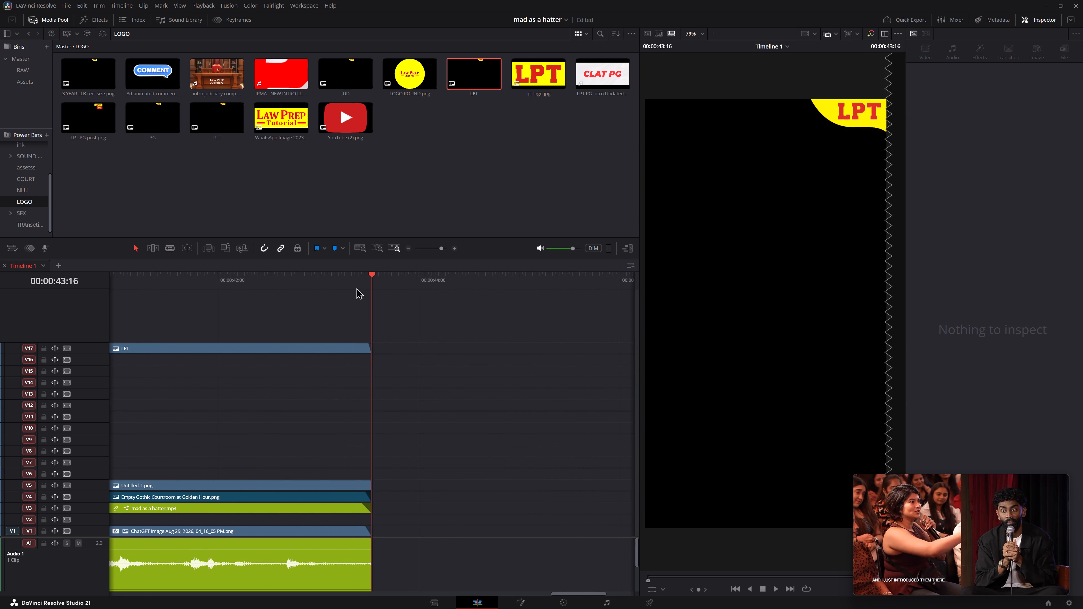
left_click(356, 281)
key("space")
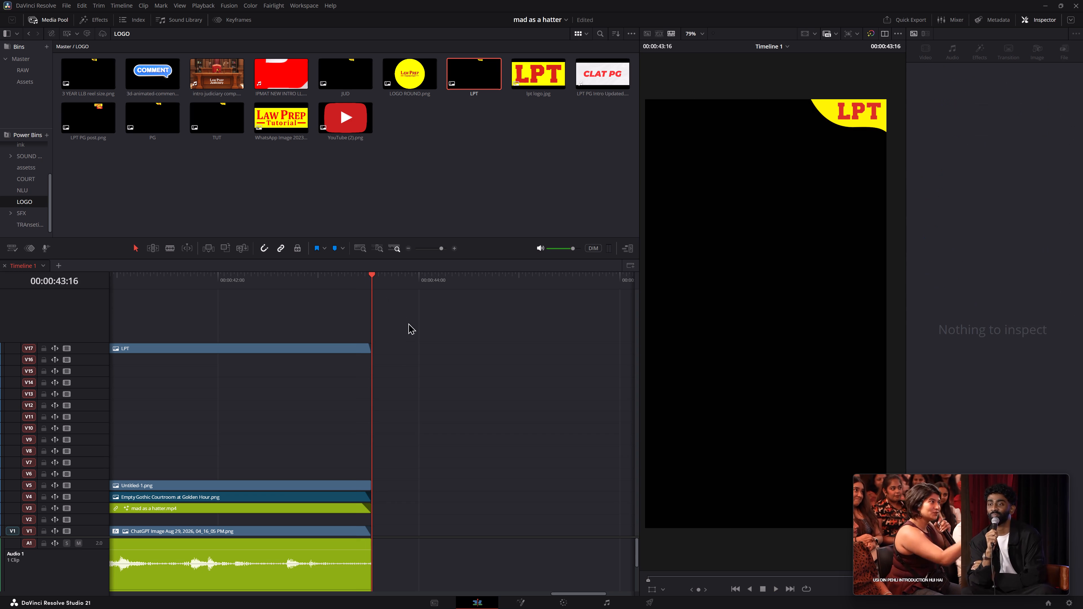
scroll(419, 357, "up", 12, "alt")
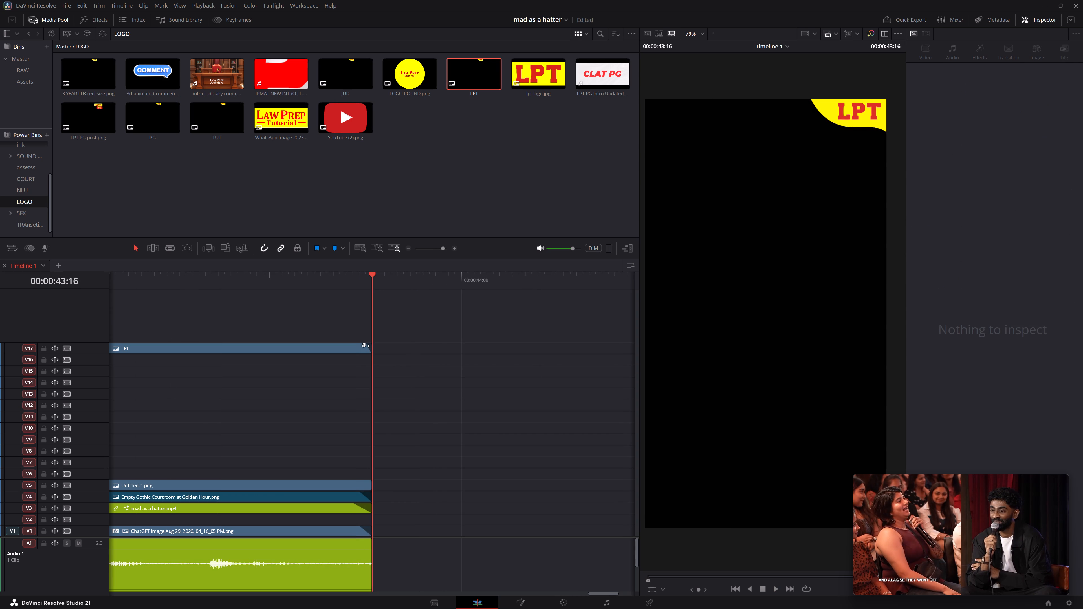
left_click_drag(364, 345, 333, 346)
left_click_drag(333, 344, 335, 344)
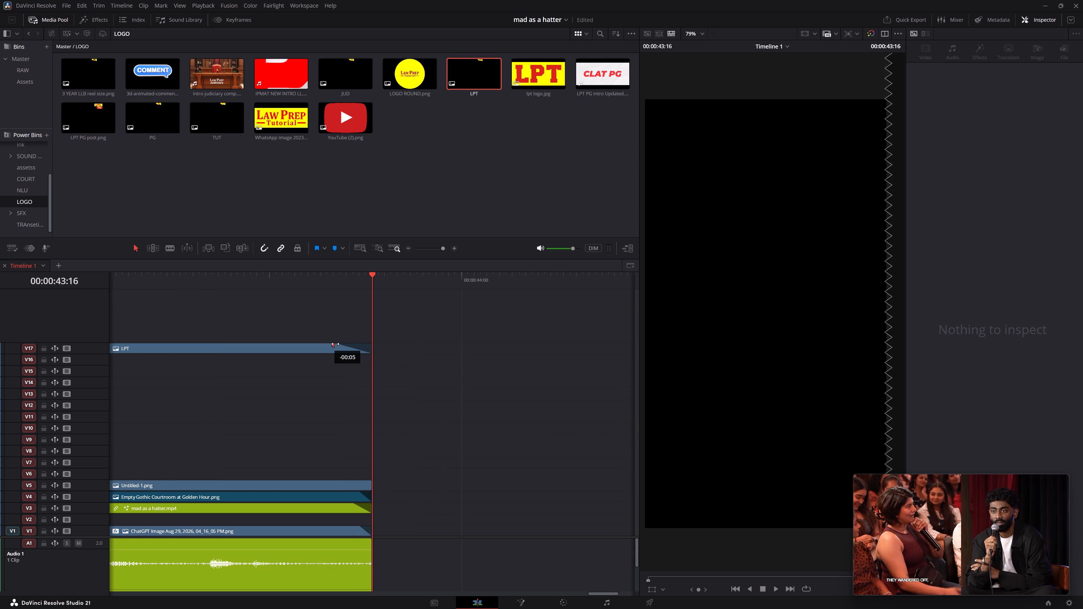
left_click_drag(335, 344, 346, 344)
Check the faded ending of the reel and save the project.
left_click(344, 283)
key("space")
key("space")
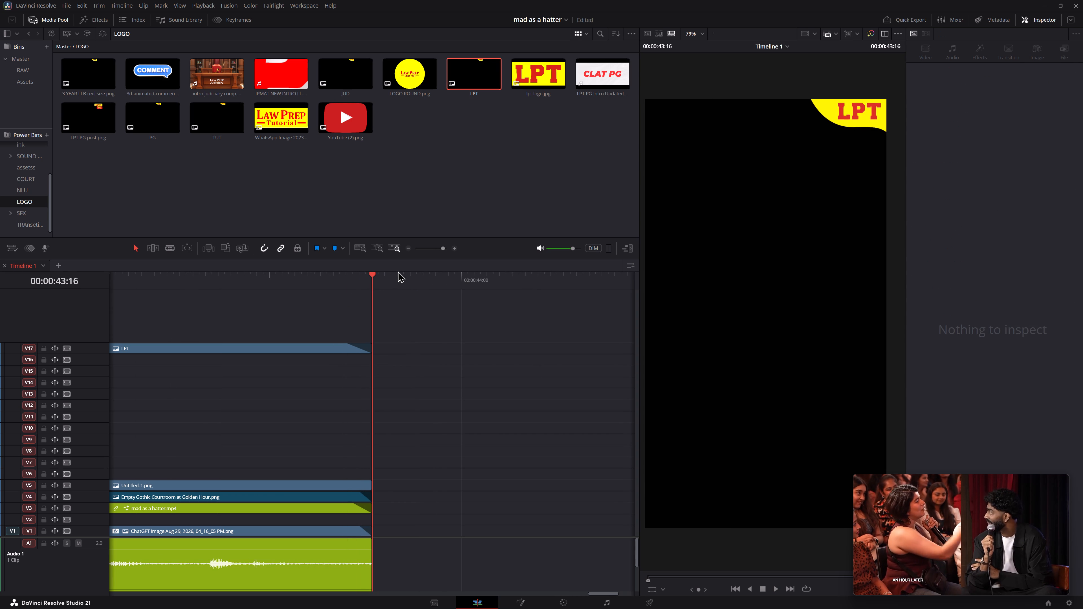
left_click(375, 275)
left_click(366, 273)
key("space")
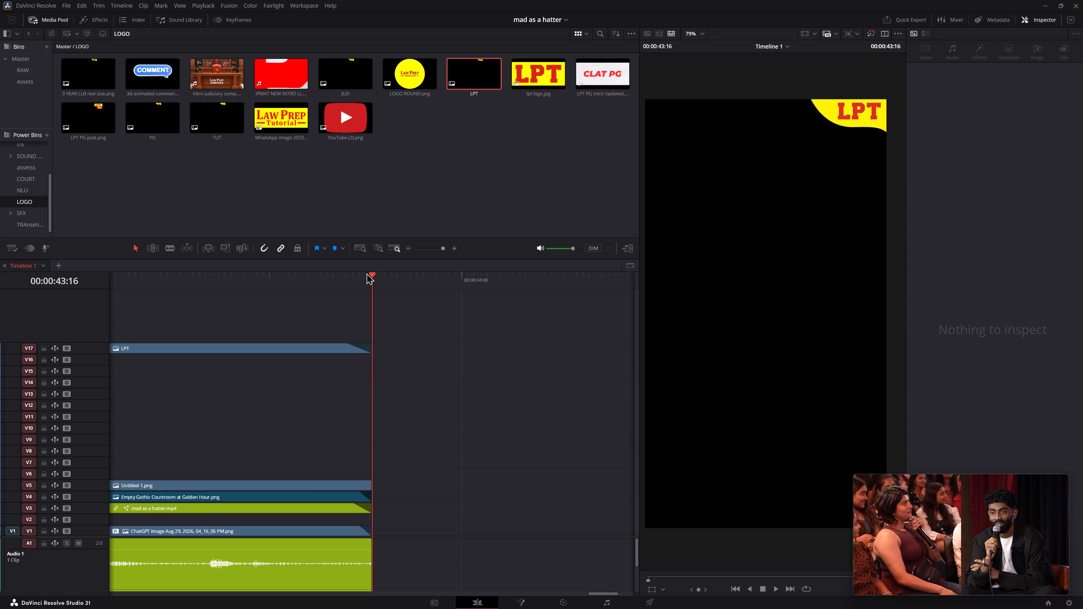
left_click(416, 298)
scroll(470, 330, "down", 5, "alt")
scroll(468, 331, "up", 6, "ctrl")
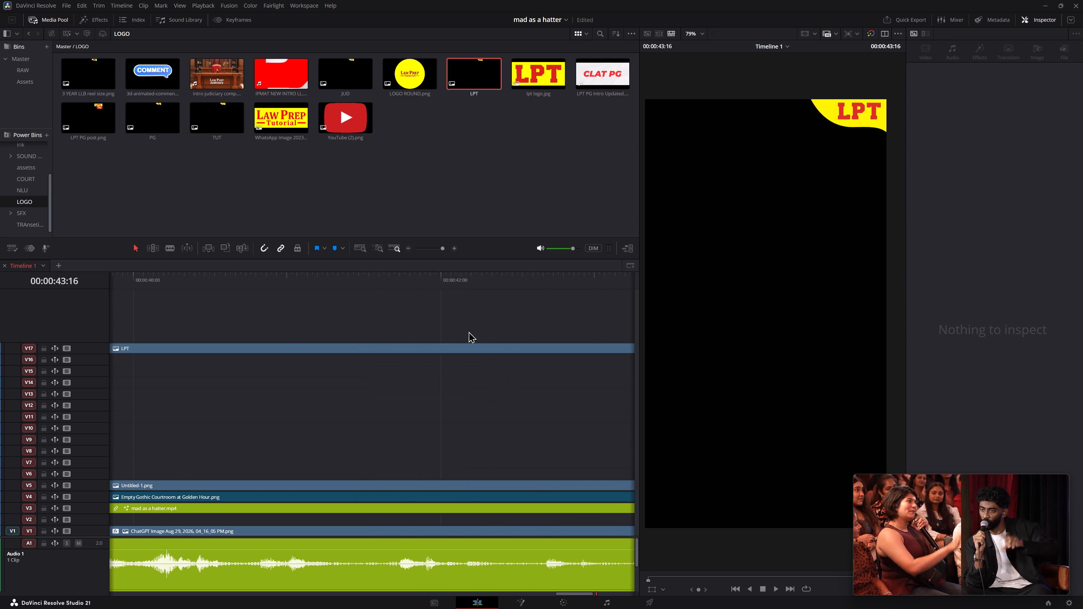
left_click(278, 286)
key("ctrl+s")
key("ctrl+s")
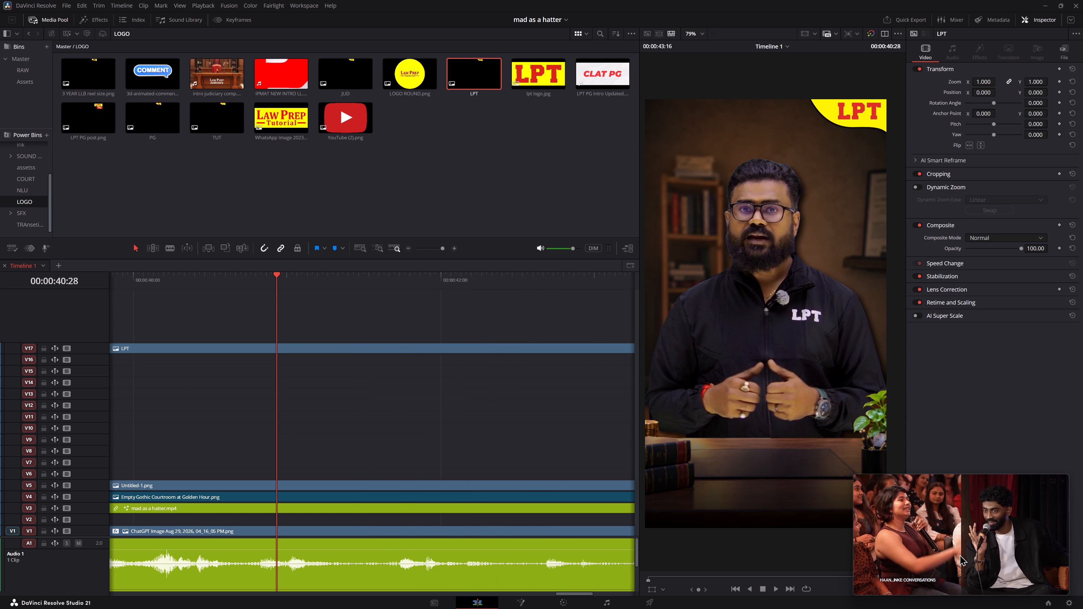
Switch to Chrome to pause the YouTube stand-up comedy video, and return to DaVinci Resolve.
left_click(967, 528)
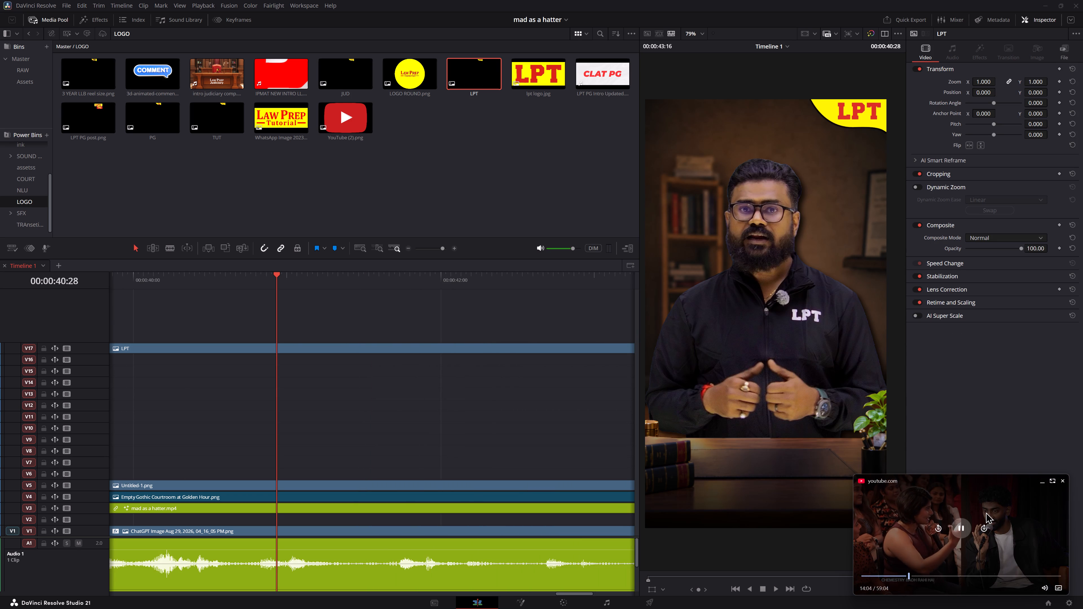
key("alt+Tab")
key("alt+Tab")
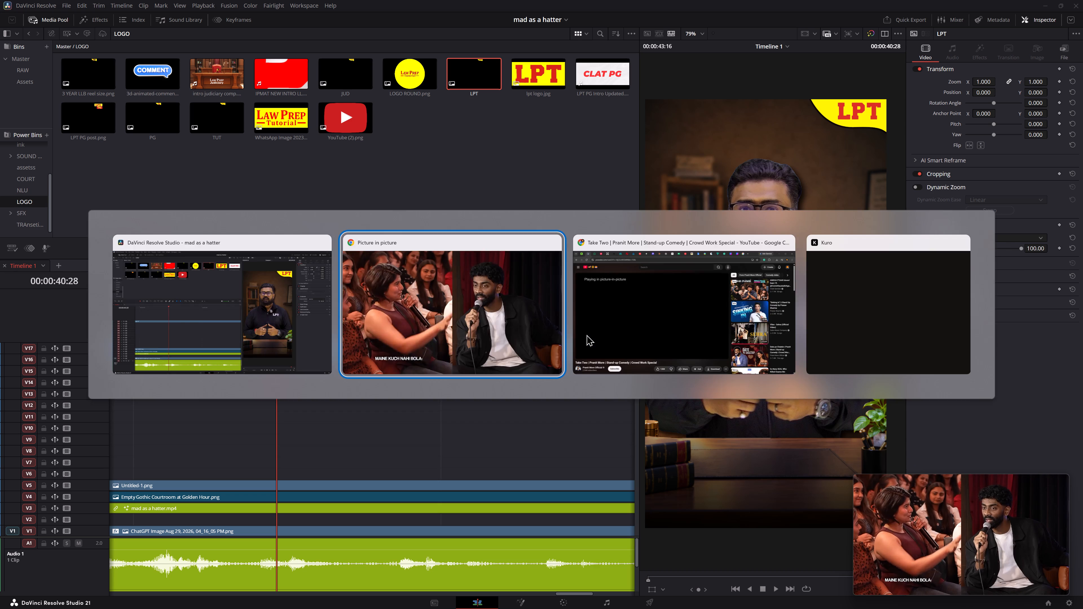
key("alt+Tab")
left_click(490, 310)
left_click(156, 199)
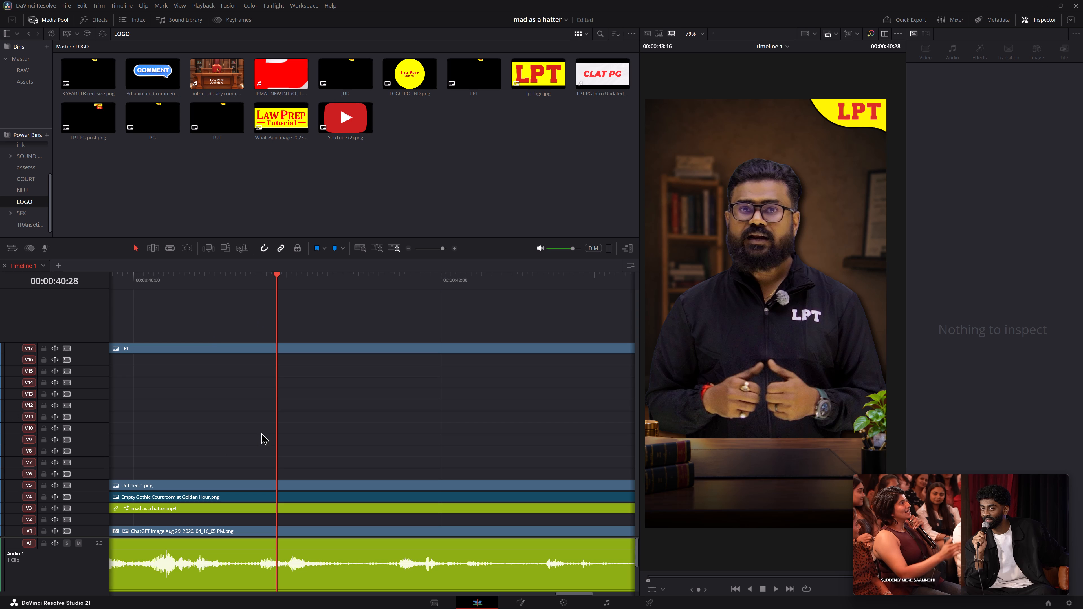
Save the project and check playback of the Compound Clip 1 section from about 00:00:35 to 00:00:37.
scroll(394, 346, "down", 11, "alt")
scroll(292, 351, "down", 1, "alt")
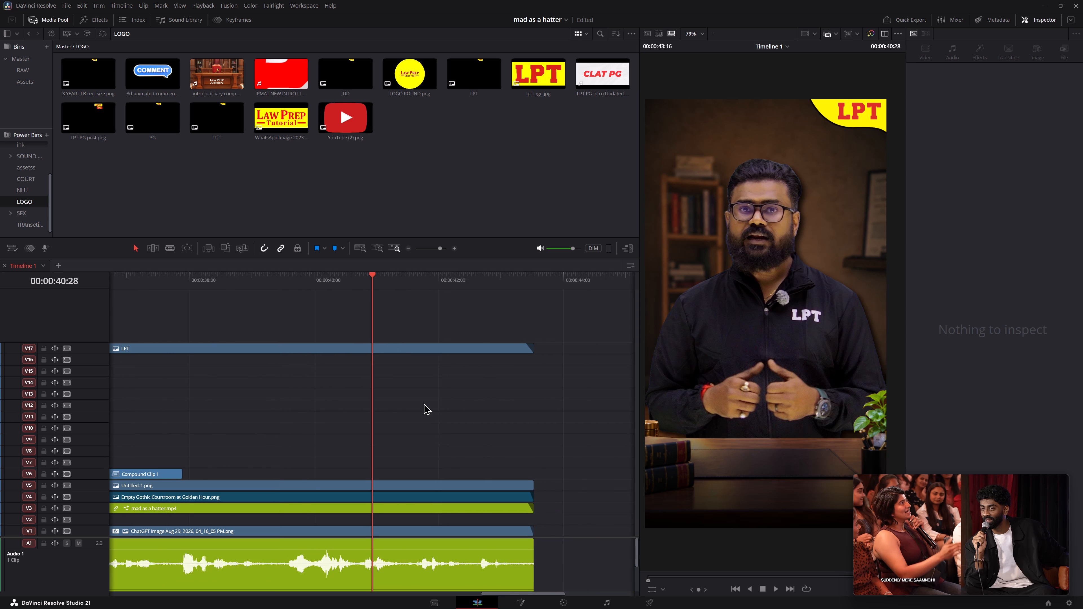
scroll(424, 403, "down", 1, "alt")
left_click(463, 419)
key("ctrl+s")
key("ctrl+s")
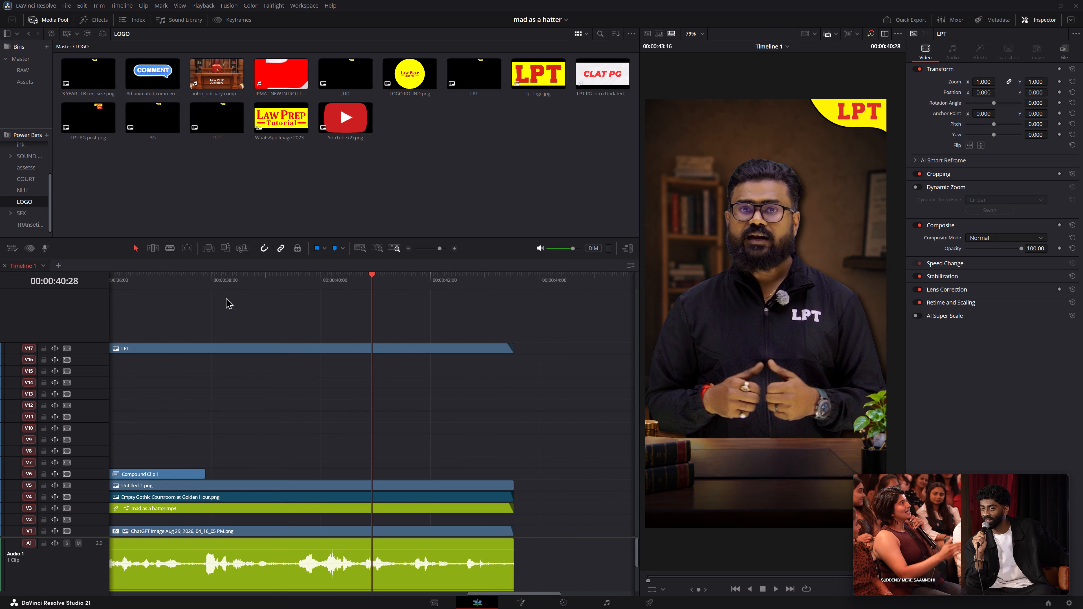
scroll(313, 290, "up", 5, "ctrl")
left_click(318, 276)
key("space")
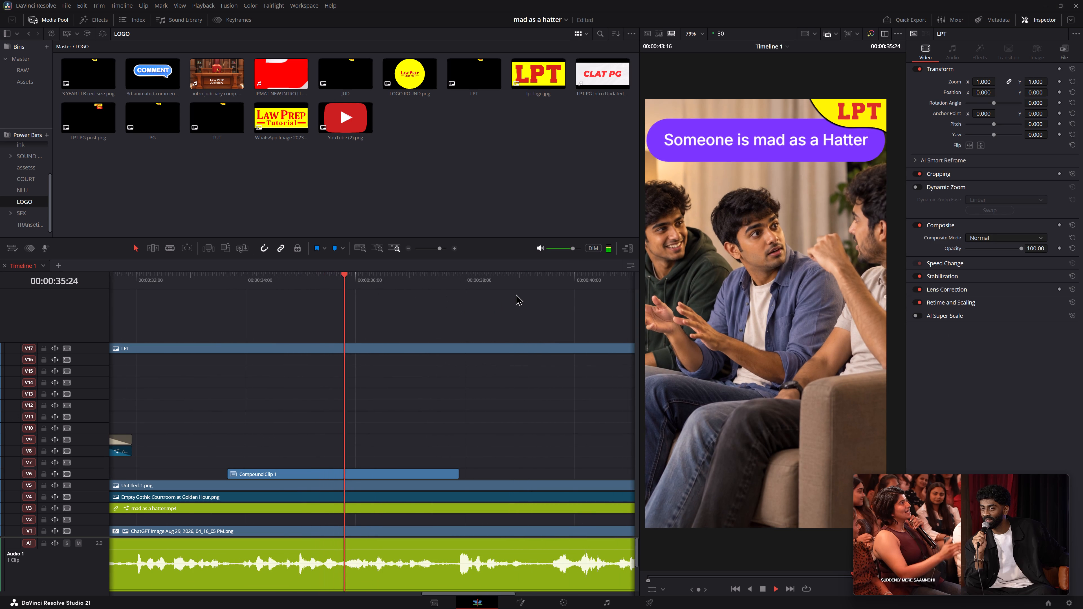
key("space")
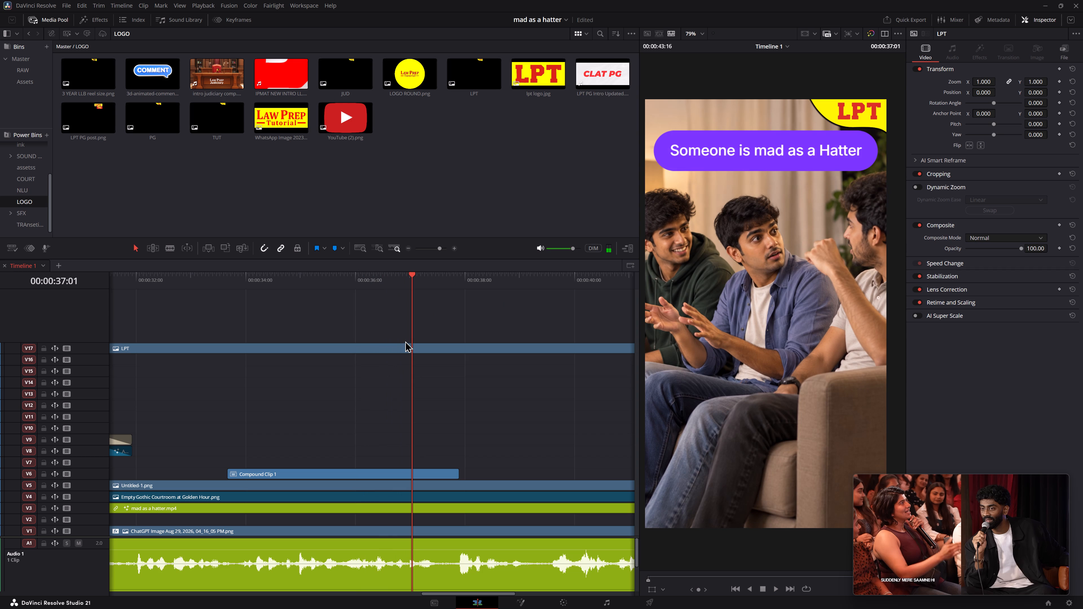
key("ctrl+s")
key("ctrl+s")
left_click(504, 271)
left_click(480, 284)
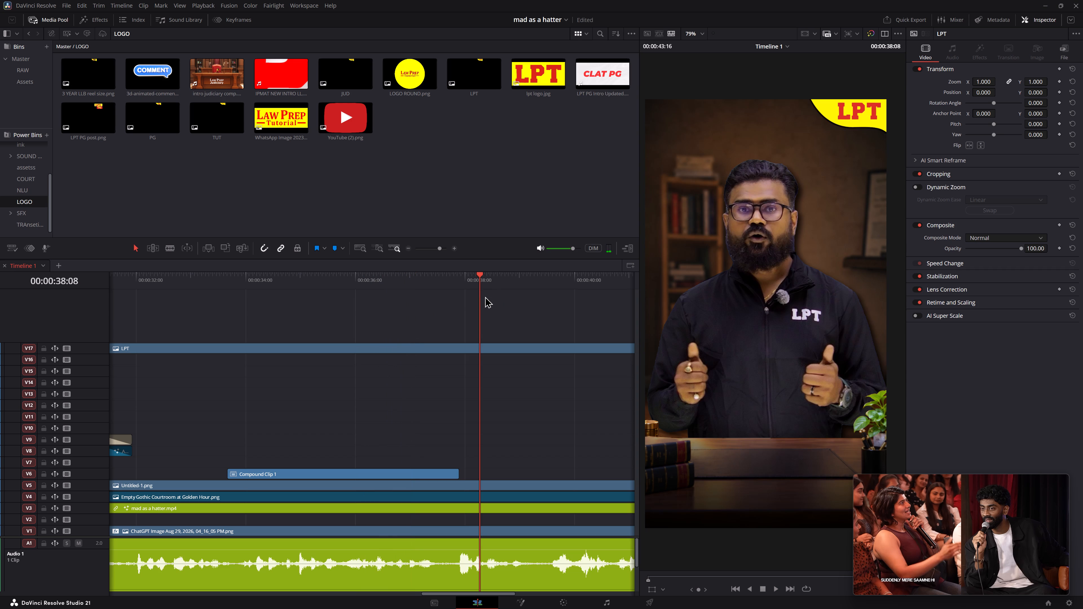
key("ctrl+s")
key("ctrl+s")
Bring the lower audio tracks into view, and copy the StudioEtude_urgent-news-line_main_full.wav music from A2 of the Delhi Protest project, saving that project.
left_click_drag(86, 537, 85, 484)
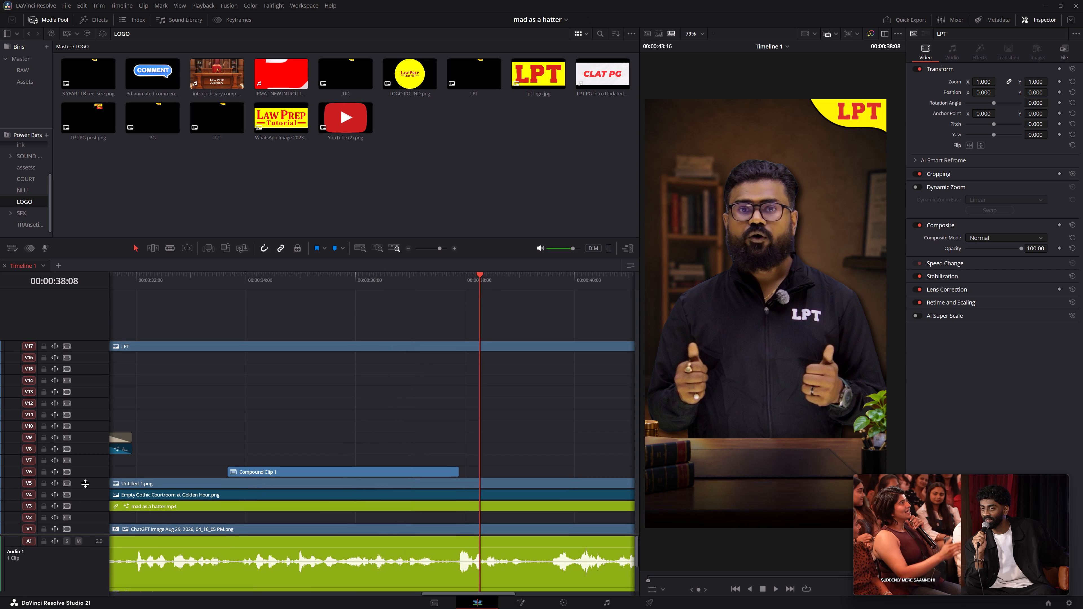
left_click_drag(85, 484, 94, 466)
left_click_drag(534, 20, 539, 31)
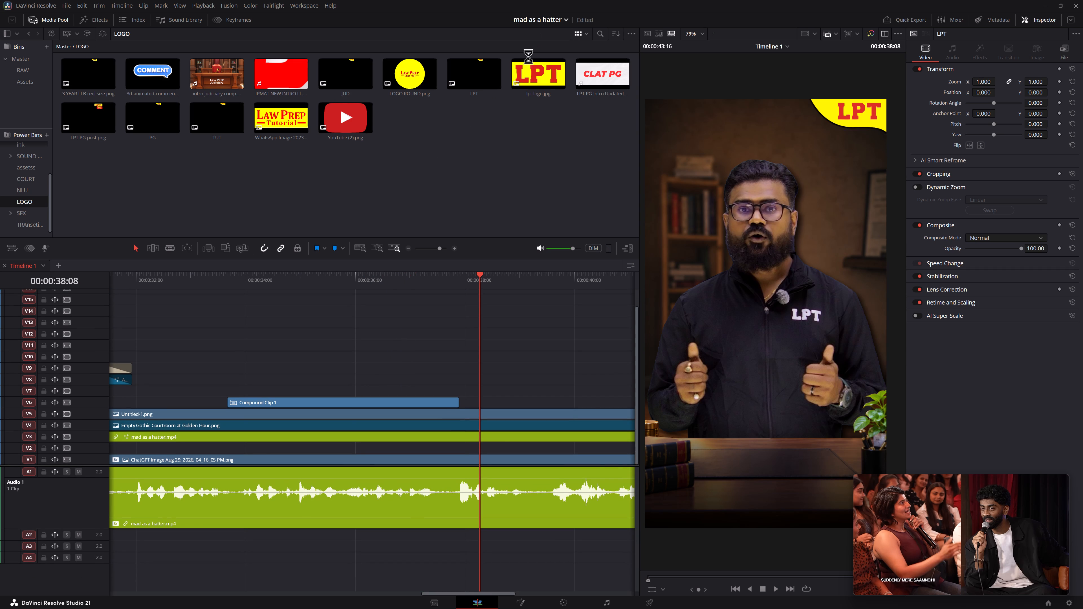
scroll(197, 521, "down", 1)
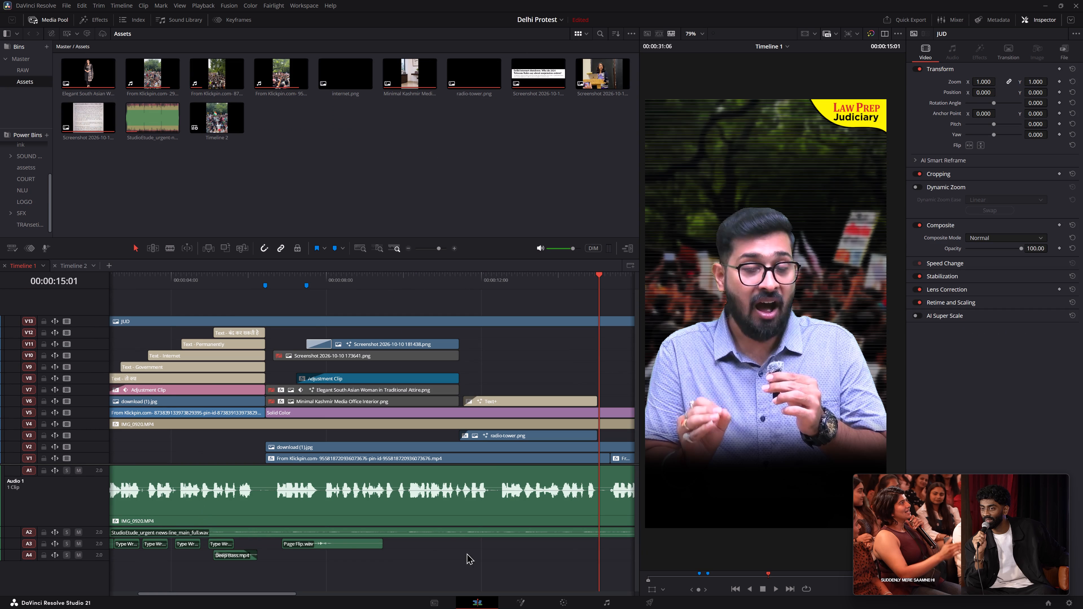
left_click(458, 535)
left_click(463, 530)
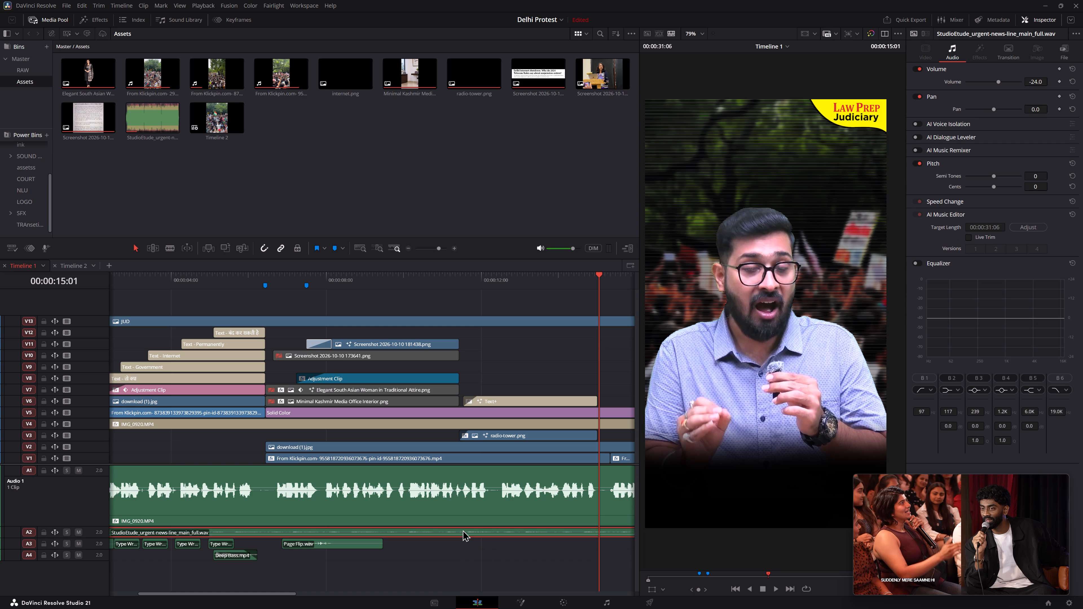
key("ctrl+c")
key("ctrl+s")
key("ctrl+s")
Return to the "mad as a hatter" project and paste the copied music onto track A2 after the reel's last clips.
left_click(545, 14)
left_click(545, 21)
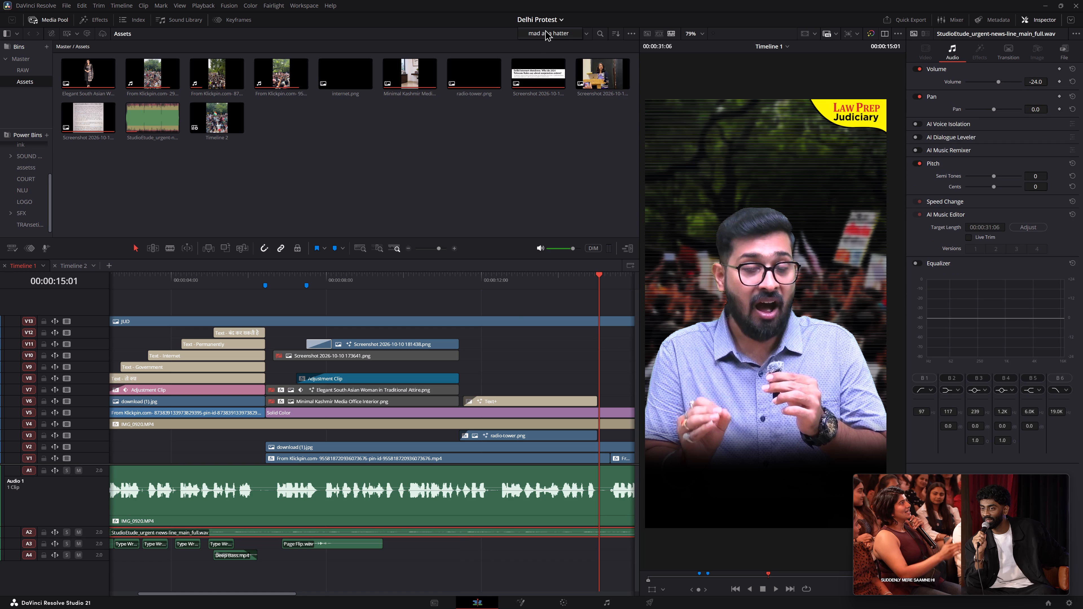
left_click(545, 30)
scroll(395, 376, "down", 2, "alt")
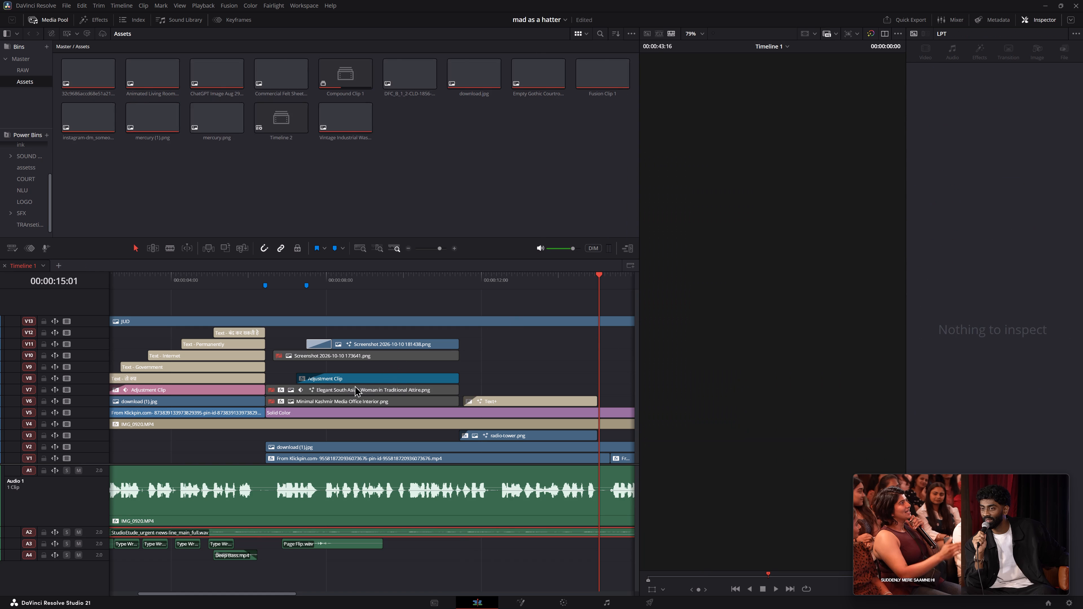
scroll(356, 387, "down", 3, "alt")
scroll(401, 395, "down", 4, "alt")
scroll(357, 369, "up", 5, "alt")
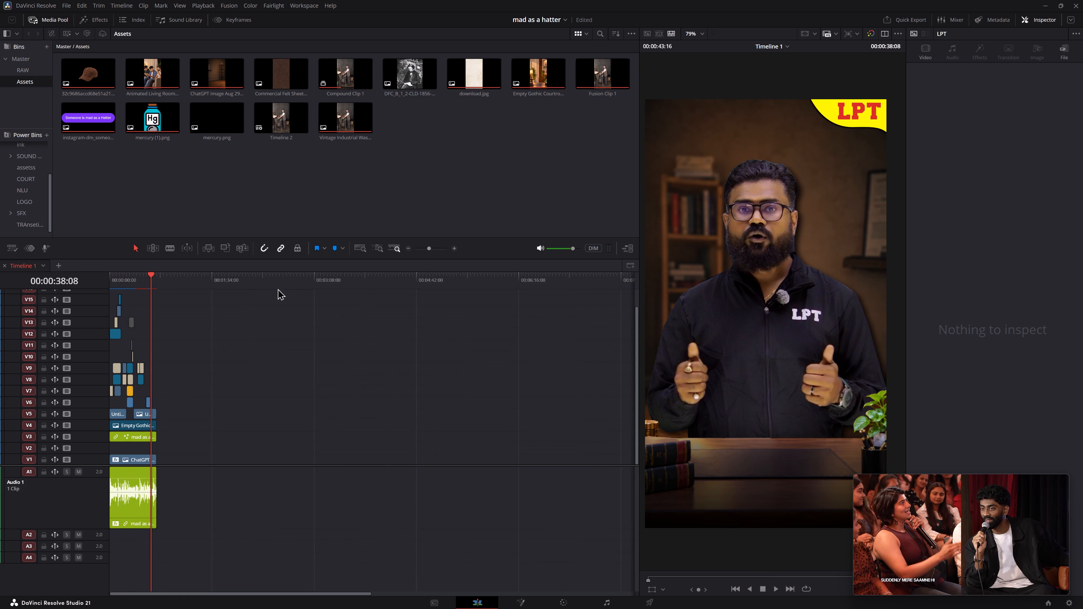
left_click(157, 283)
left_click(263, 368)
left_click(265, 368)
key("ctrl+v")
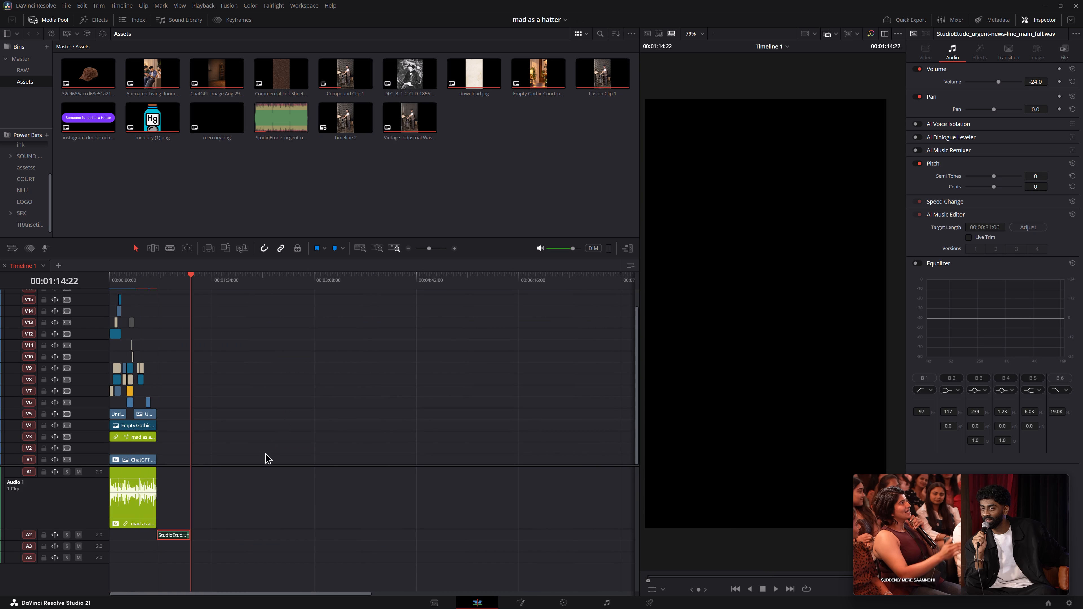
Move the pasted music clip on A2 to the very beginning of the timeline.
scroll(344, 463, "up", 11, "alt")
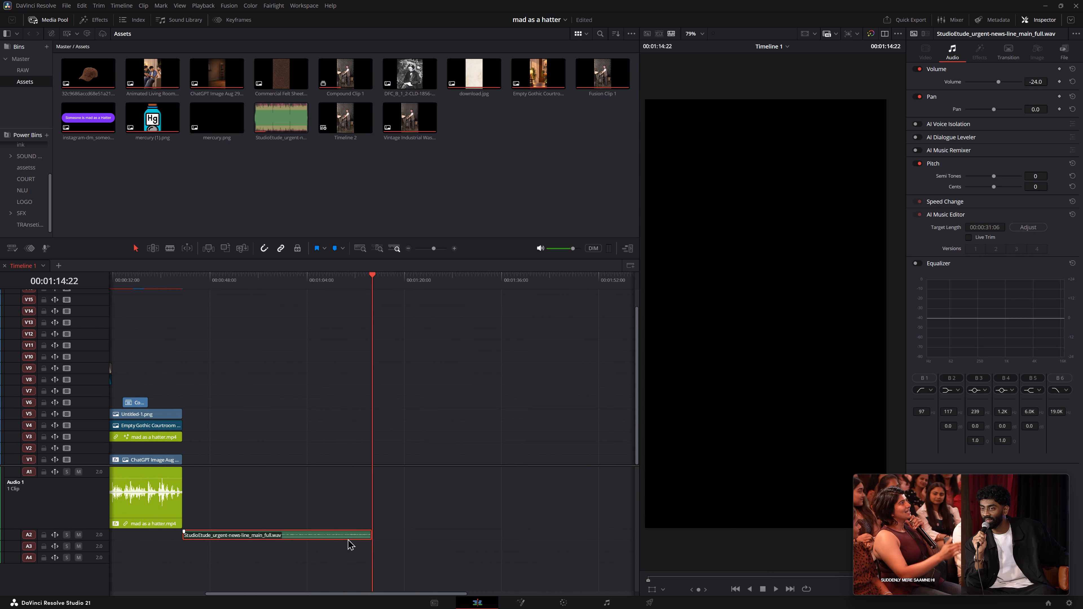
left_click_drag(347, 539, 241, 538)
scroll(317, 496, "down", 1, "alt")
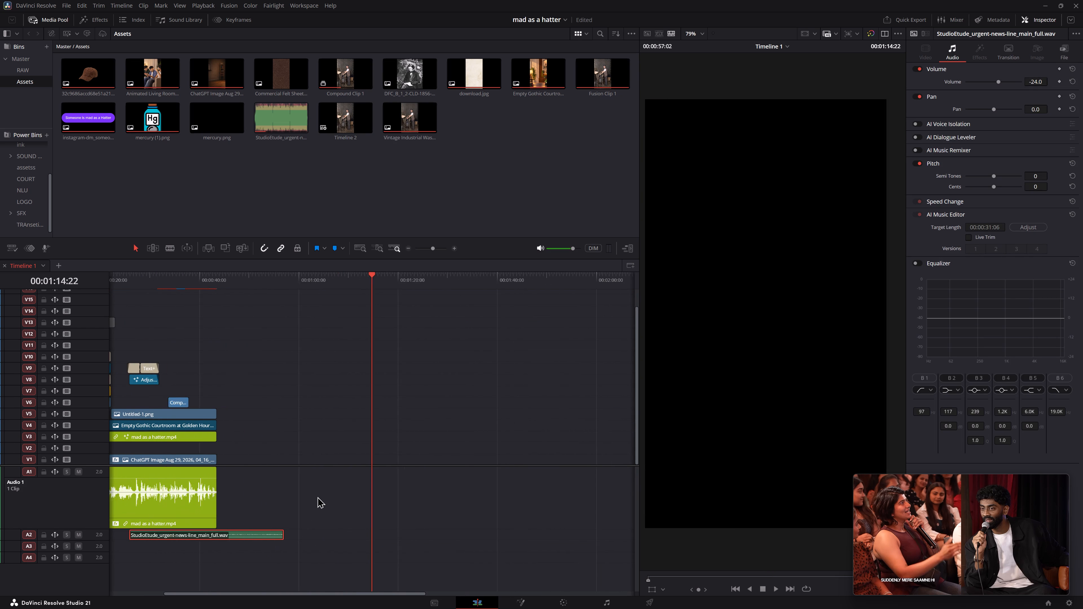
scroll(317, 497, "down", 1, "alt")
scroll(338, 495, "up", 5, "ctrl")
left_click_drag(330, 539, 330, 539)
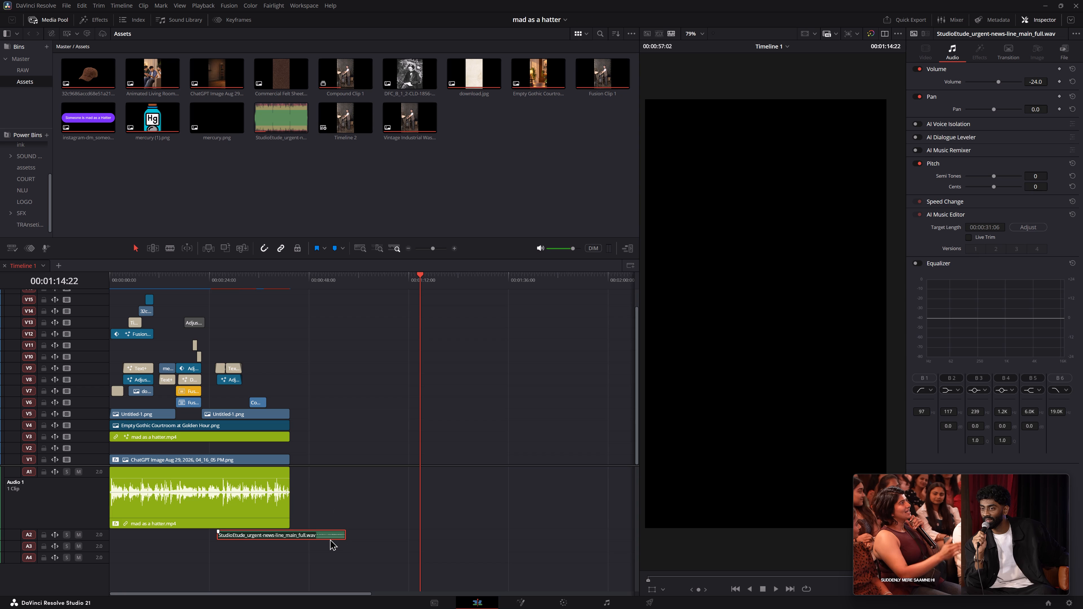
left_click_drag(330, 539, 193, 532)
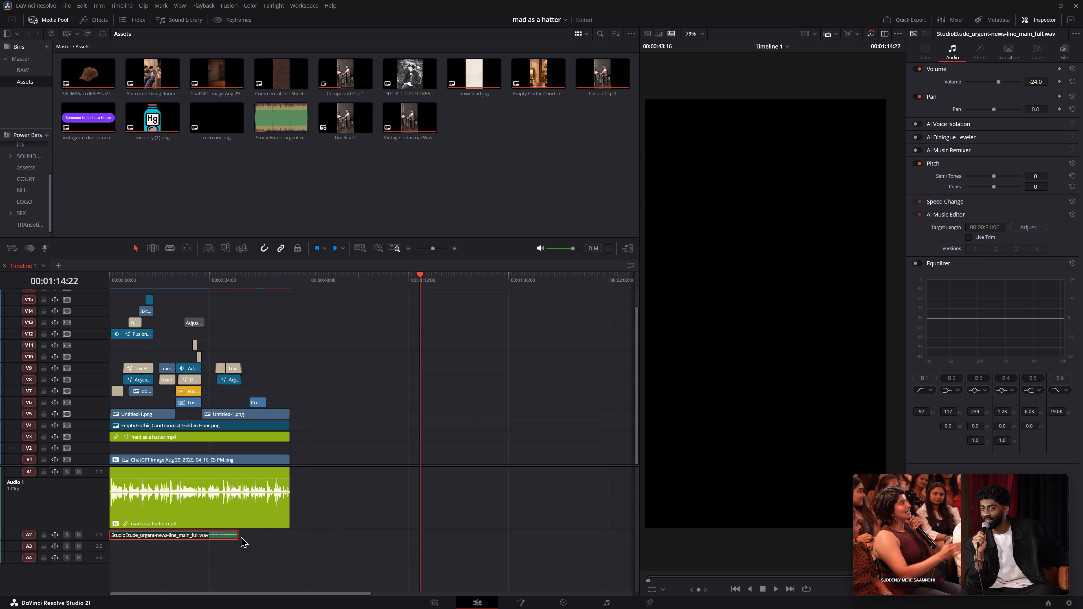
Extend the end of the A2 music clip past the other clips, to about 00:00:44:25.
left_click(235, 537)
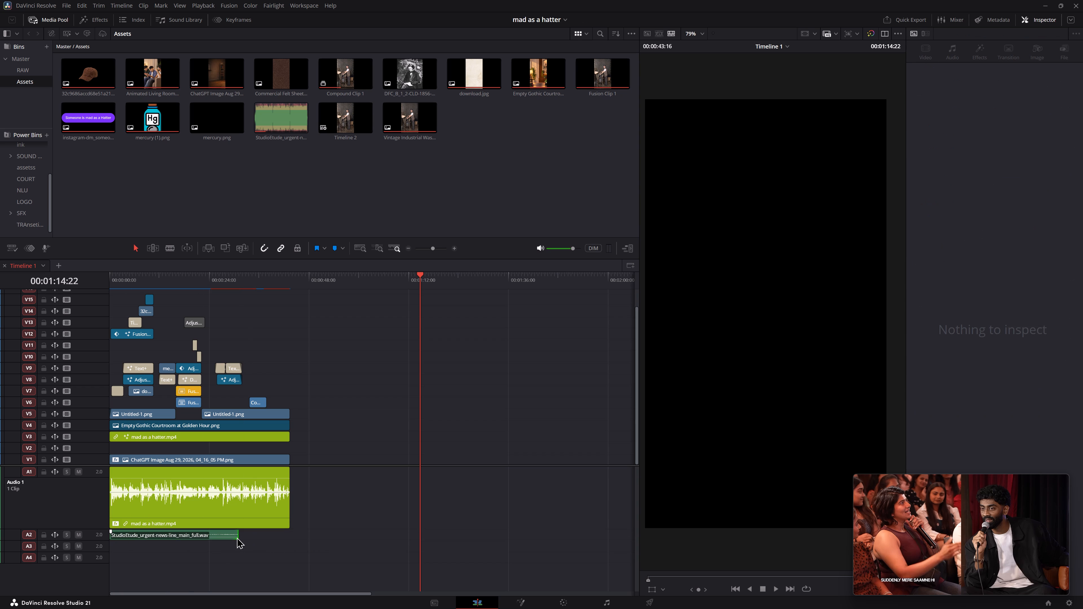
left_click_drag(236, 537, 273, 537)
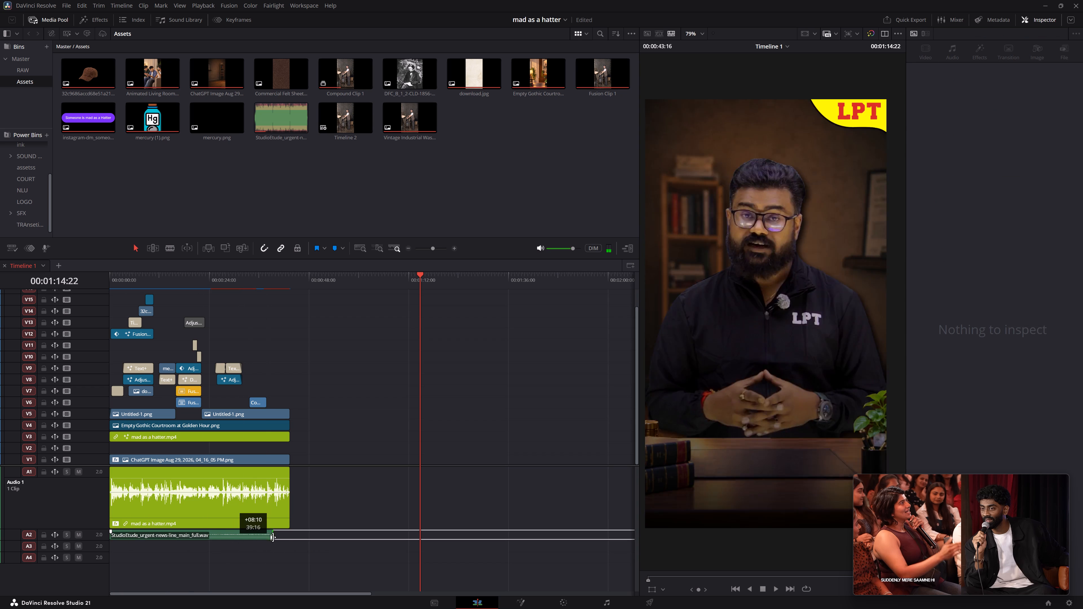
left_click_drag(273, 537, 292, 539)
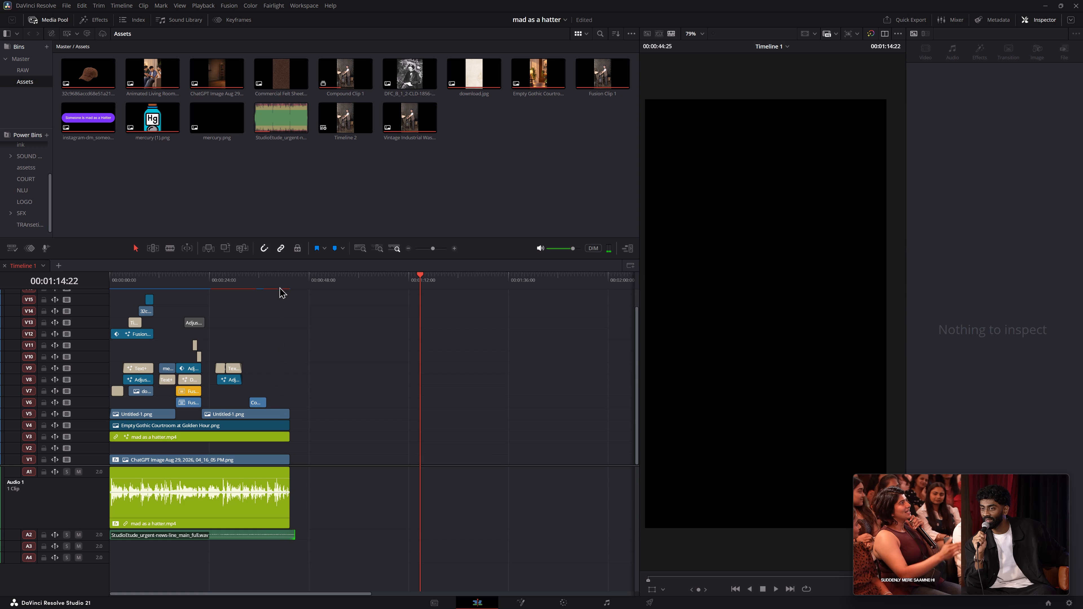
Trim the end of the A2 music clip back to 00:00:43:16, level with the end of the other clips.
left_click(279, 285)
scroll(438, 411, "up", 15, "alt")
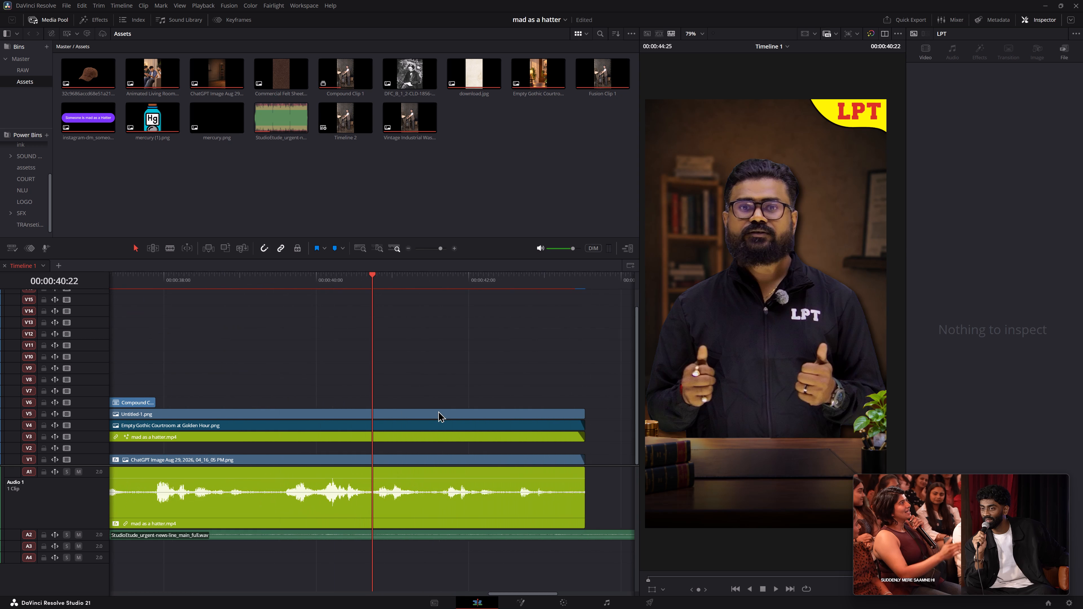
scroll(438, 411, "down", 4, "alt")
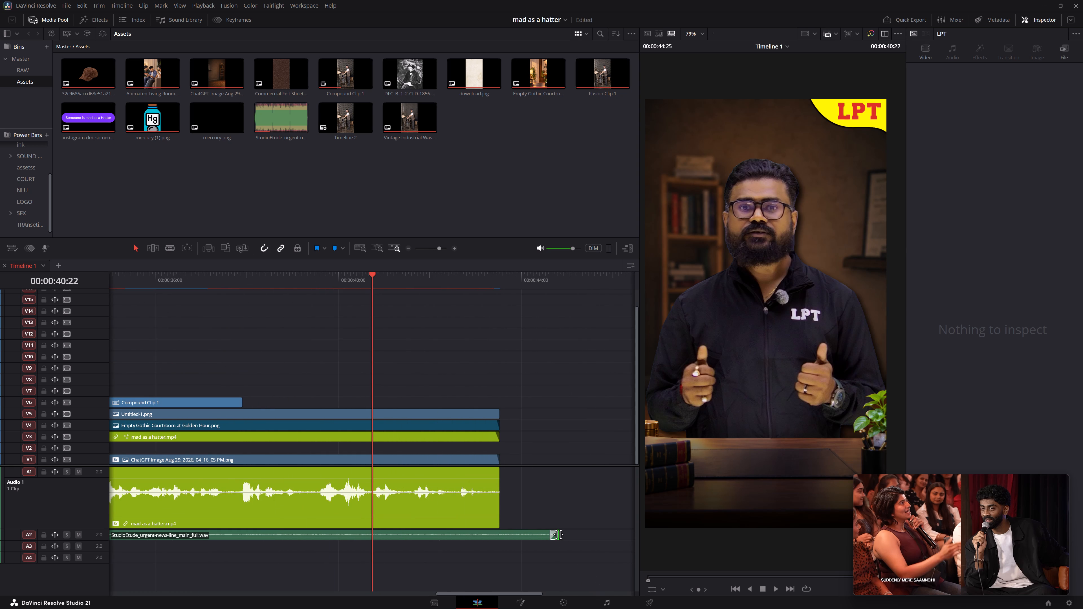
left_click_drag(556, 534, 497, 534)
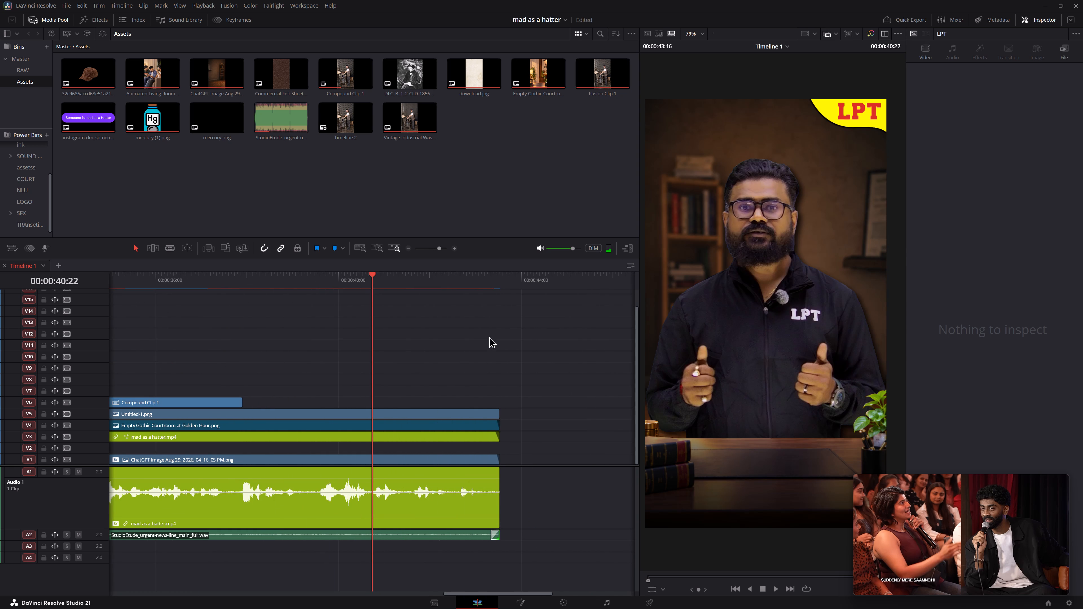
Play back the reel's closing section from about 00:00:34 with the audio mixer shown, checking the music level against the voice.
left_click(482, 272)
key("space")
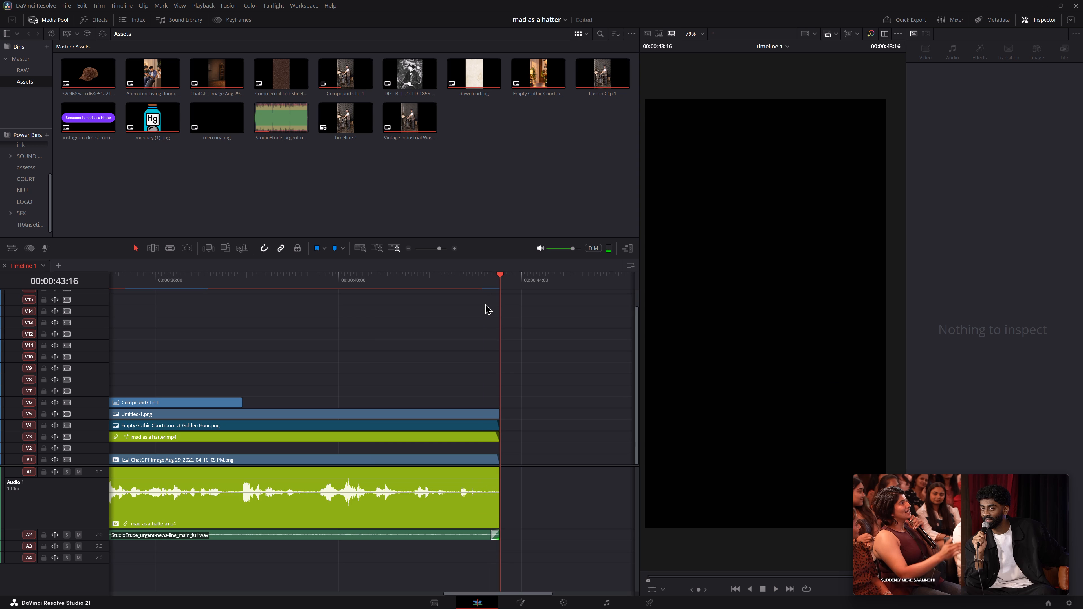
left_click_drag(113, 276, 118, 277)
key("space")
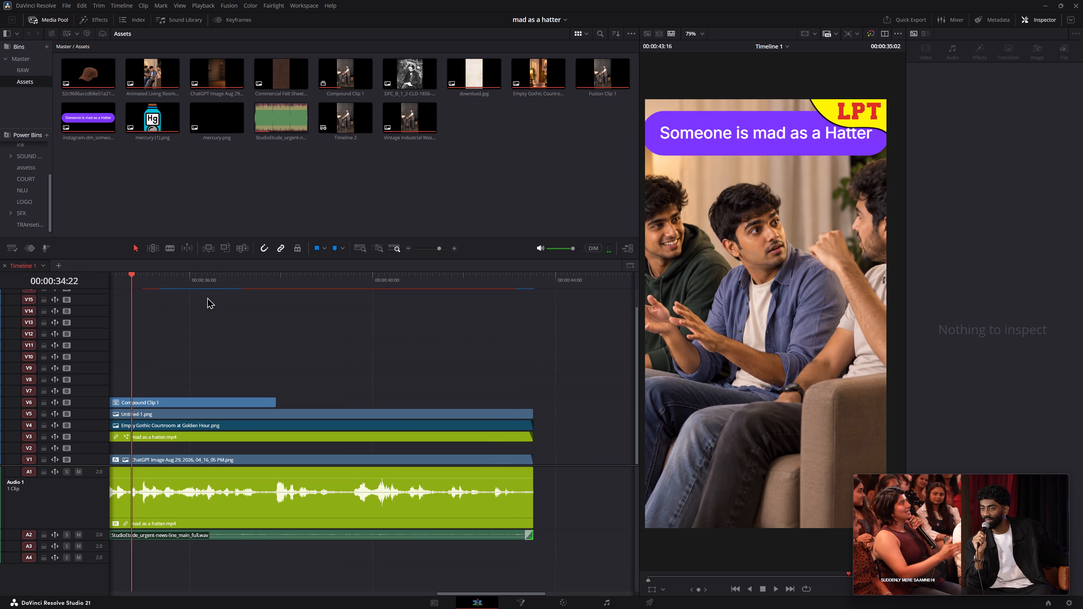
key("space")
key("space")
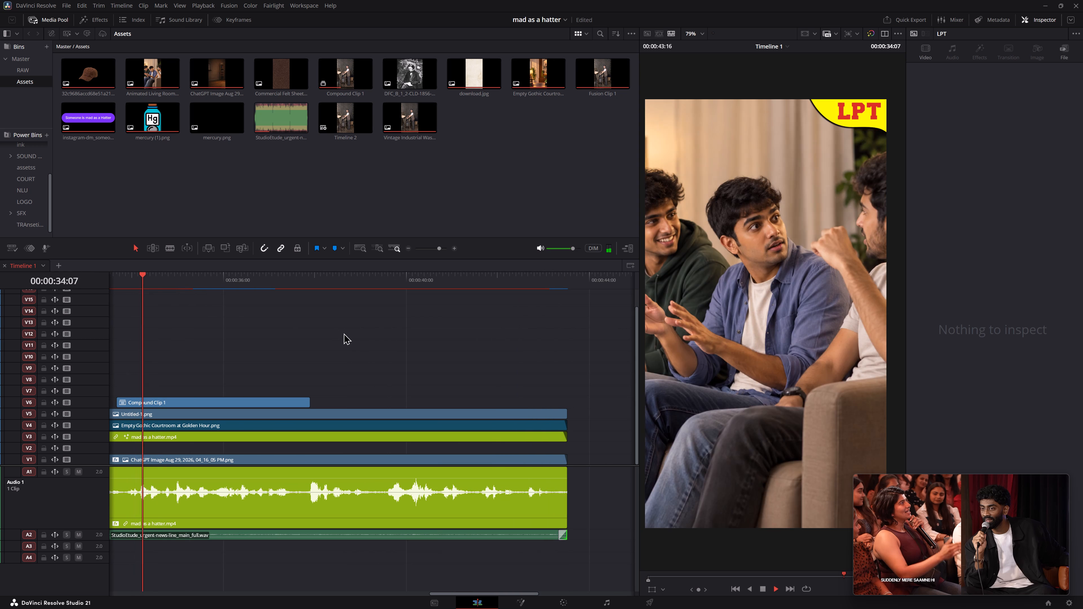
scroll(343, 333, "down", 4, "alt")
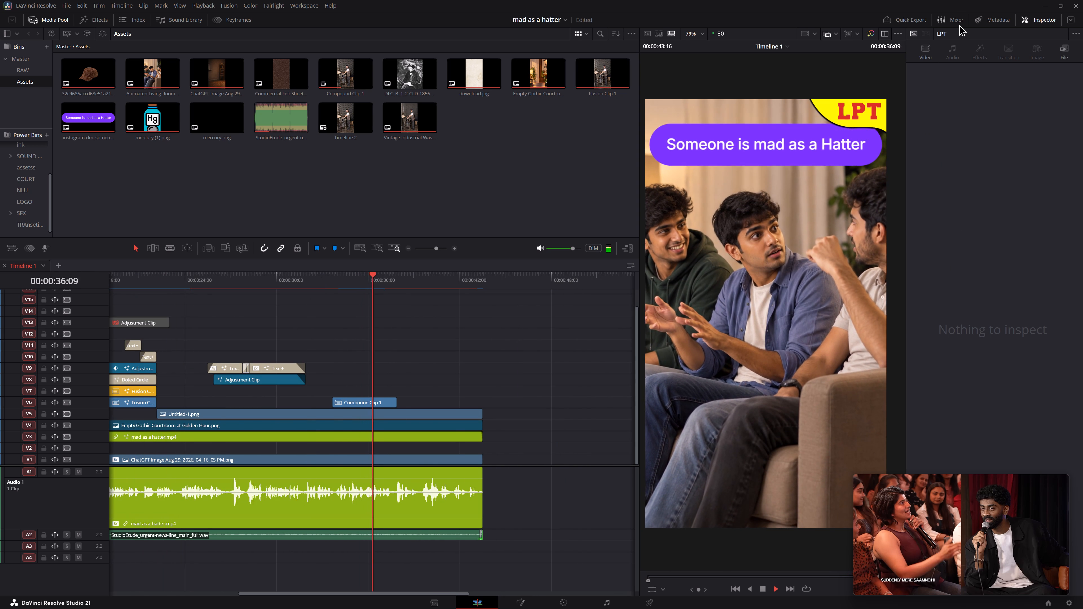
left_click(952, 18)
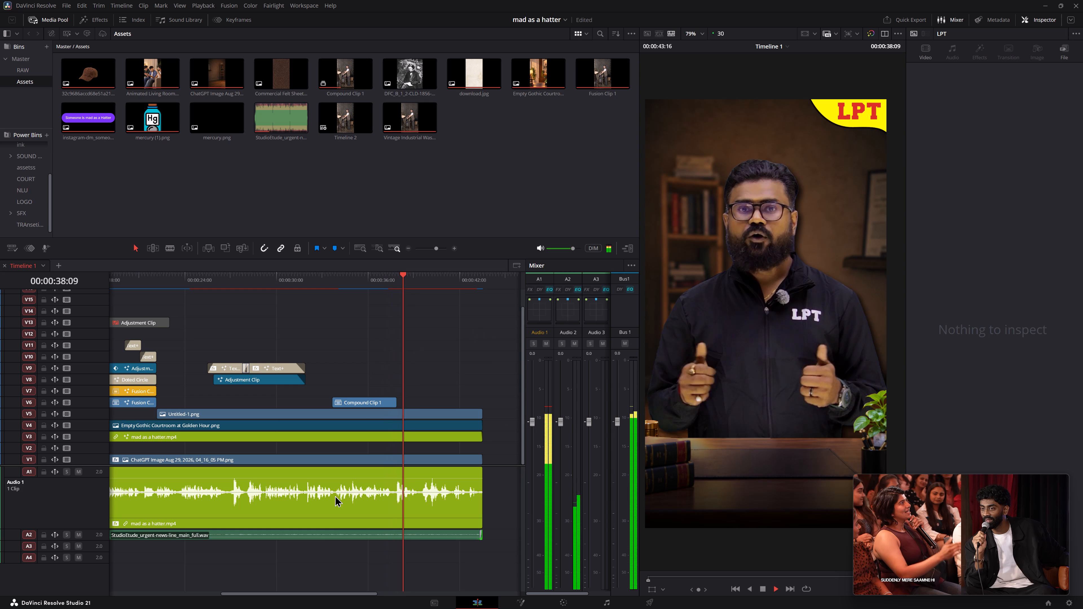
key("space")
Lower the volume of the StudioEtude_urgent-news-line_main_full.wav music clip on A2 slightly.
left_click(291, 536)
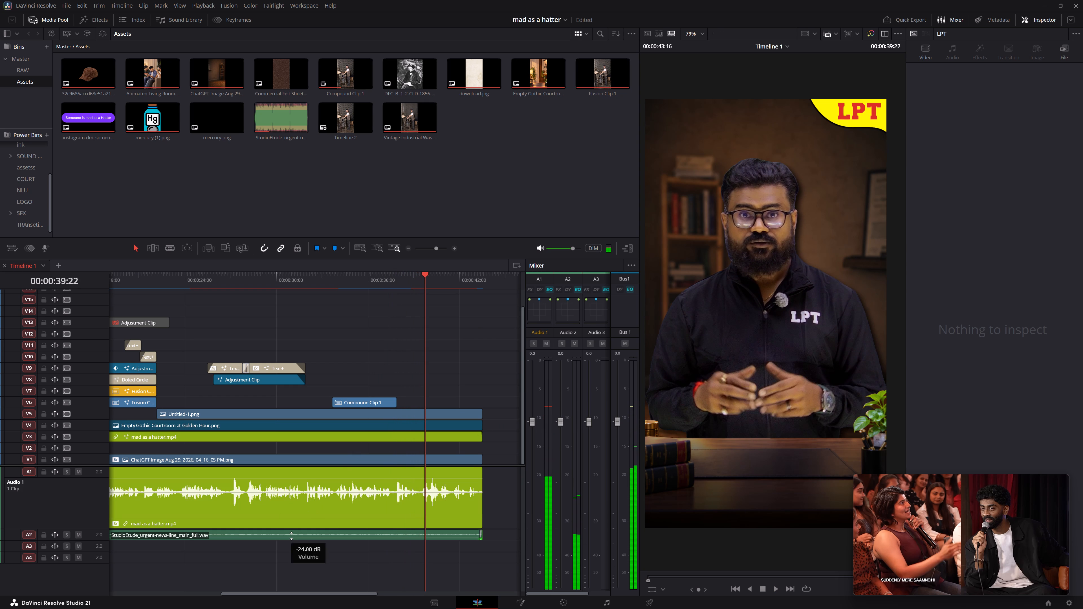
left_click(339, 531)
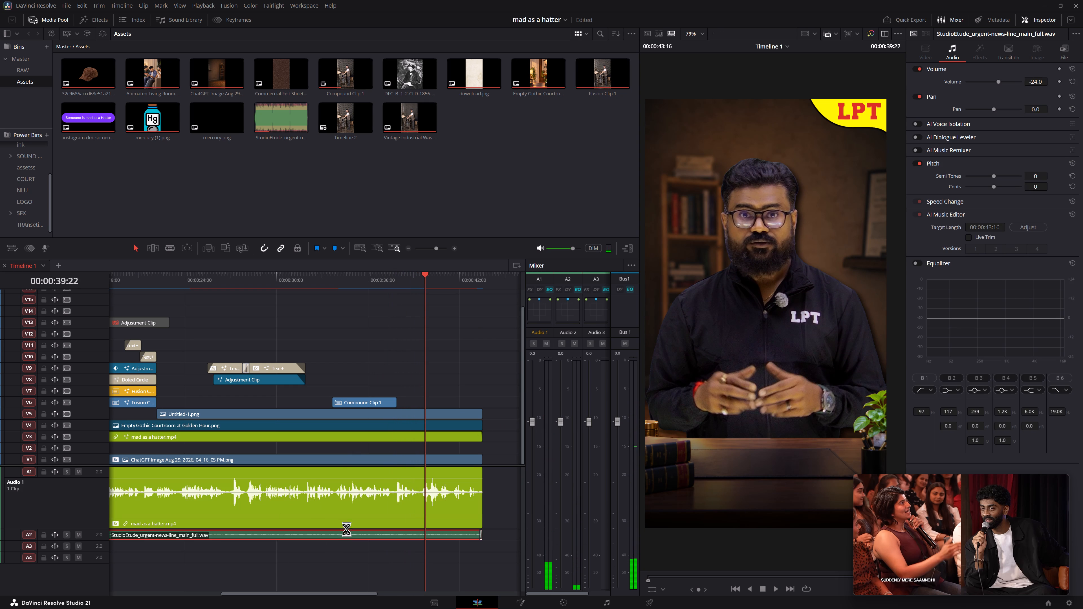
double_click(1033, 79)
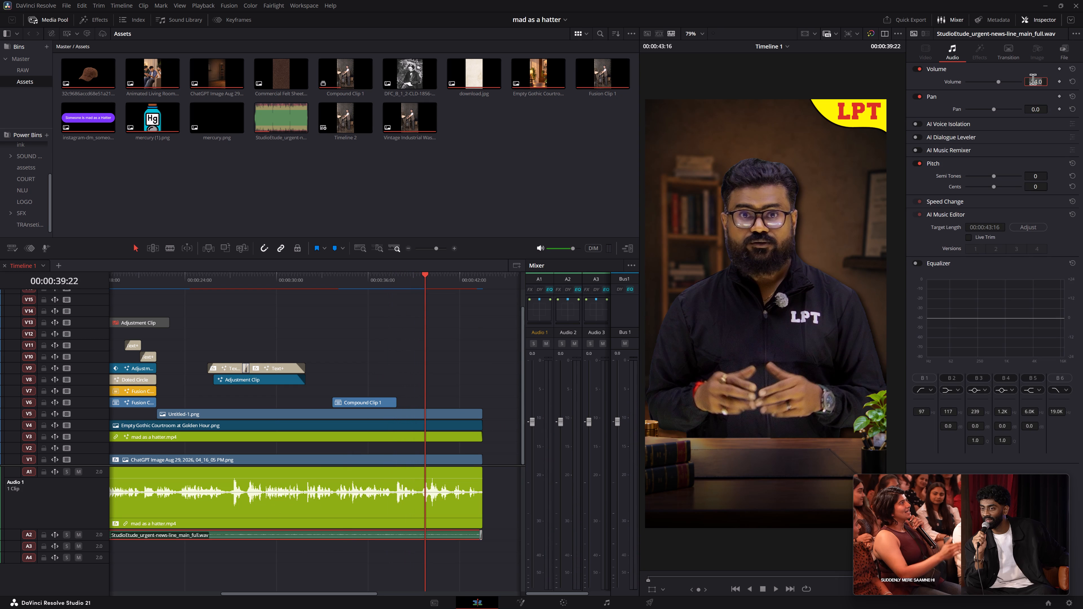
key("Left")
key("Left")
key("Up")
key("Down")
key("Down")
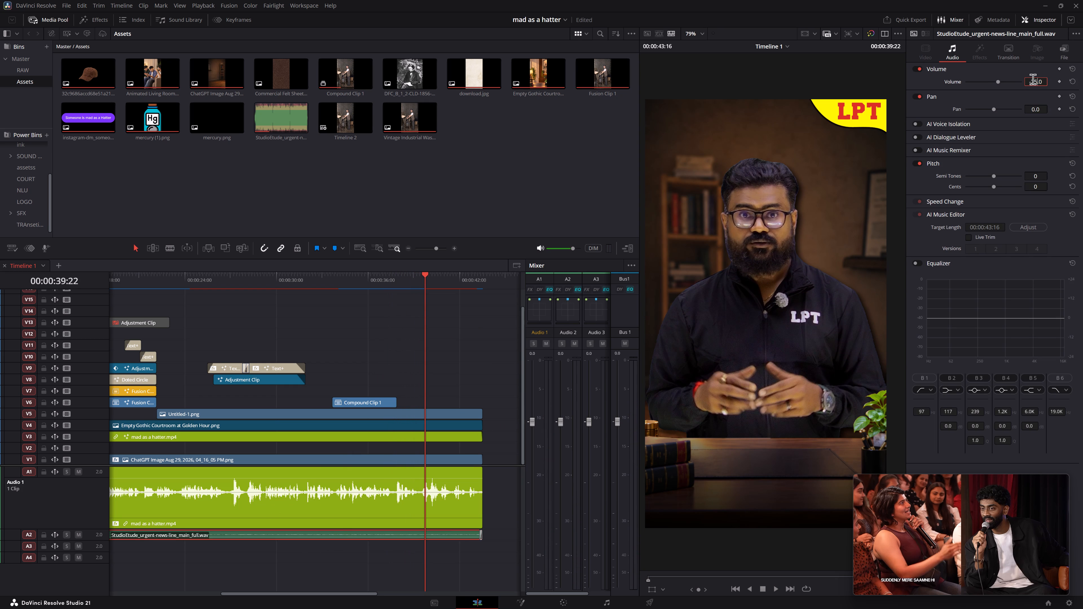
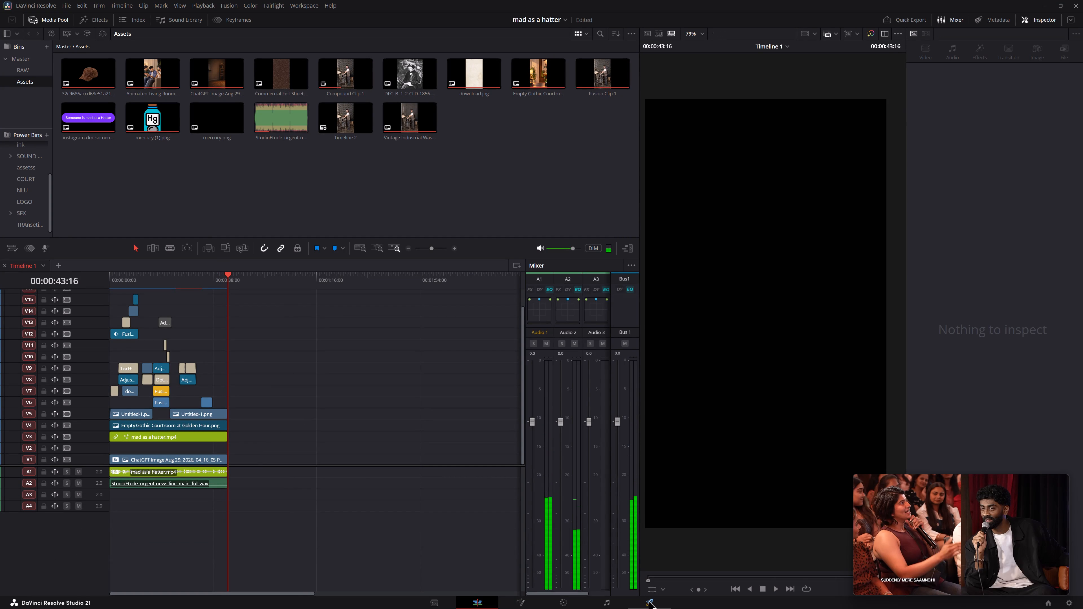
Open the Deliver workspace to set up the export of the finished "mad as a hatter" reel.
left_click(648, 600)
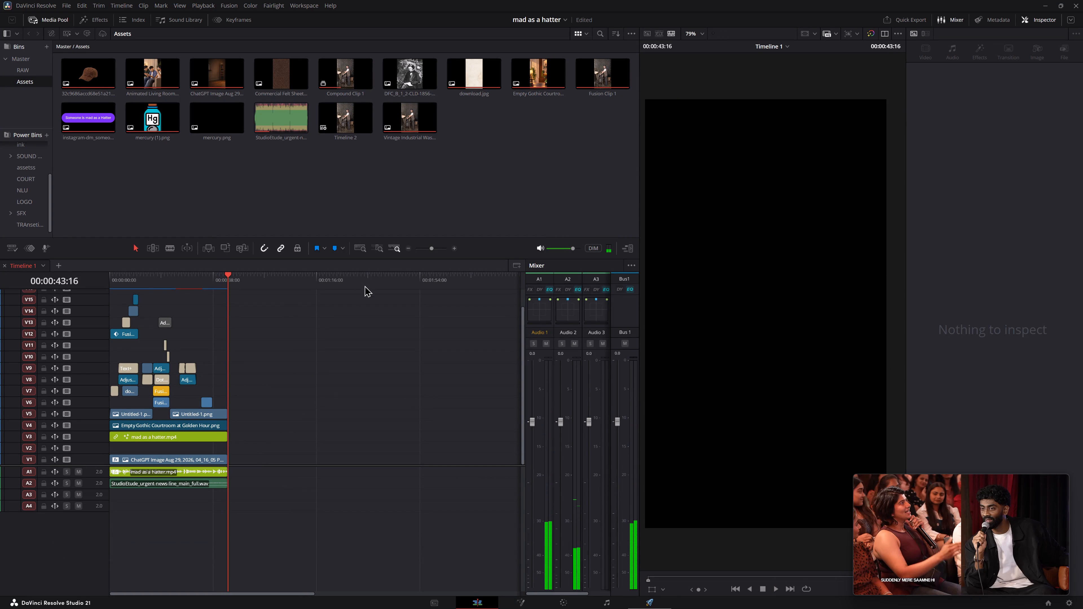
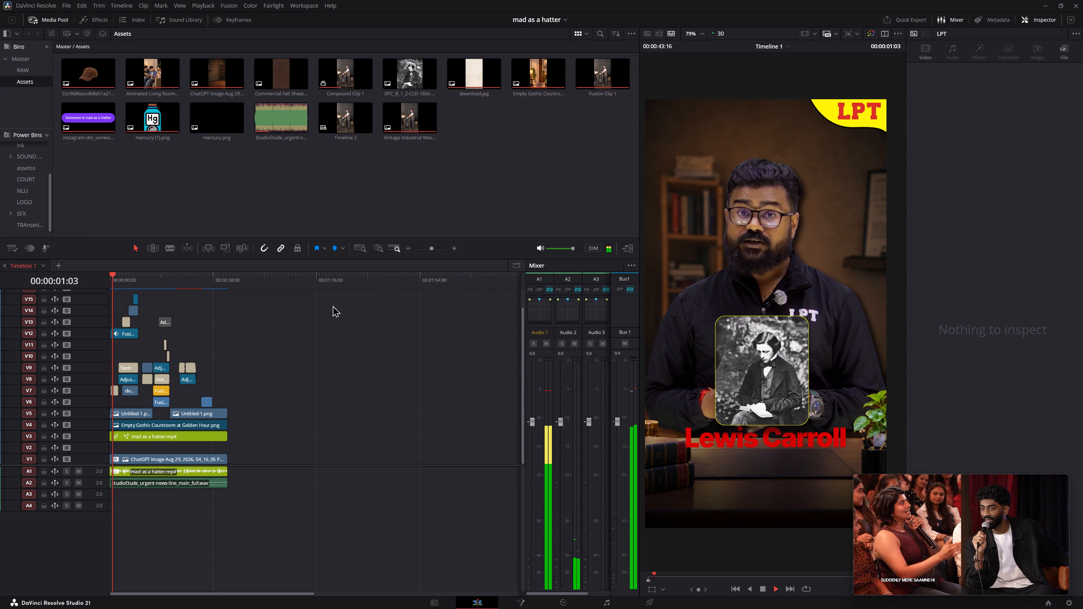
Stop the timeline playback and open the Deliver workspace.
scroll(380, 325, "up", 12, "alt")
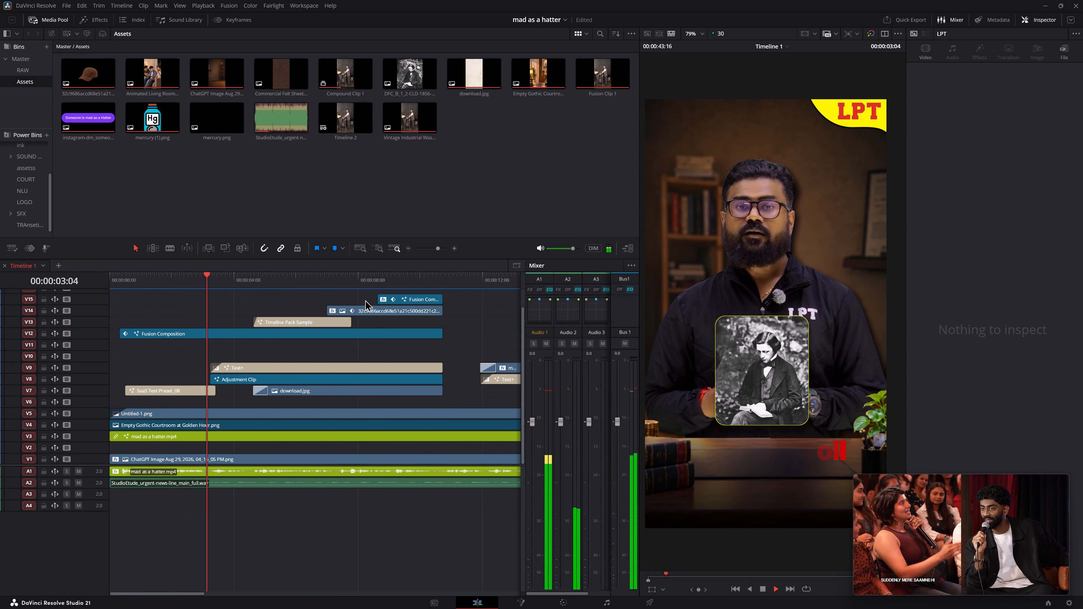
key("space")
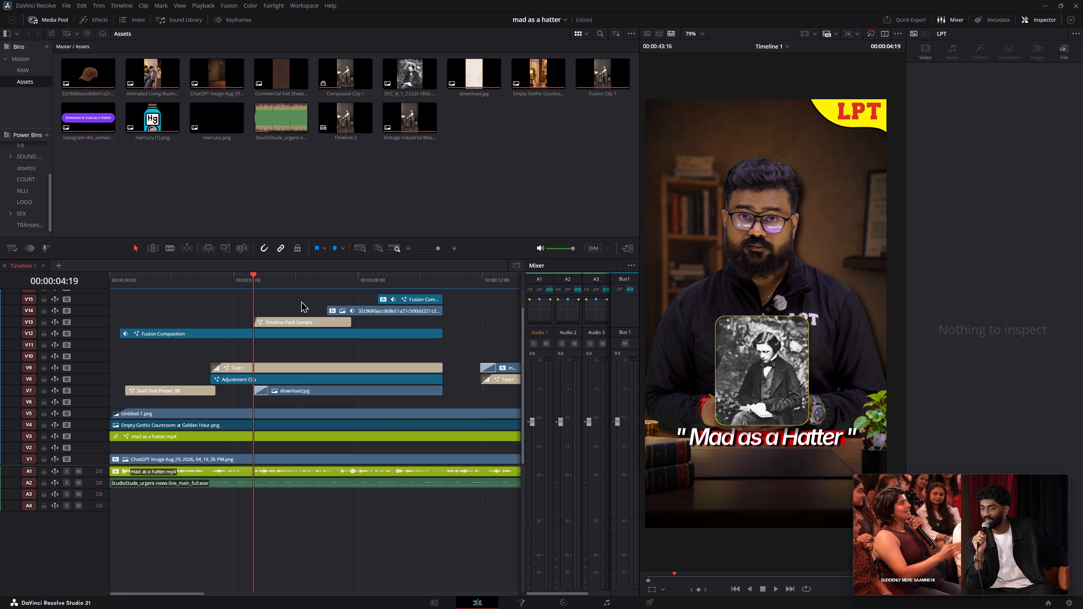
scroll(301, 301, "down", 2, "alt")
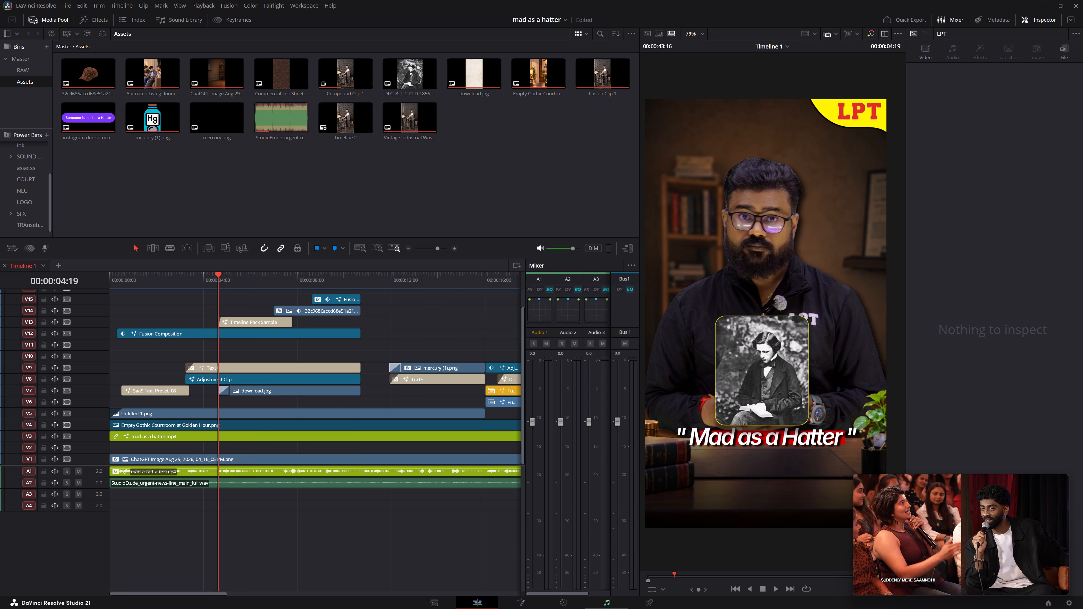
left_click(652, 599)
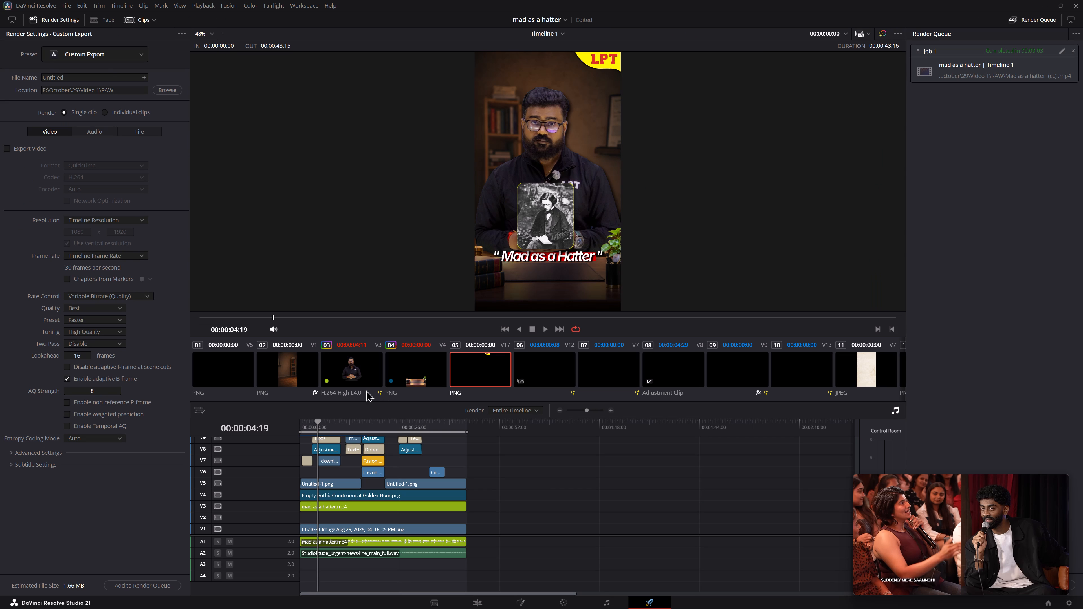
Replace the export file name "Untitled" with the opening letter "M".
double_click(106, 77)
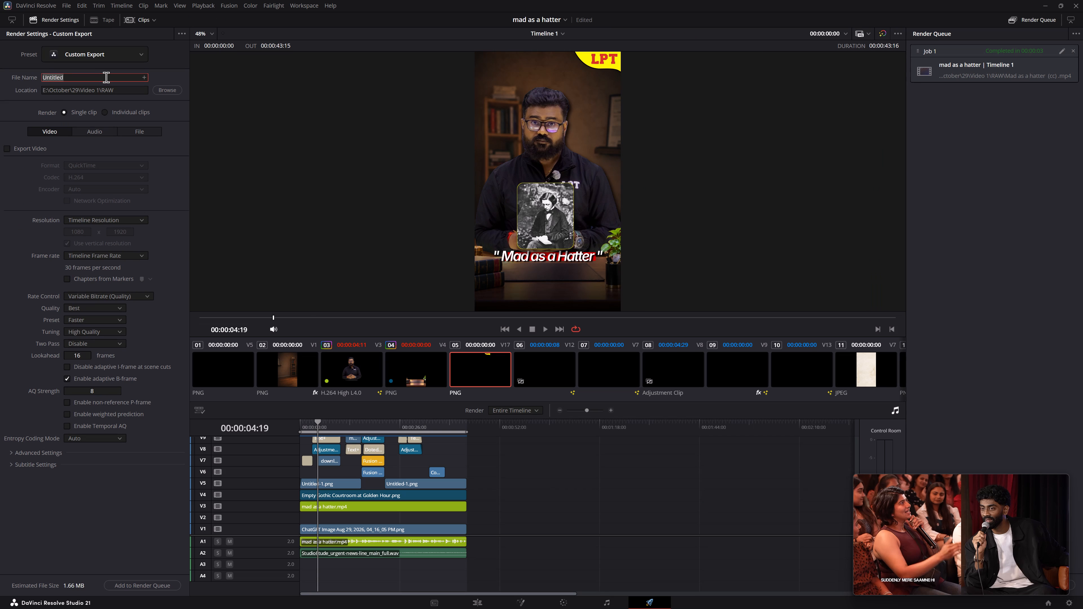
key("BackSpace")
key("BackSpace")
key("shift+m")
Enable video export and set the format to MP4.
left_click(5, 150)
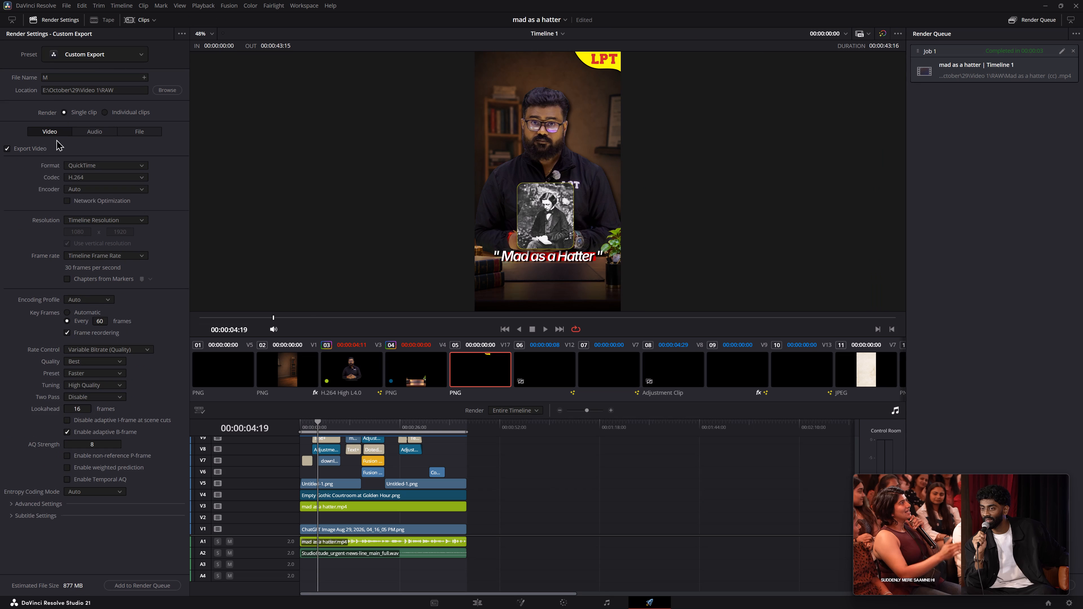
left_click(83, 129)
left_click(42, 131)
left_click_drag(84, 164, 92, 216)
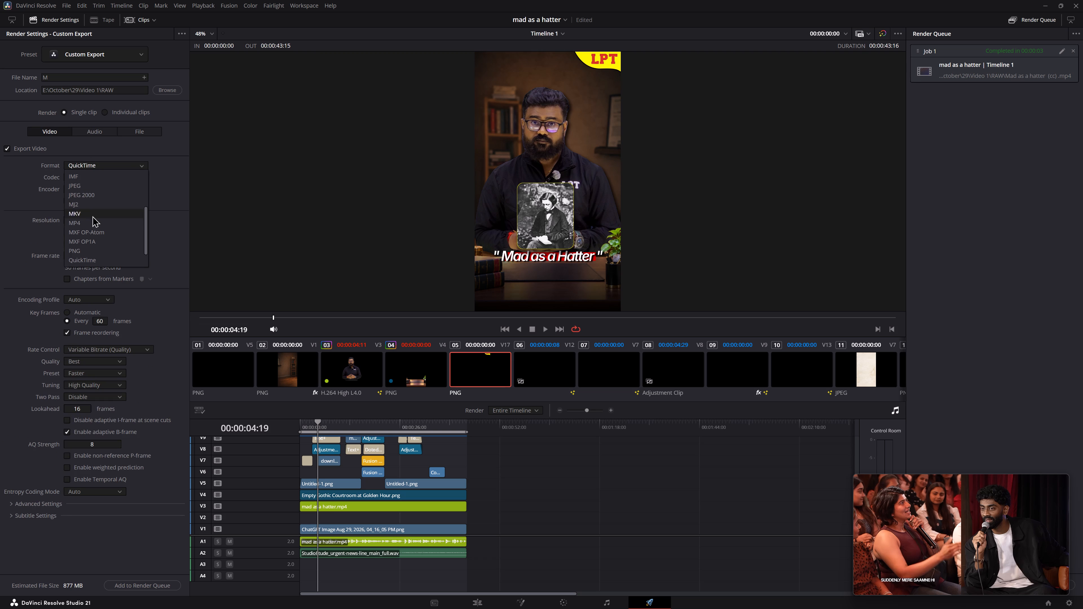
left_click_drag(92, 216, 92, 220)
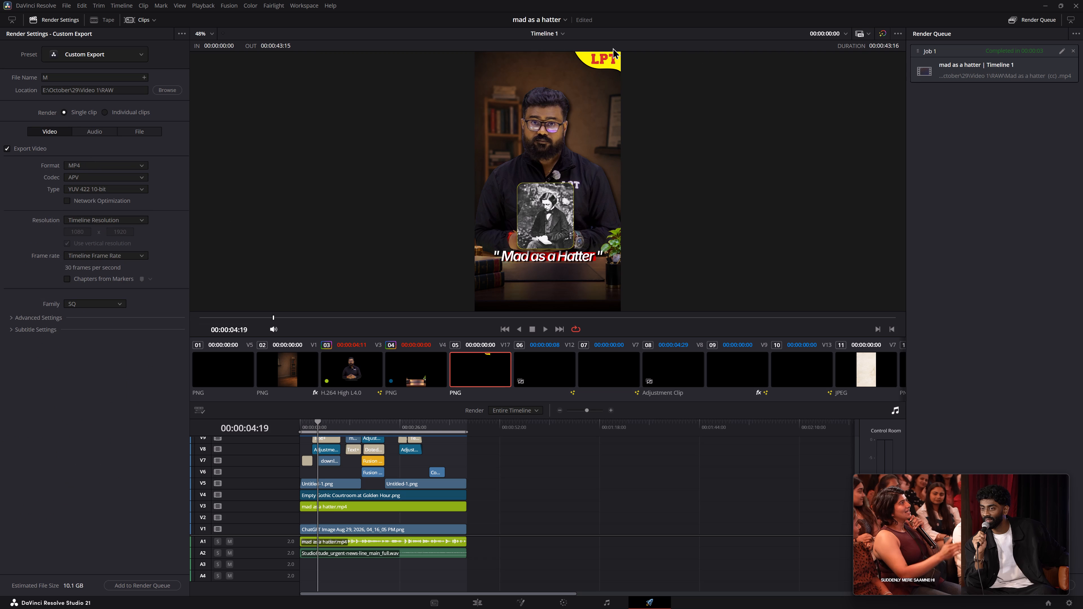
Complete the export file name as "Mad as aa Hatter".
left_click(60, 80)
type("ad")
key("space")
key("a")
type("s")
key("space")
type("aa")
key("space")
key("BackSpace")
key("BackSpace")
key("BackSpace")
key("BackSpace")
key("space")
type("aa")
key("space")
key("shift+h")
key("a")
type("tter")
key("space")
Set the export's video codec to H.264.
left_click_drag(138, 175, 138, 186)
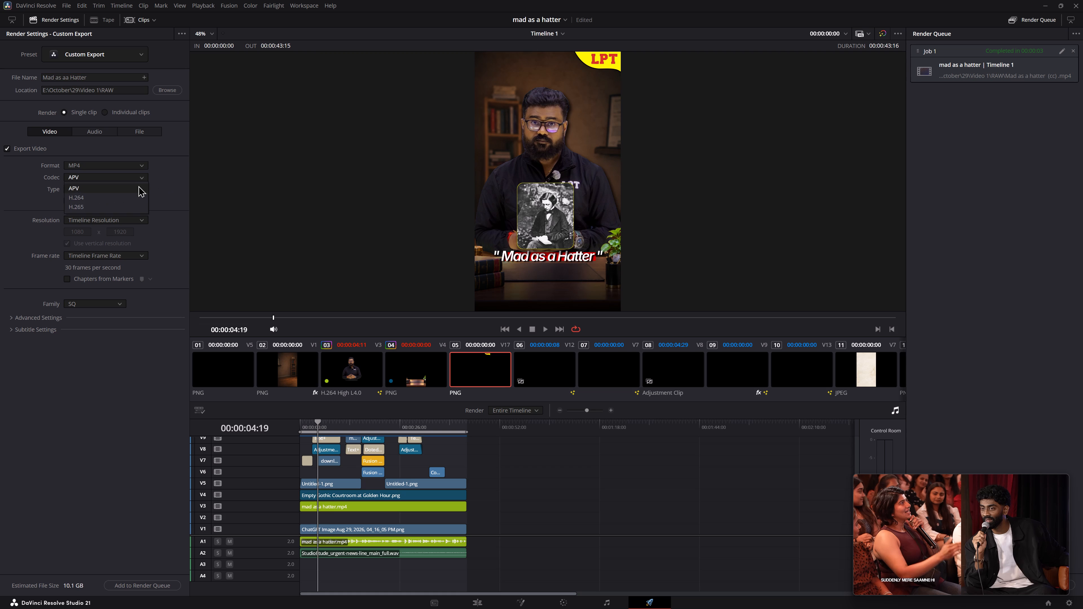
left_click_drag(138, 186, 132, 194)
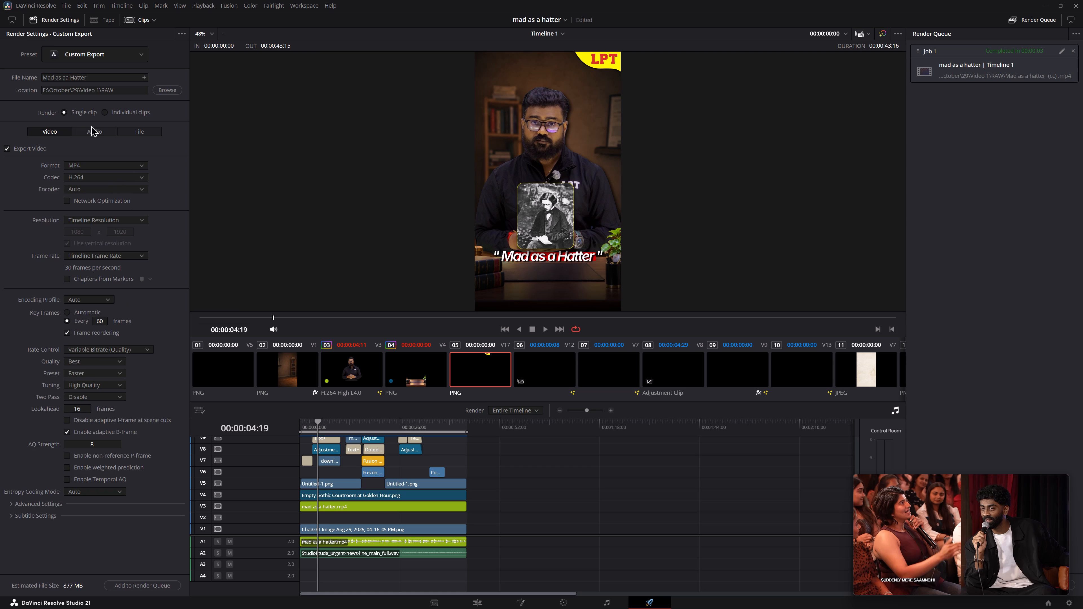
left_click_drag(93, 125, 94, 138)
left_click(96, 129)
left_click(40, 135)
Set the export location to the Video 1 folder at E:\October\29\Video 1.
left_click(160, 90)
left_click(199, 23)
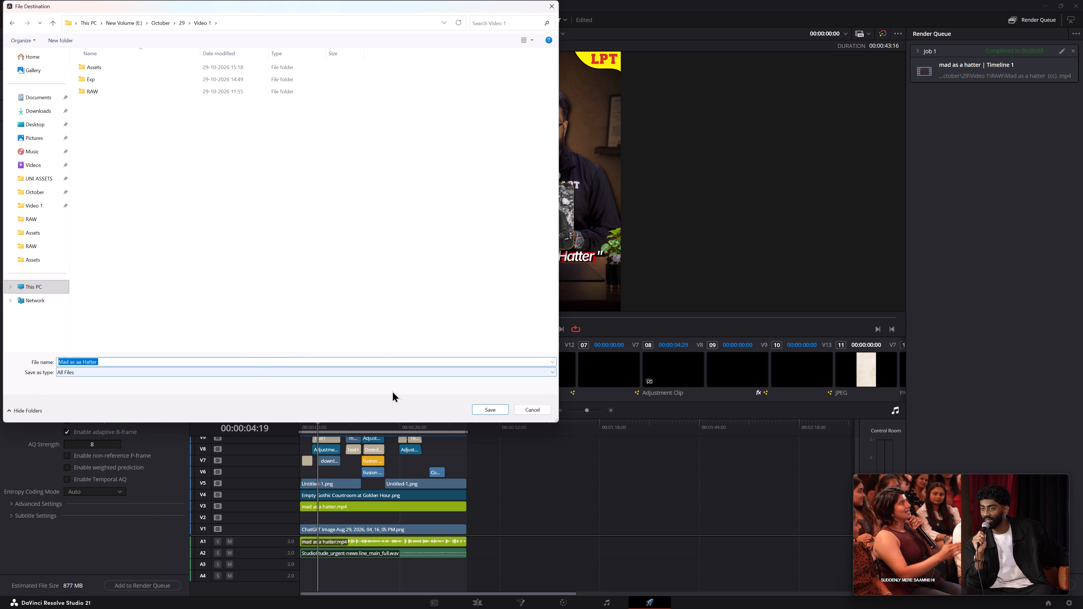
left_click(501, 410)
Enable forced sizing and forced debayer to highest quality in the advanced video export settings.
scroll(159, 188, "down", 5)
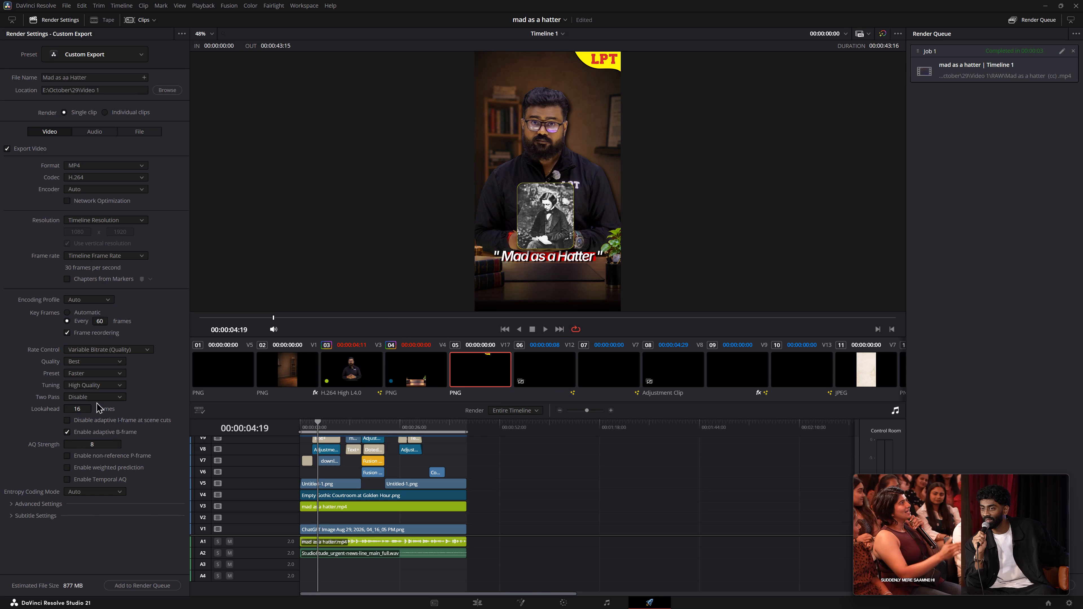
scroll(76, 532, "down", 4)
left_click(38, 506)
scroll(83, 458, "down", 5)
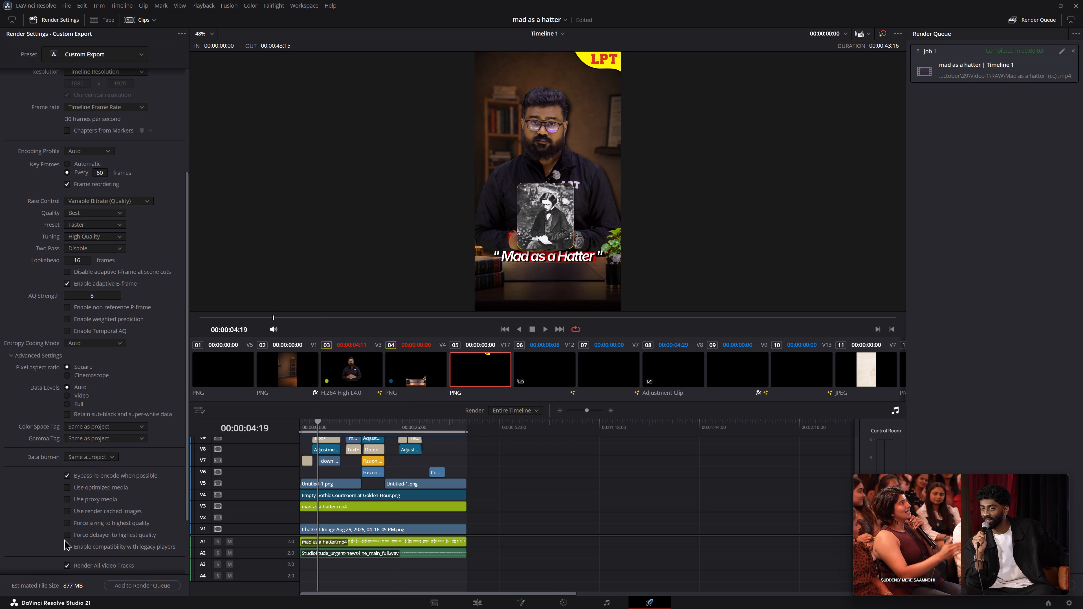
left_click(65, 534)
left_click(70, 521)
scroll(77, 520, "down", 6)
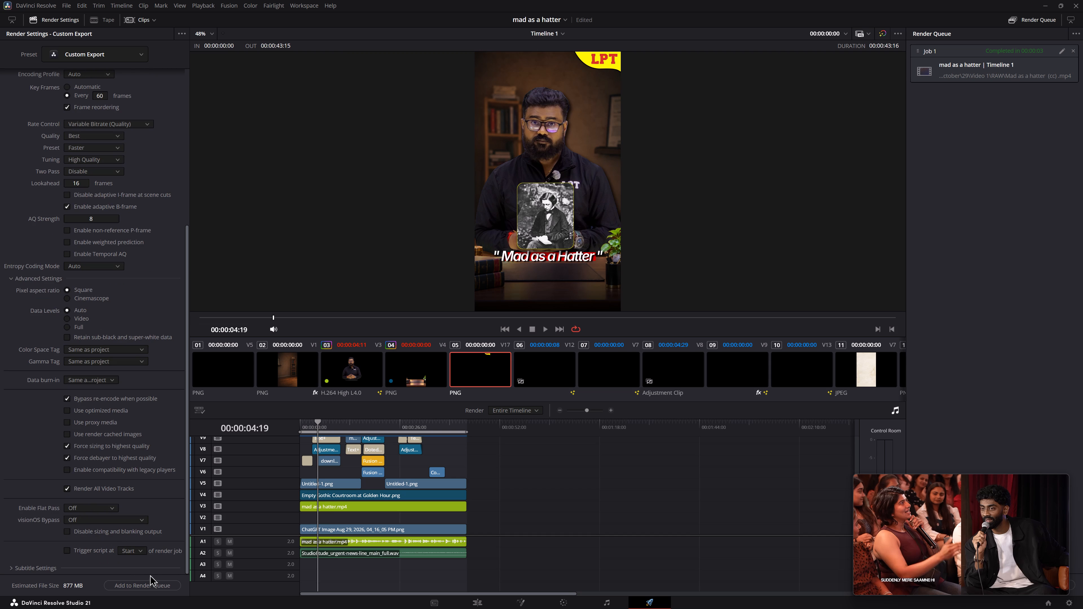
Add the export to the render queue, move the floating video clear of the render controls, and start rendering the new job.
left_click(148, 582)
left_click_drag(1007, 500, 976, 399)
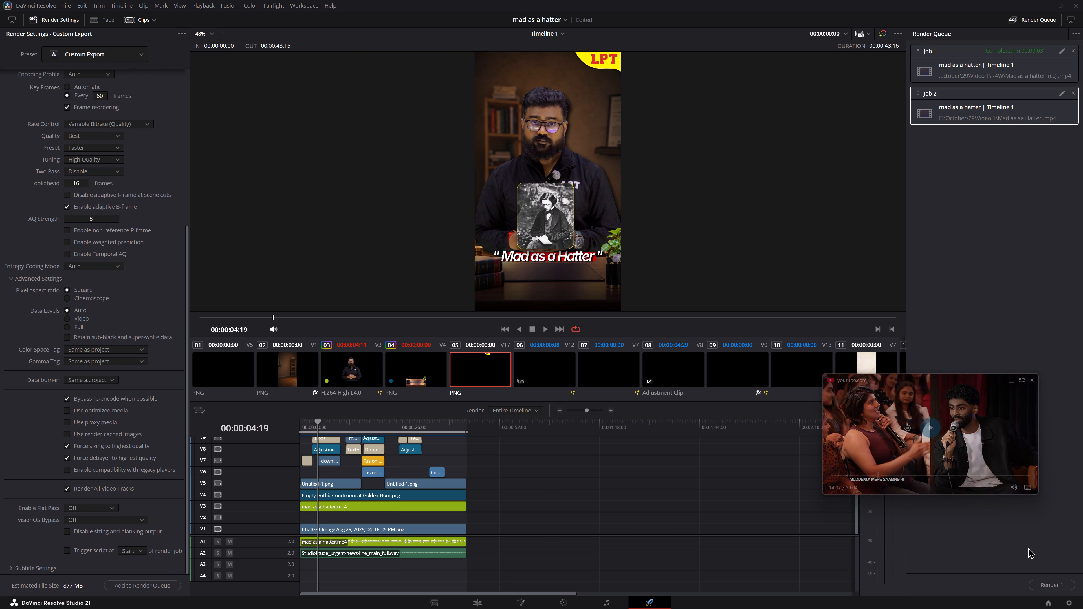
left_click(1051, 582)
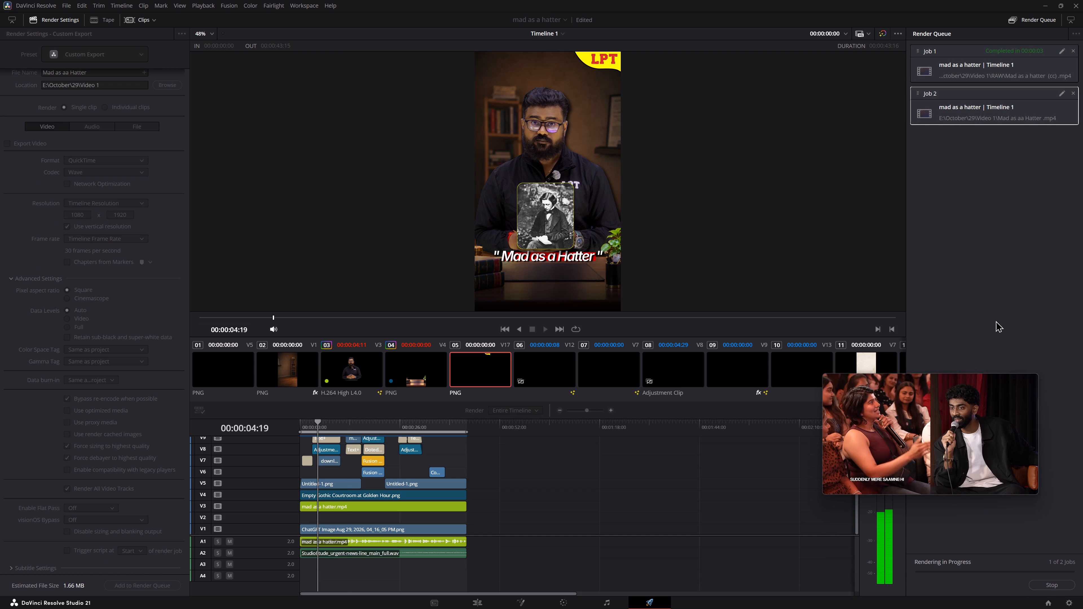
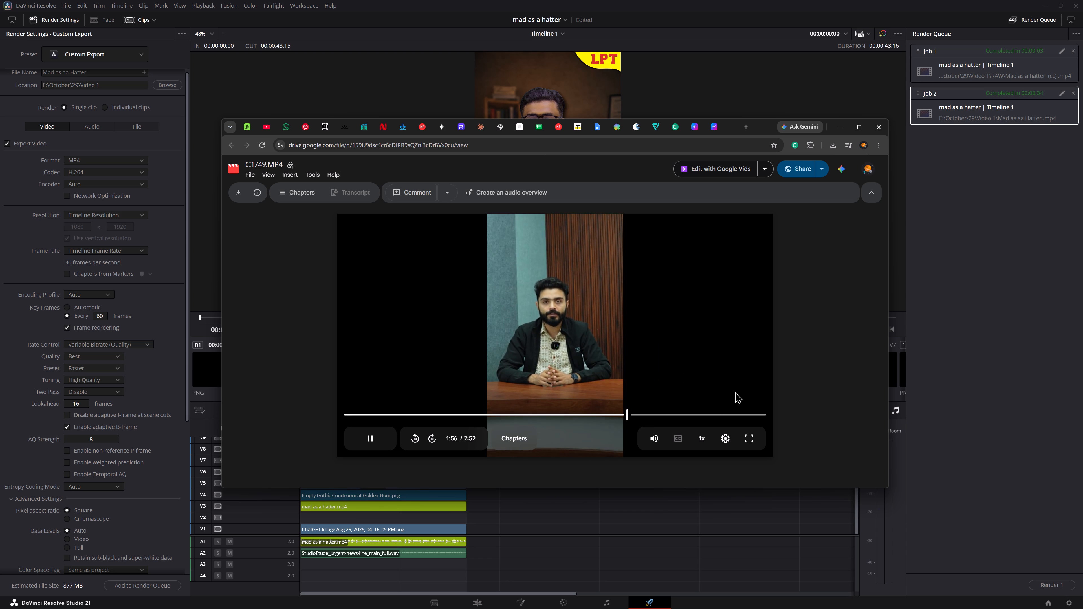
Preview the C1749.MP4 footage near its end and again from an early point in the clip.
left_click(721, 423, "alt")
left_click(726, 418, "alt")
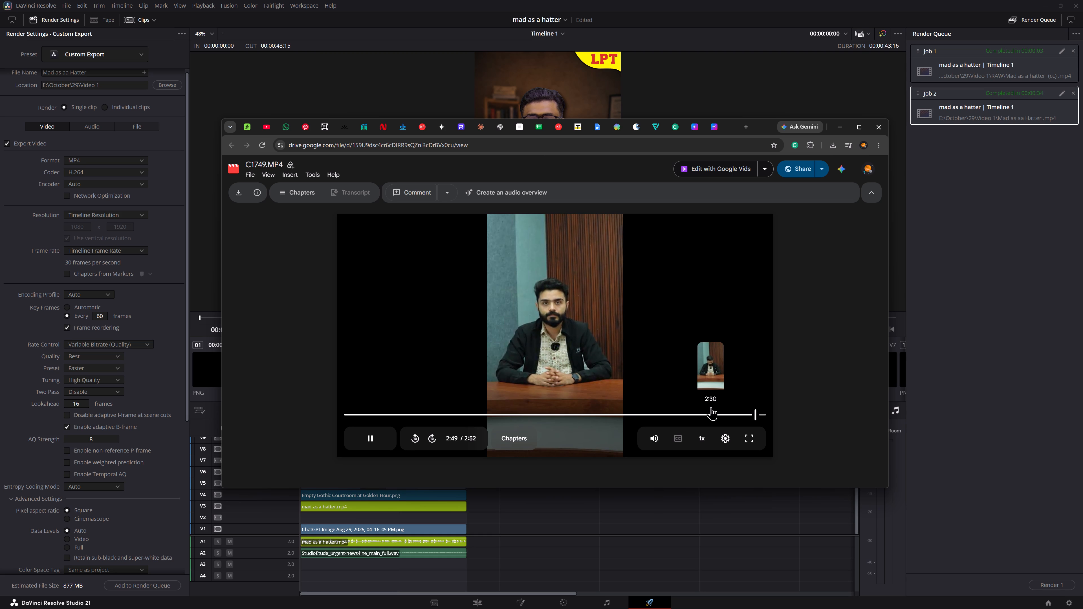
key("space")
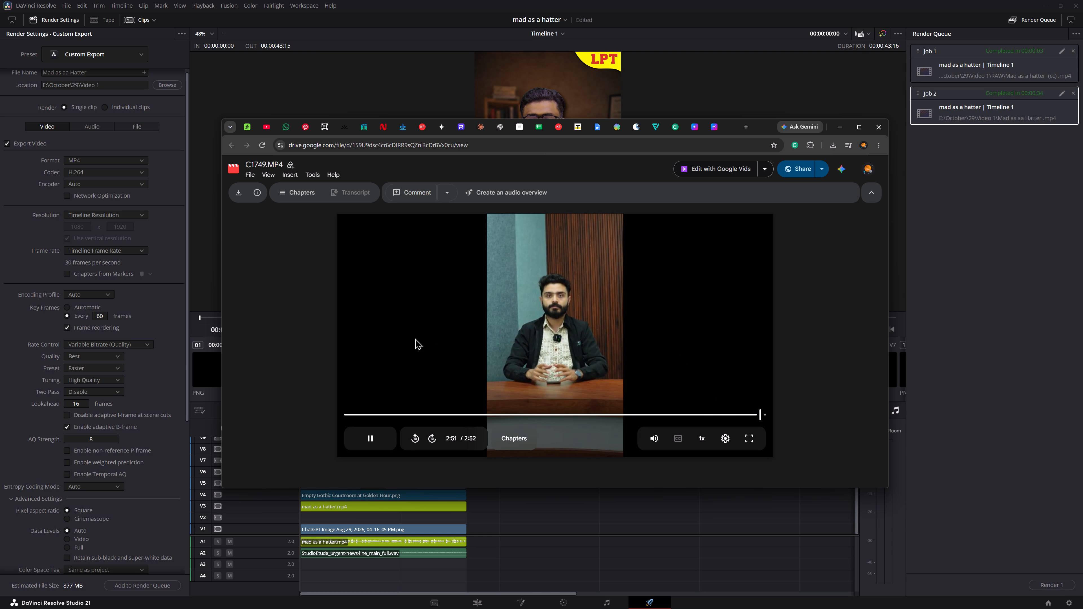
left_click(384, 414, "alt")
key("space")
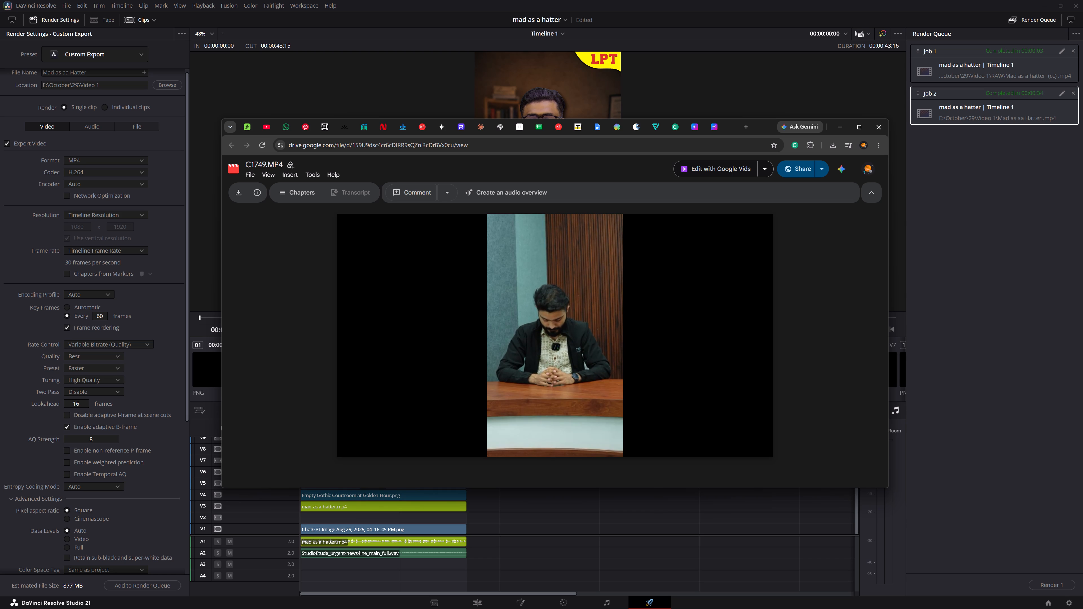
key("space")
key("space")
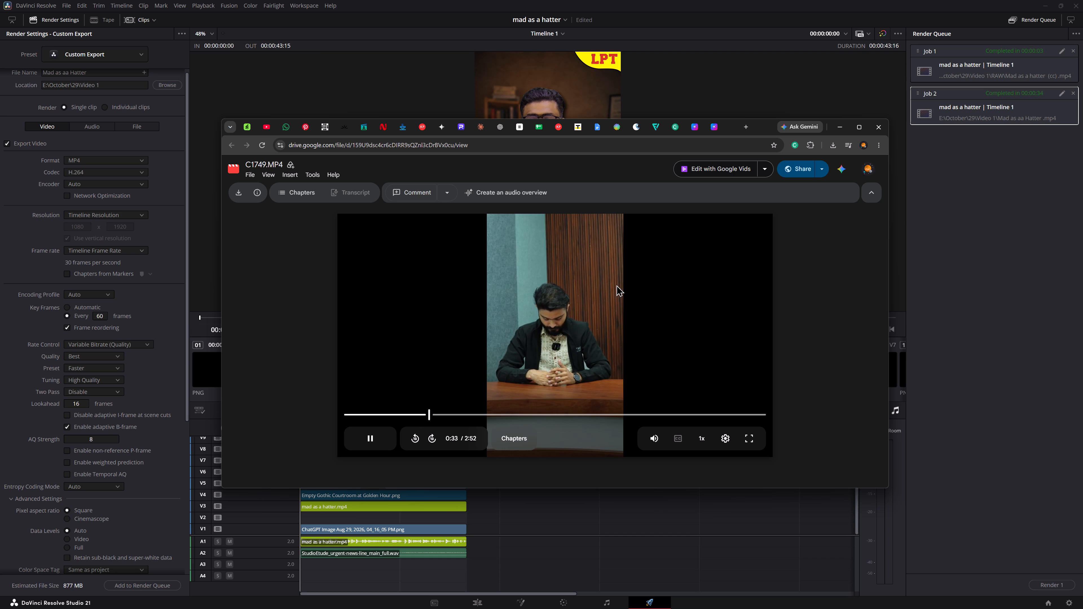
Lower the C1749.MP4 preview's volume to roughly a fifth while listening to the footage, and pause playback.
scroll(619, 287, "down", 5, "alt")
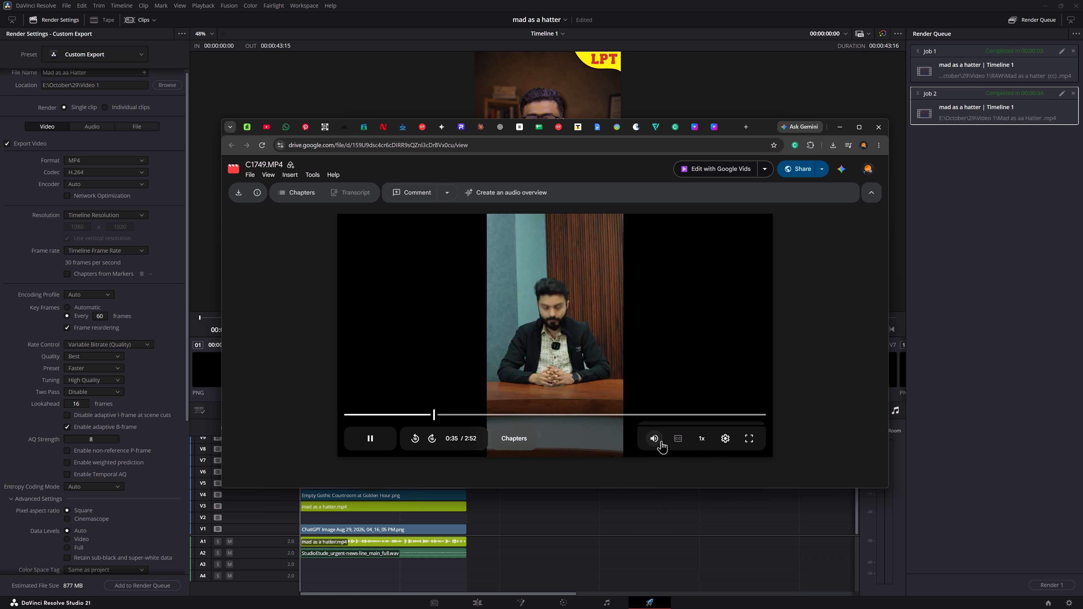
left_click_drag(711, 416, 659, 418, "alt")
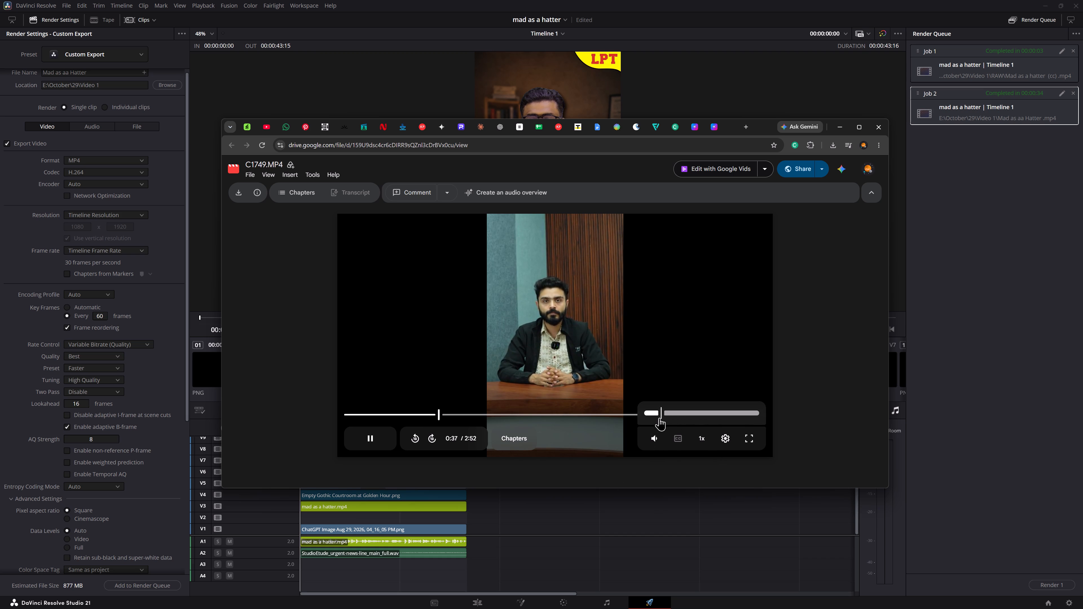
left_click_drag(659, 418, 665, 418, "alt")
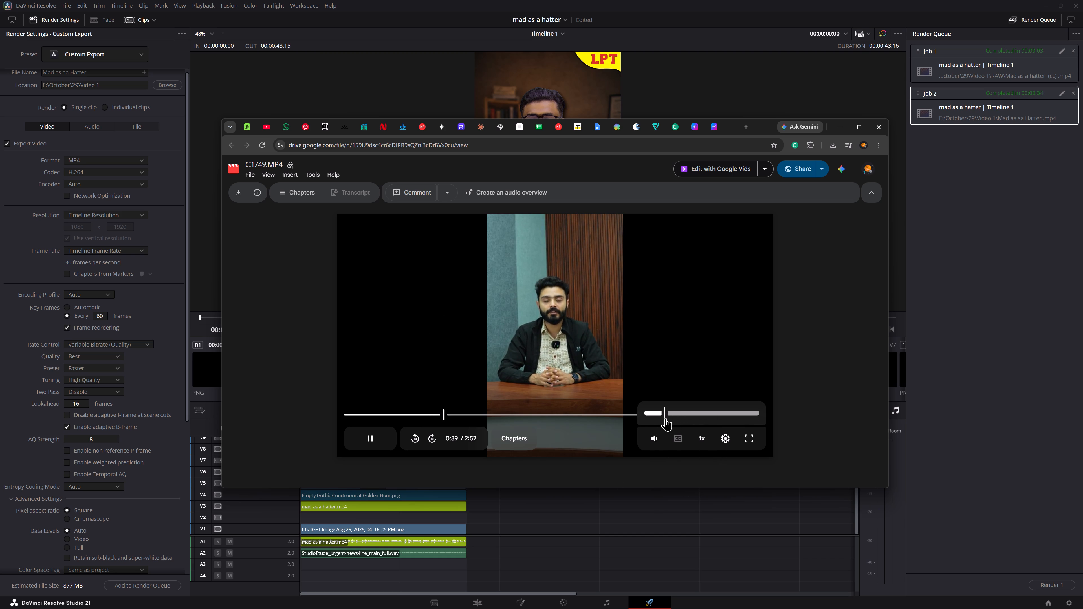
left_click_drag(665, 418, 675, 418, "alt")
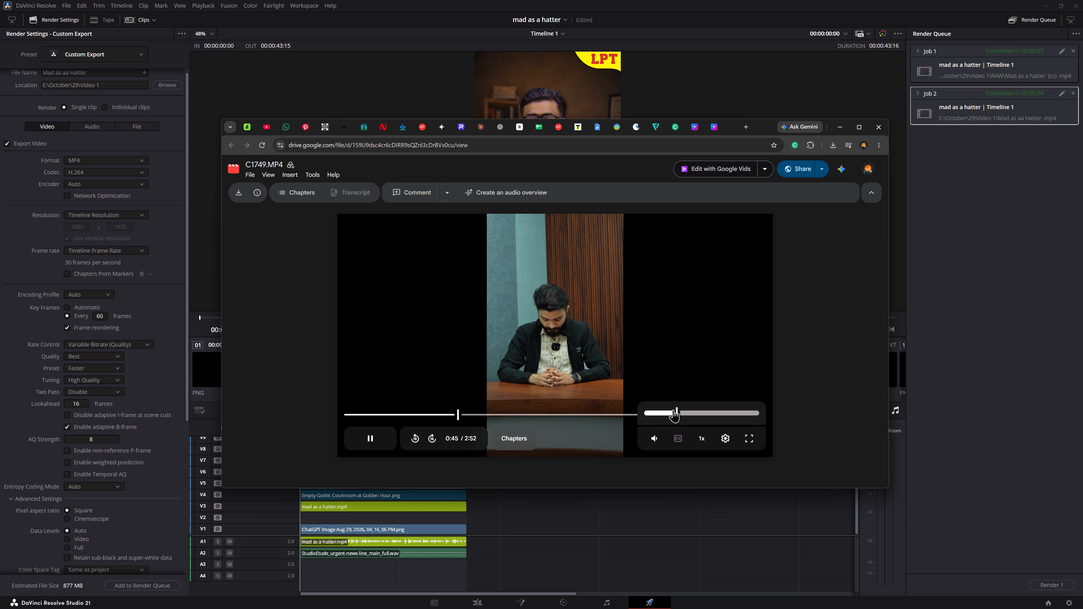
left_click_drag(673, 409, 677, 414, "alt")
left_click_drag(677, 414, 670, 417, "alt")
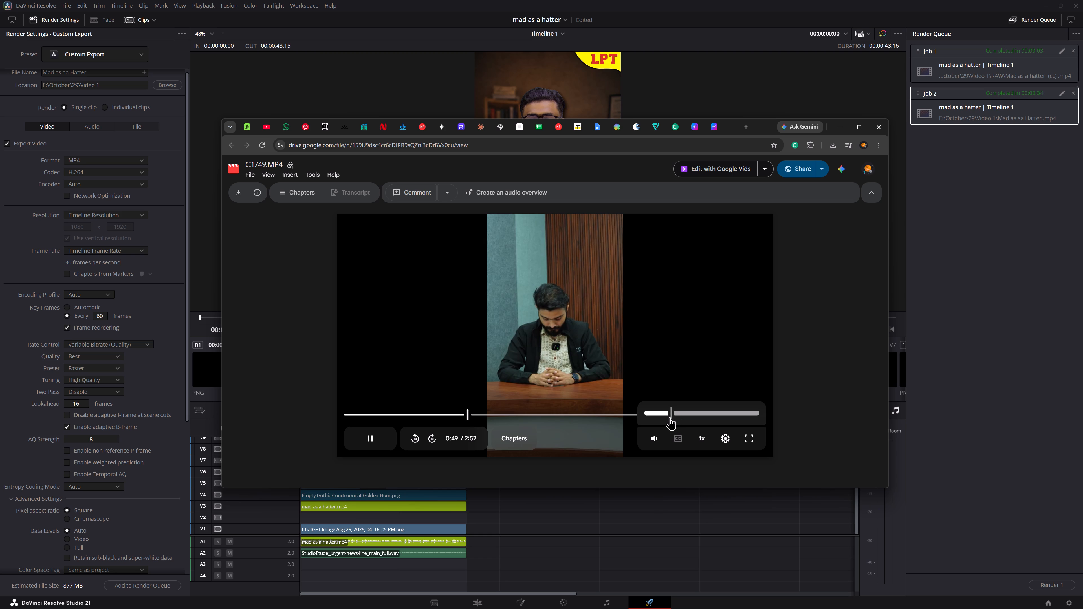
left_click_drag(670, 417, 663, 418, "alt")
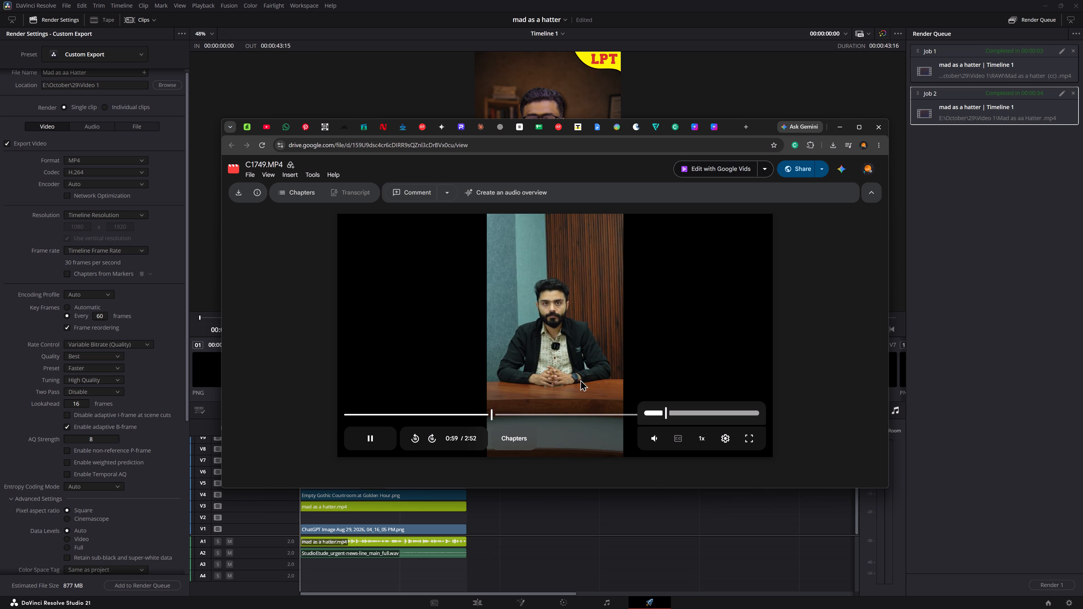
left_click(548, 296, "alt")
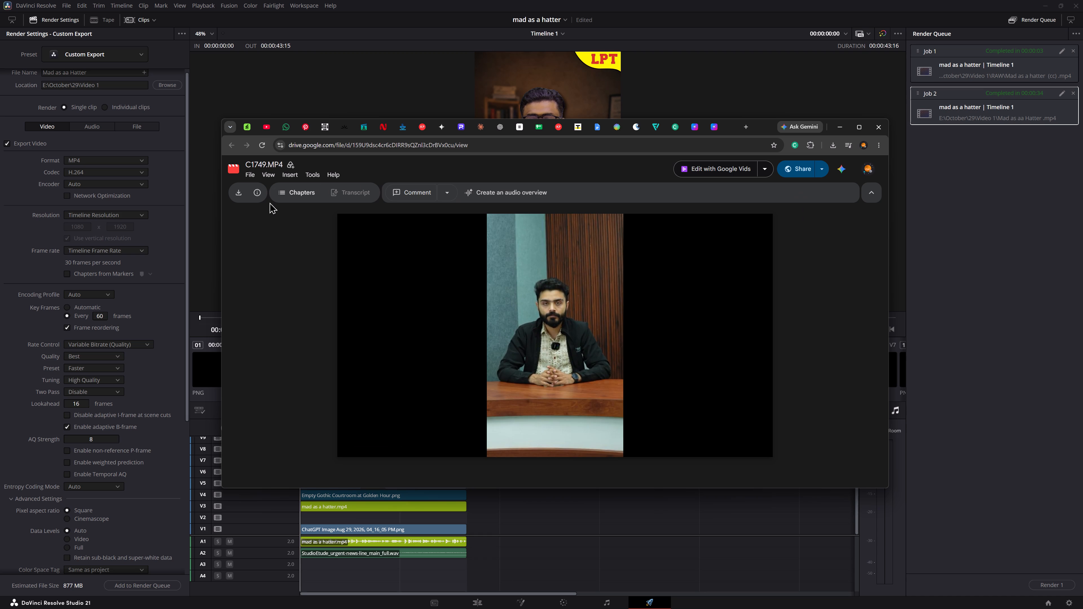
Start downloading C1749.MP4 from Google Drive without a virus scan.
left_click(238, 196, "alt")
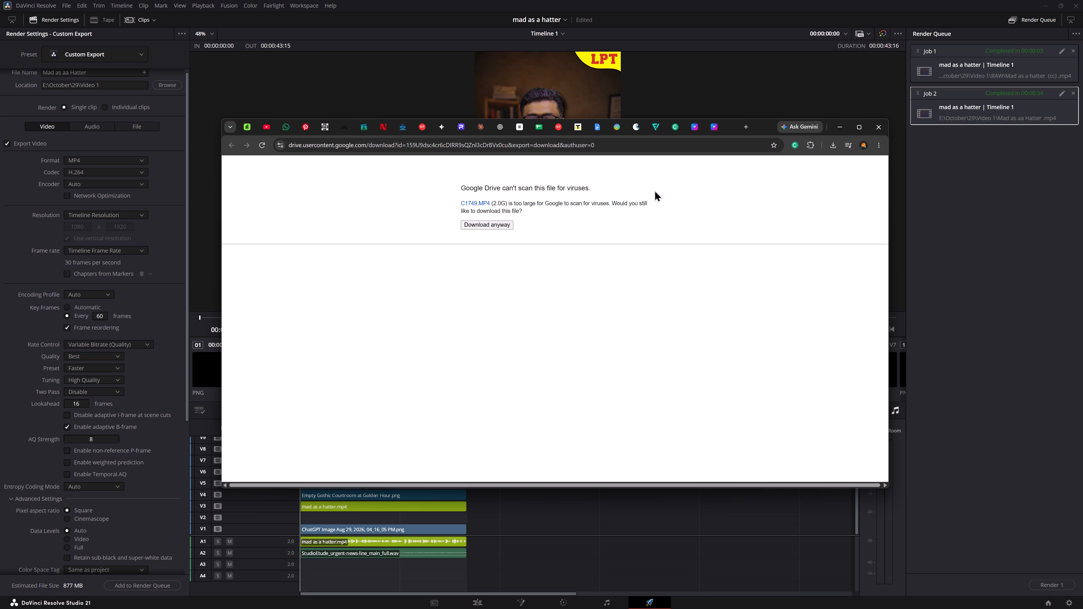
left_click(483, 224, "alt")
Create a folder named "Video 2" inside E:\October\29 for the download.
left_click(400, 142, "alt")
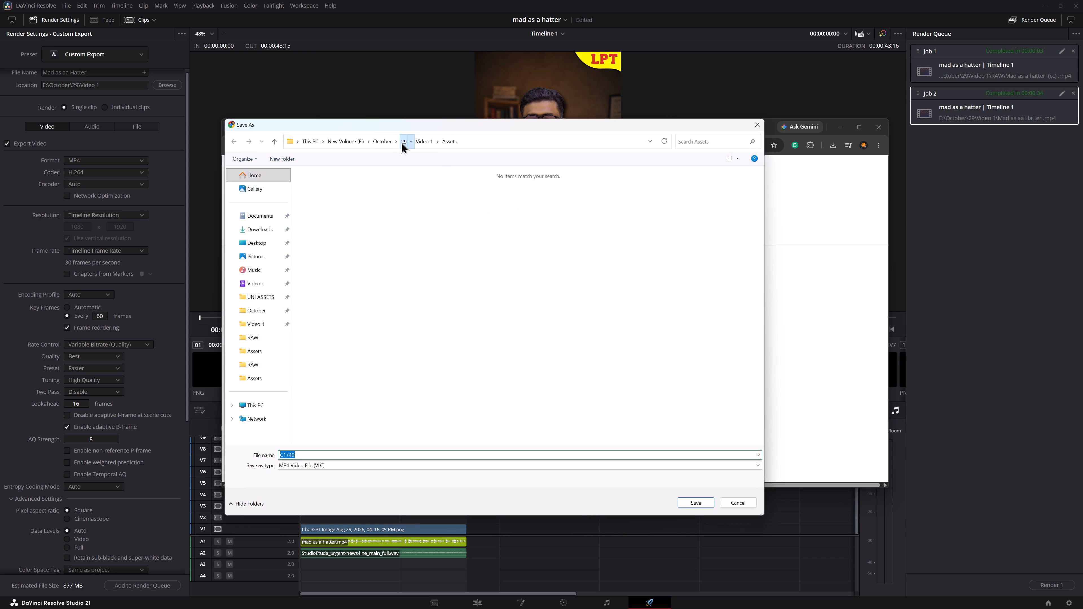
double_click(342, 188, "alt")
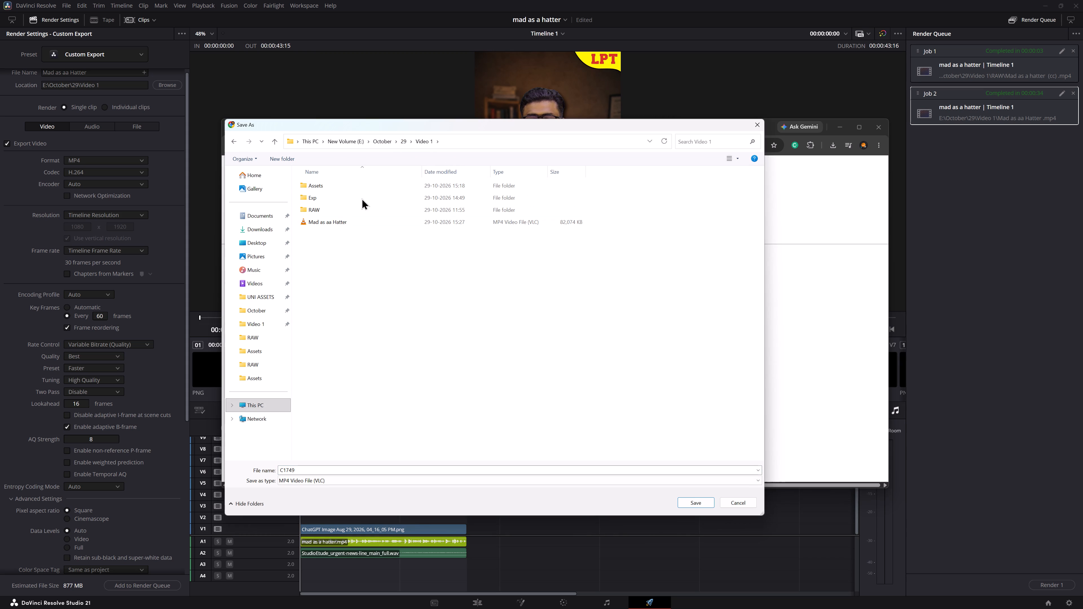
left_click(402, 144, "alt")
left_click(388, 273, "alt")
key("ctrl+shift+n")
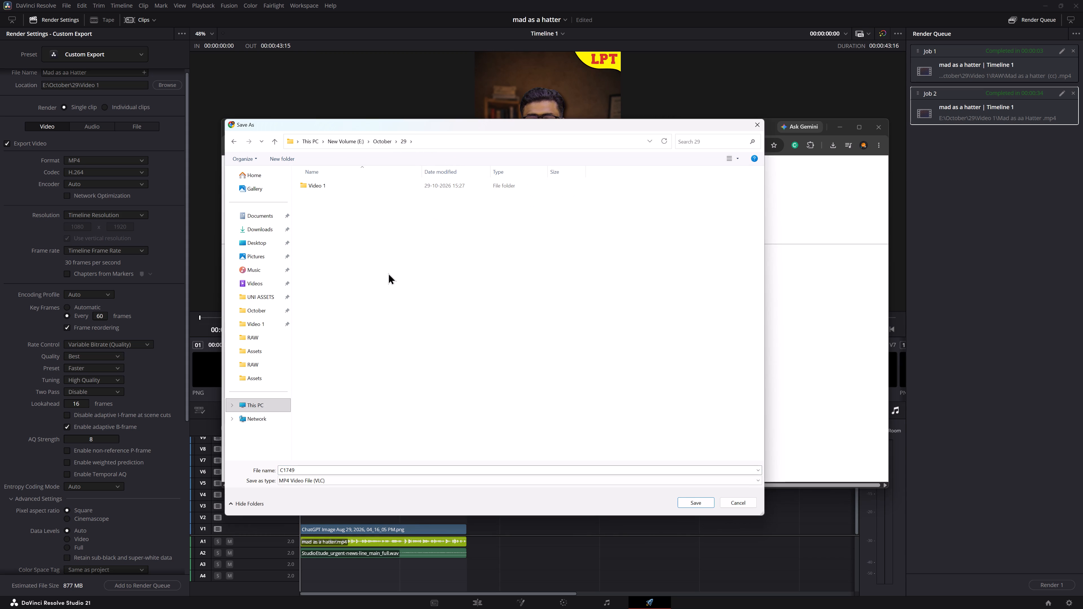
key("ctrl+shift+equal")
key("ctrl+shift+BackSpace")
key("shift+v")
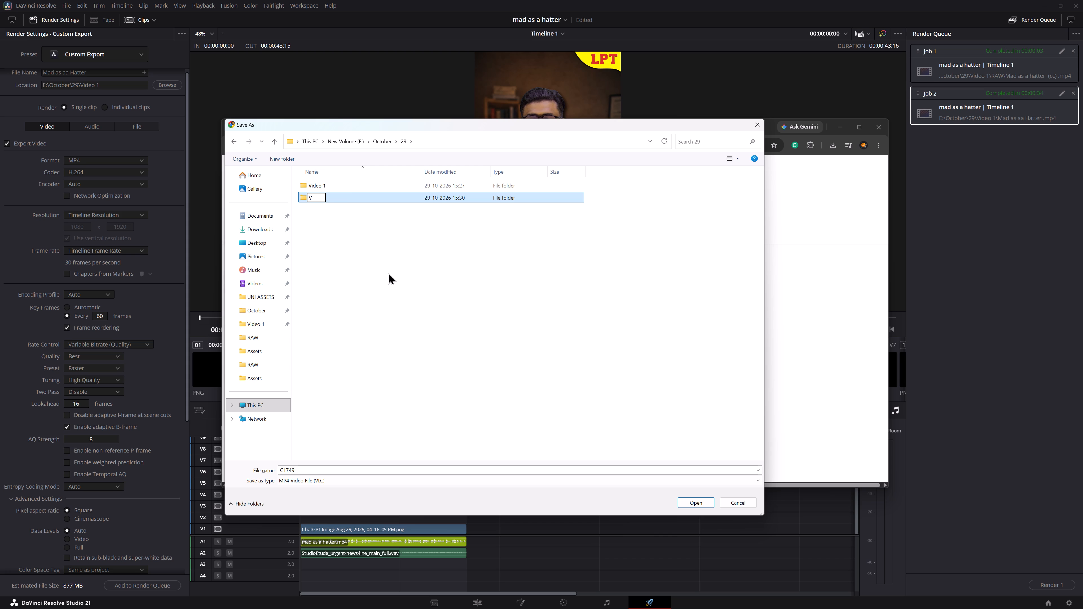
key("i")
type("deo")
key("space")
key("2")
key("Return")
Open the Video 2 folder and create a subfolder named "RAW" in it.
left_click(388, 204)
double_click(391, 198)
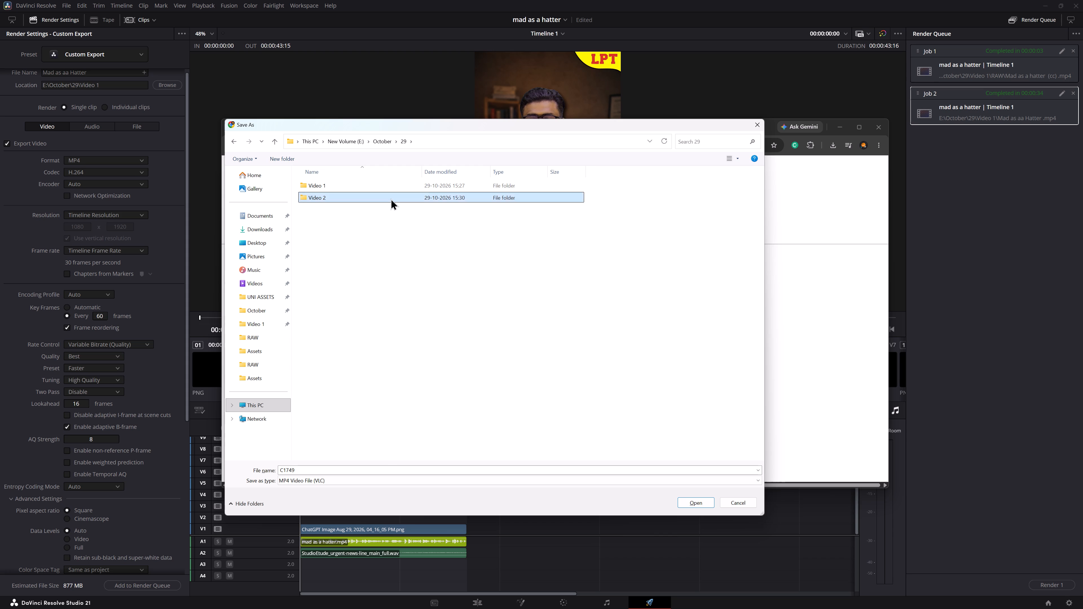
key("ctrl+shift+n")
key("shift+BackSpace")
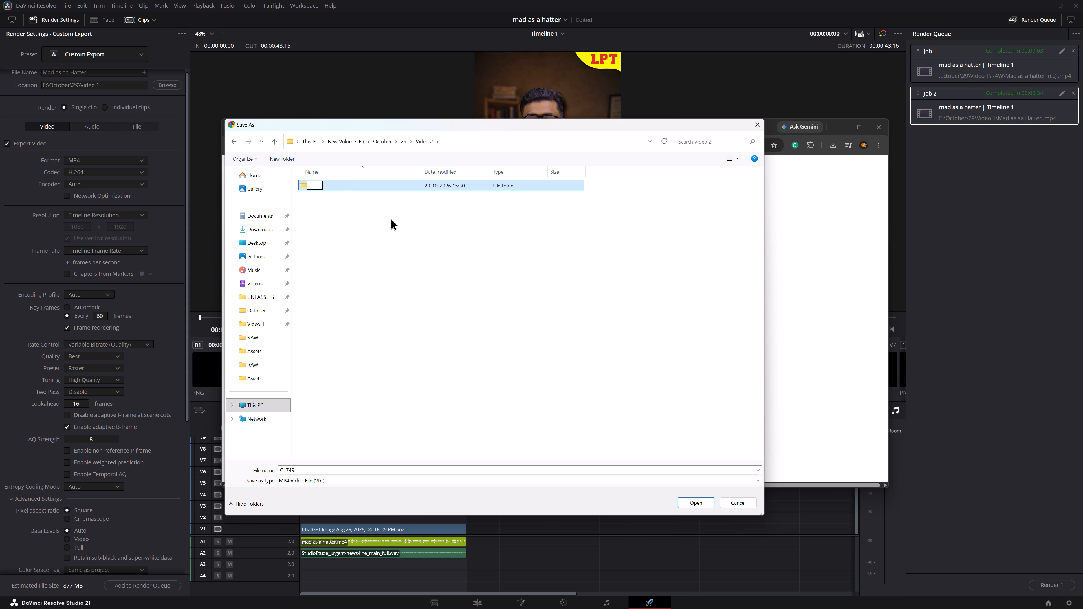
type("RAWA")
key("BackSpace")
key("BackSpace")
key("shift+w")
key("Return")
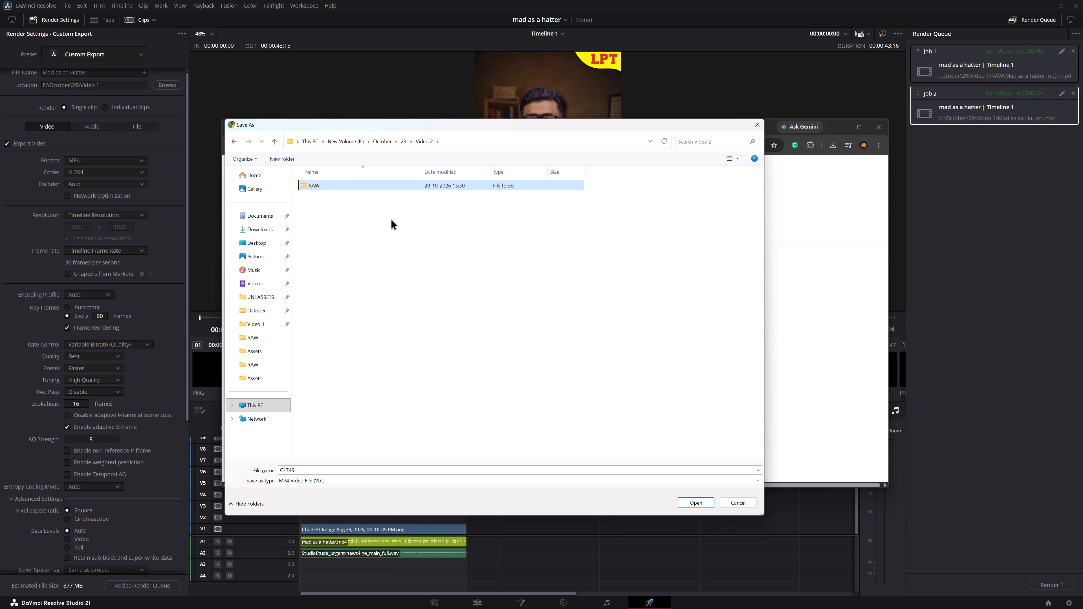
Create a second subfolder named "Assets" inside Video 2.
key("ctrl+shift+n")
key("shift+BackSpace")
type("Assets")
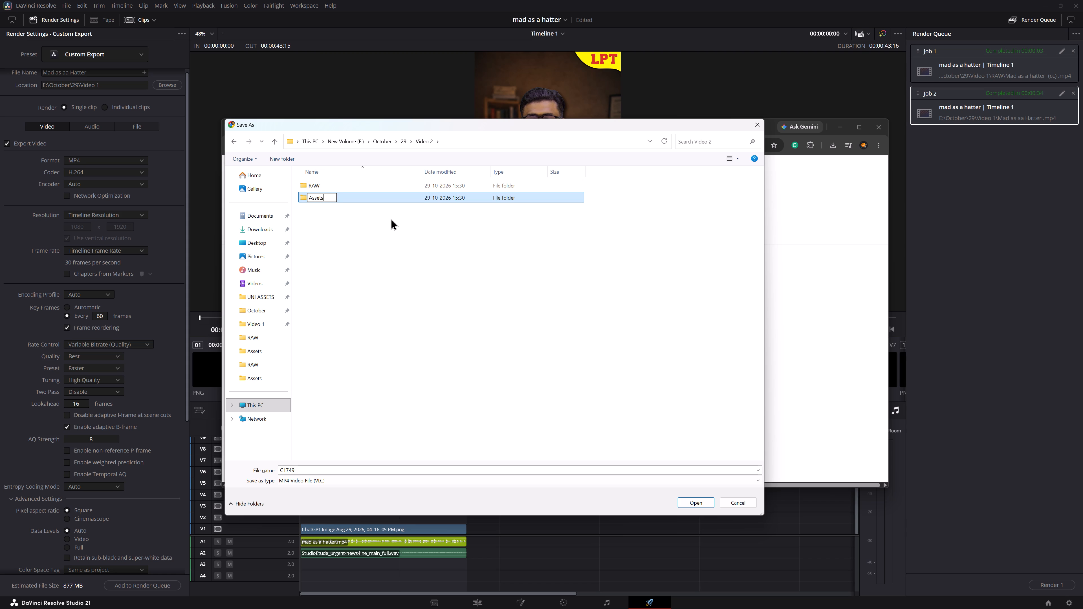
key("space")
key("Return")
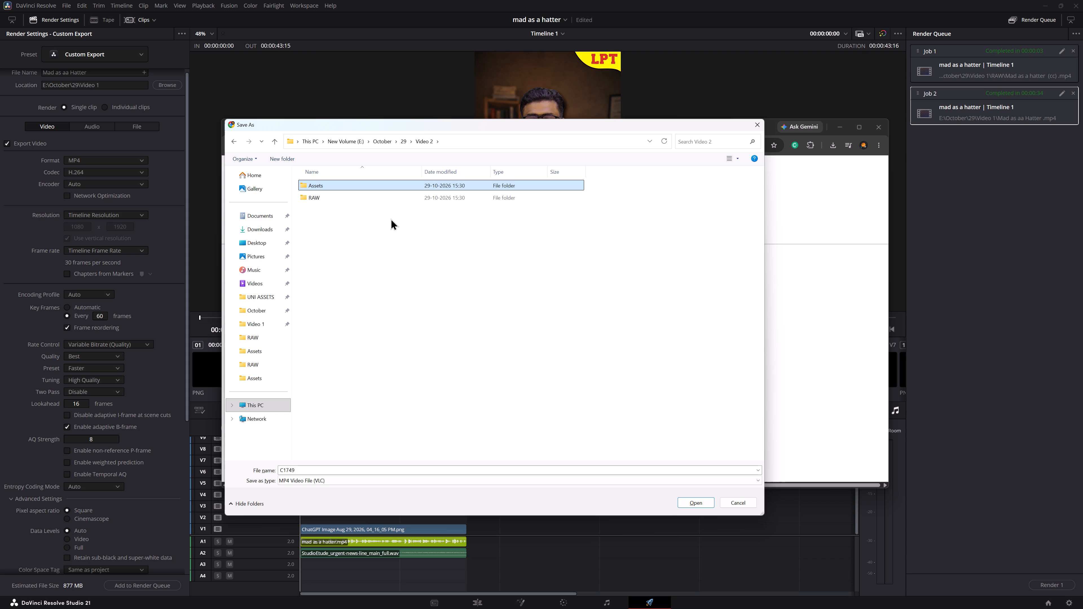
Save C1749.MP4 into the Video 2 RAW folder and check its download progress.
double_click(354, 199)
left_click(684, 502)
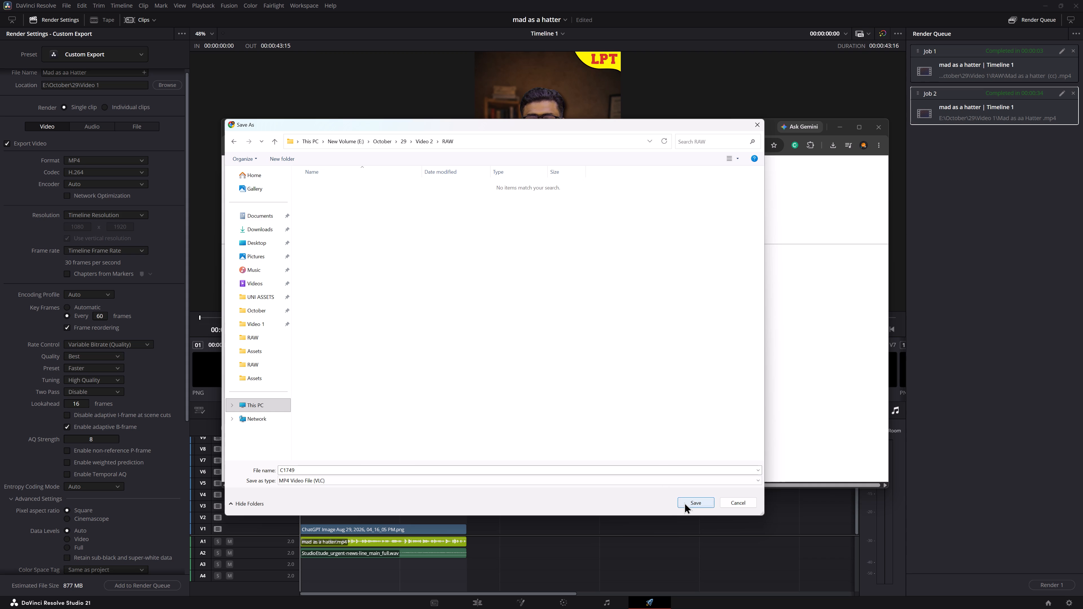
left_click(836, 147)
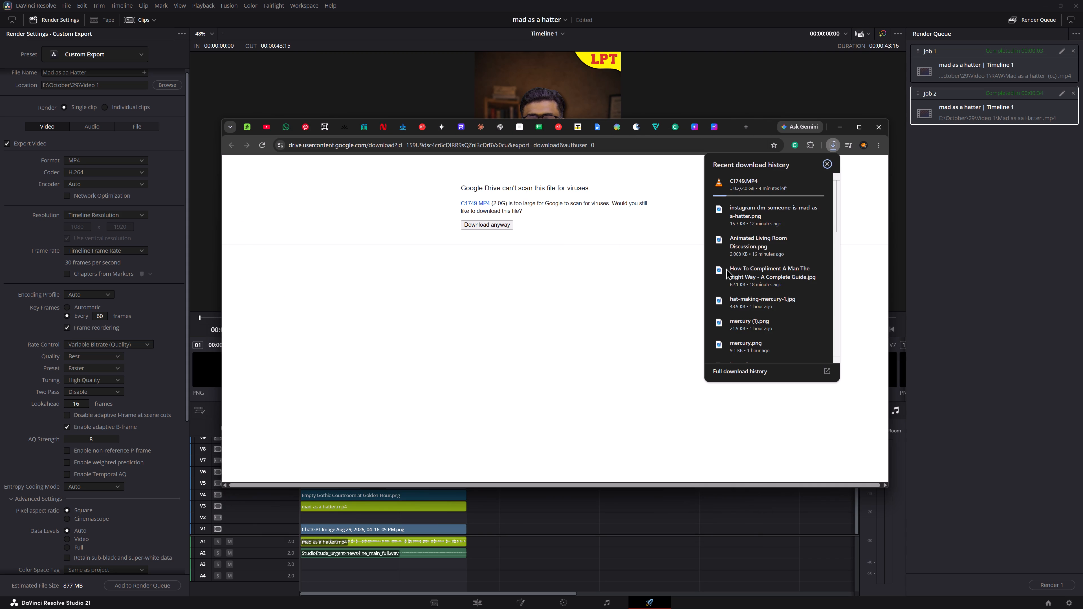
Switch to DaVinci Resolve and play the "mad as a hatter" timeline from the start and again from about 3 seconds.
left_click(1046, 224)
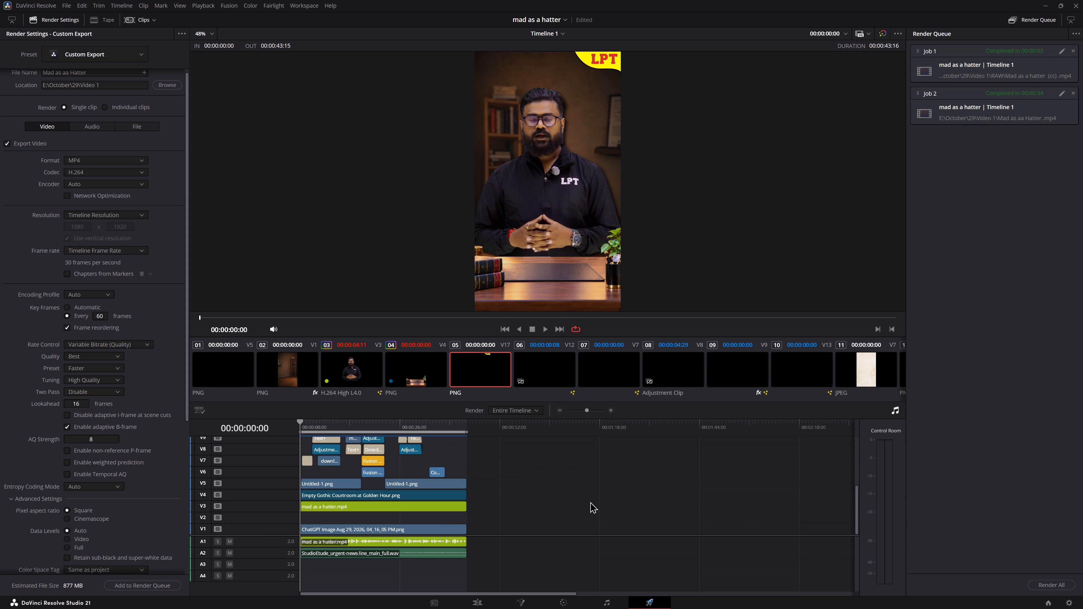
left_click_drag(415, 423, 221, 438)
key("space")
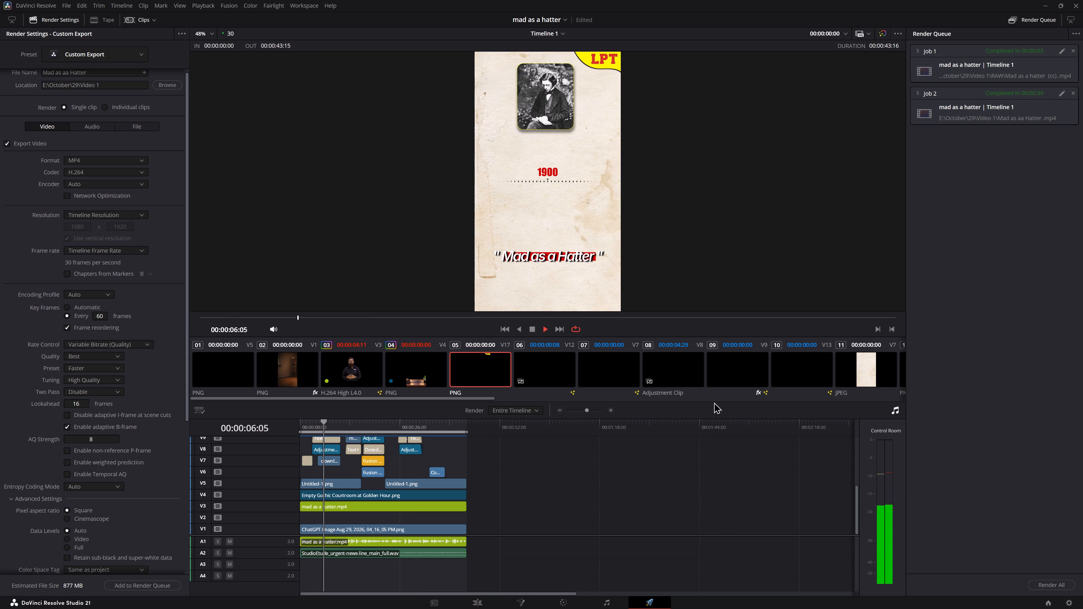
key("space")
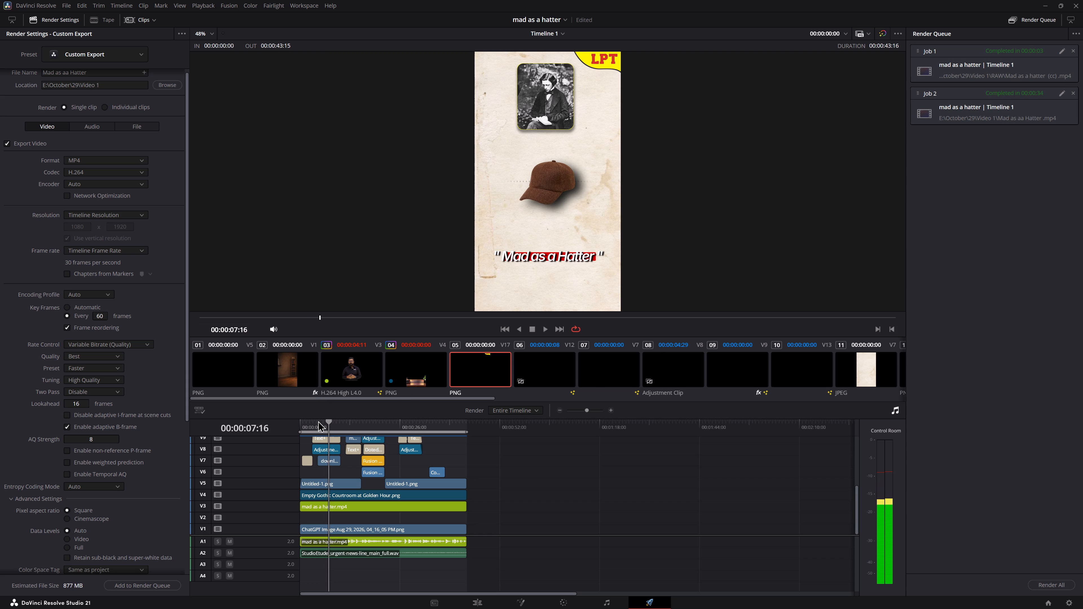
left_click_drag(316, 422, 313, 422)
key("space")
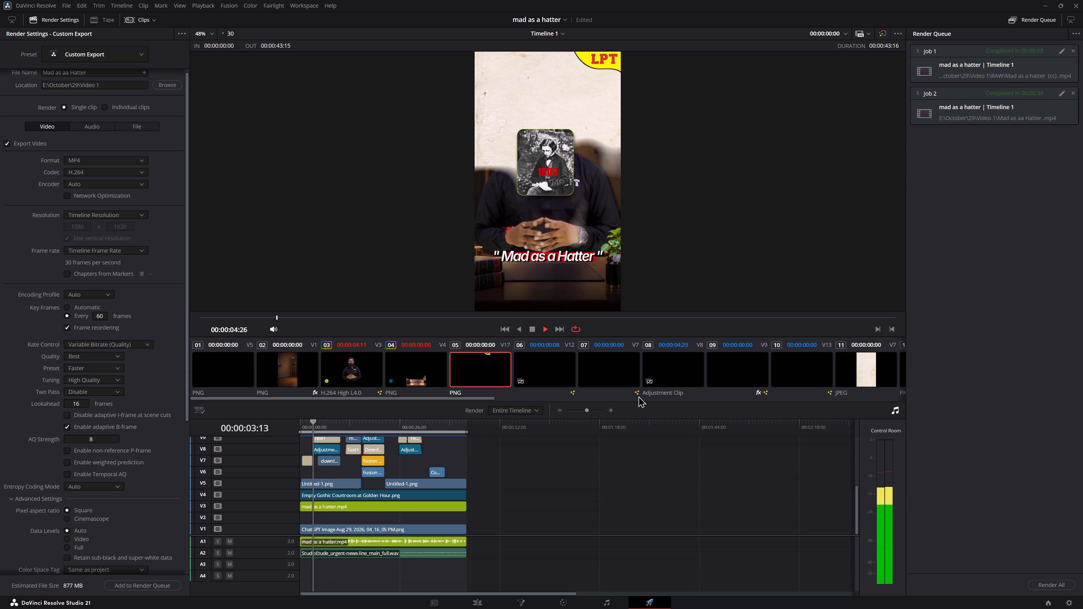
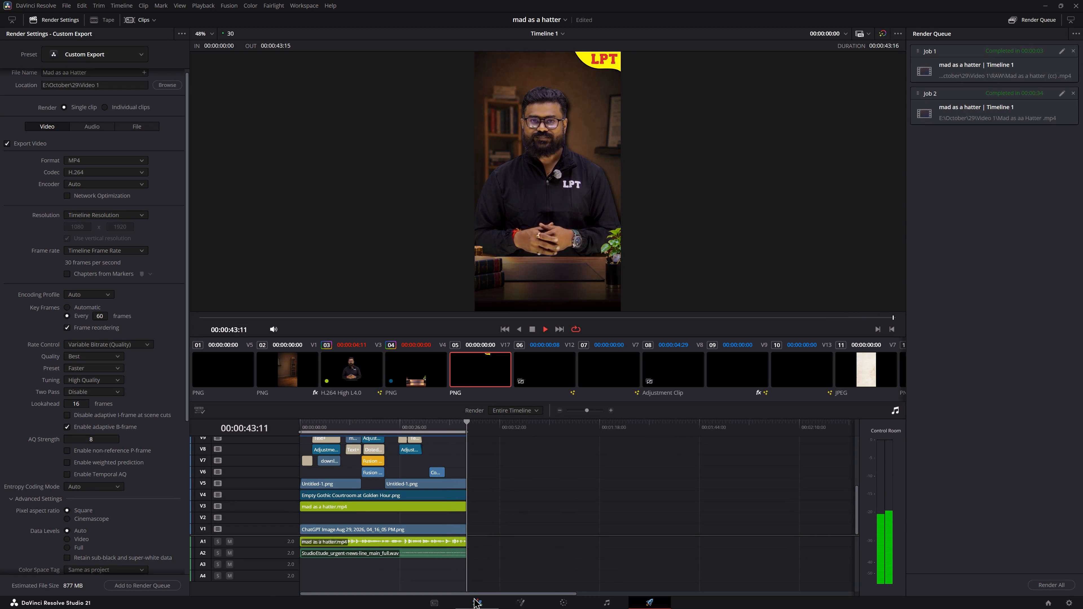
Open the Edit page with the timeline, and switch to Chrome to check the download progress of C1749.MP4.
left_click(474, 597)
key("z")
key("alt+grave")
key("alt+Tab")
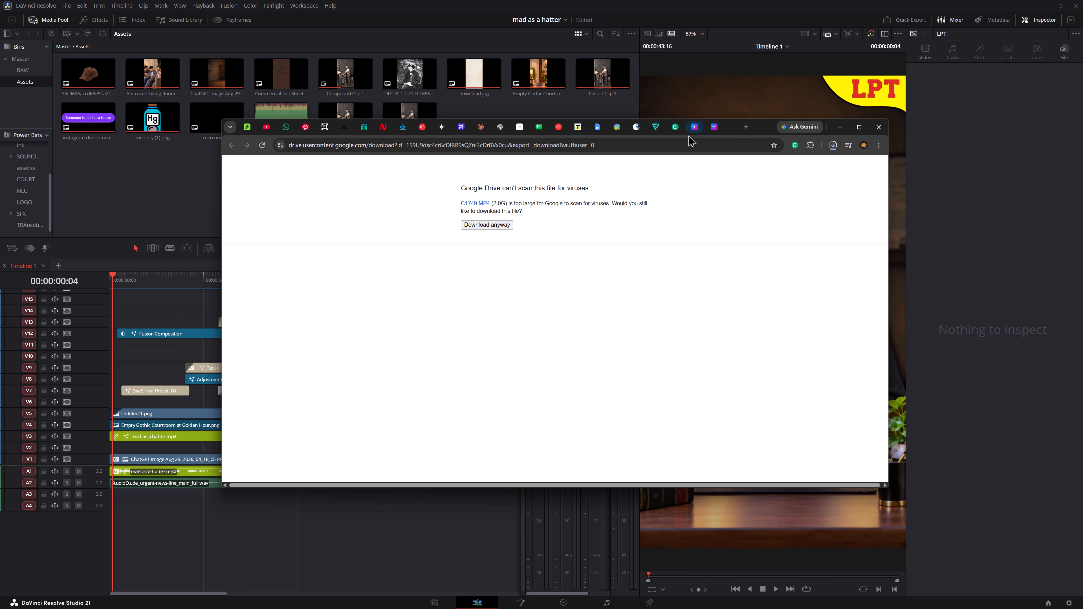
left_click(830, 147)
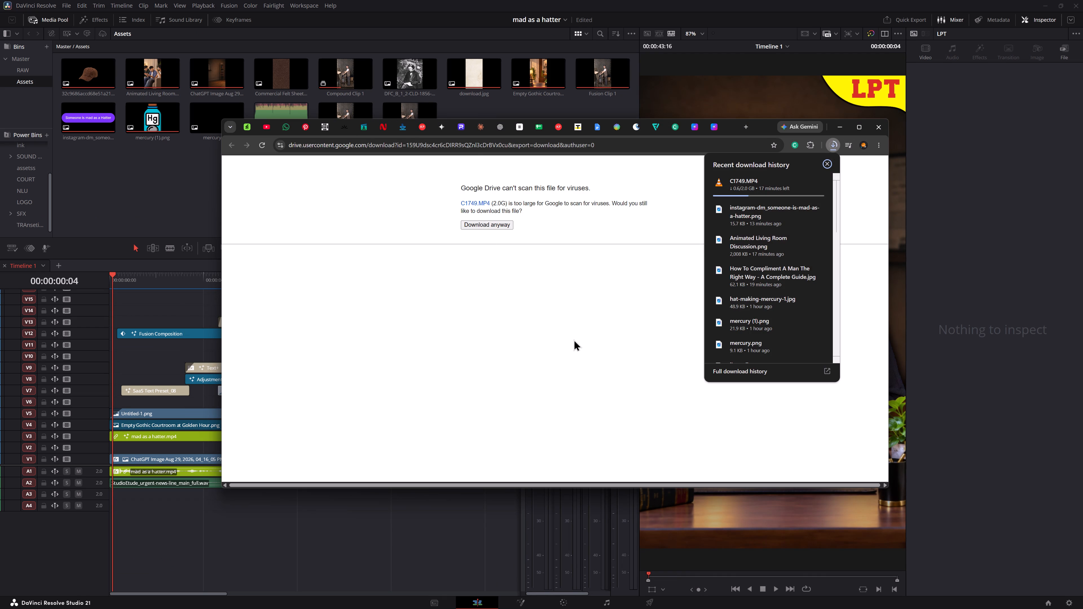
left_click(580, 336)
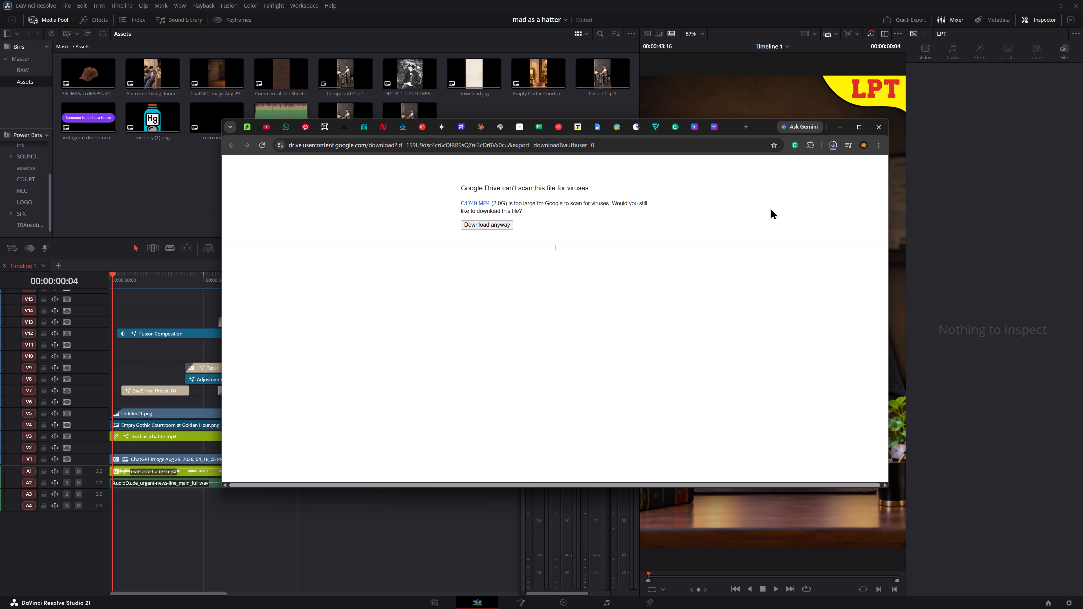
Browse the Pinterest home feed for visual references and open the "JFK: What the Doctors Saw" poster pin.
left_click(308, 126)
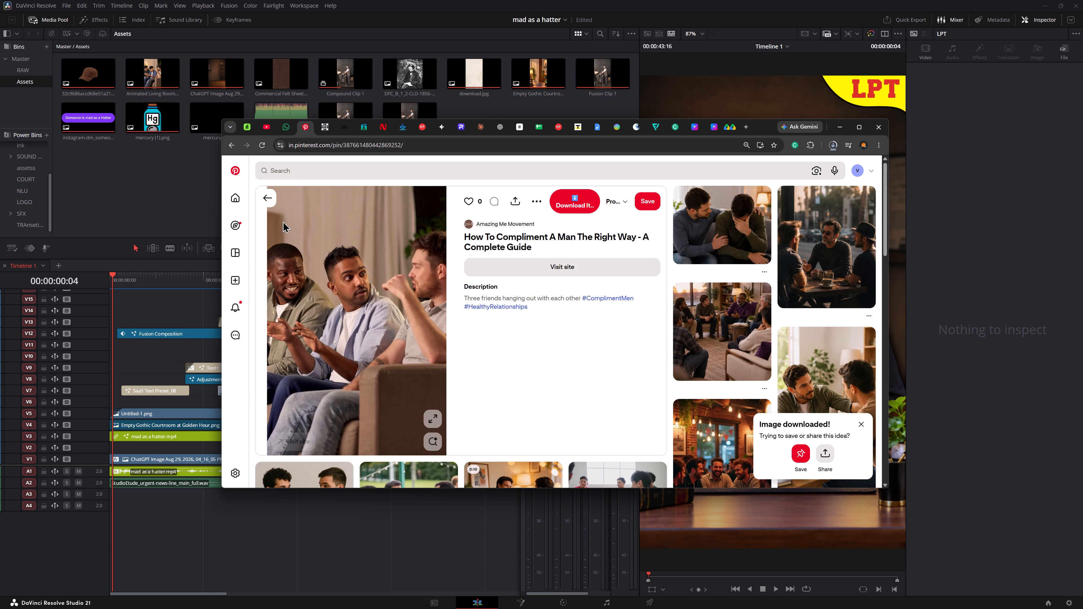
left_click(232, 197)
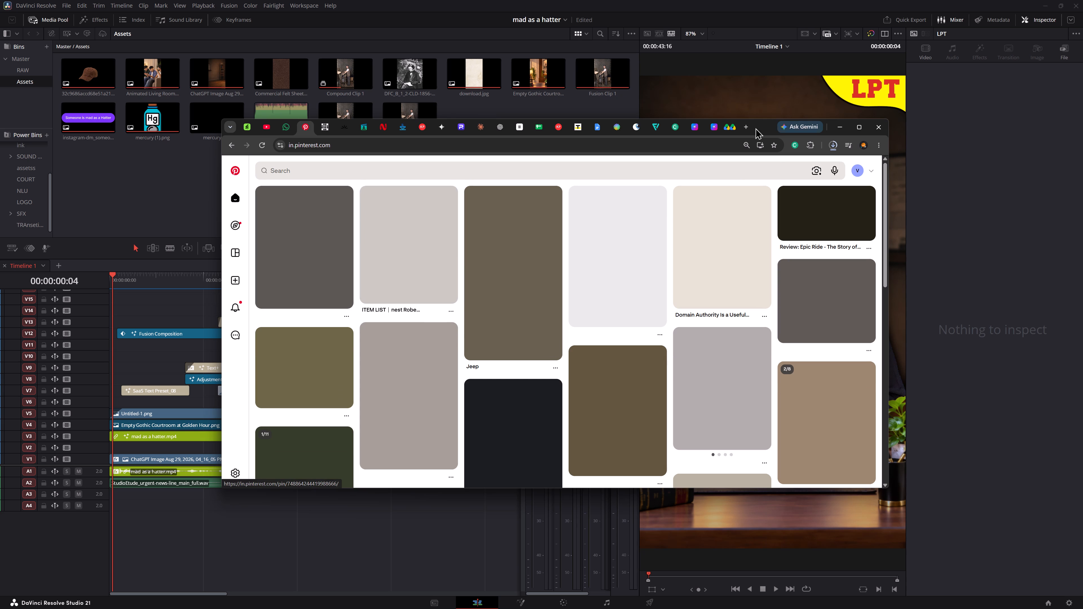
scroll(646, 317, "up", 3)
scroll(569, 311, "down", 4)
scroll(349, 327, "up", 2)
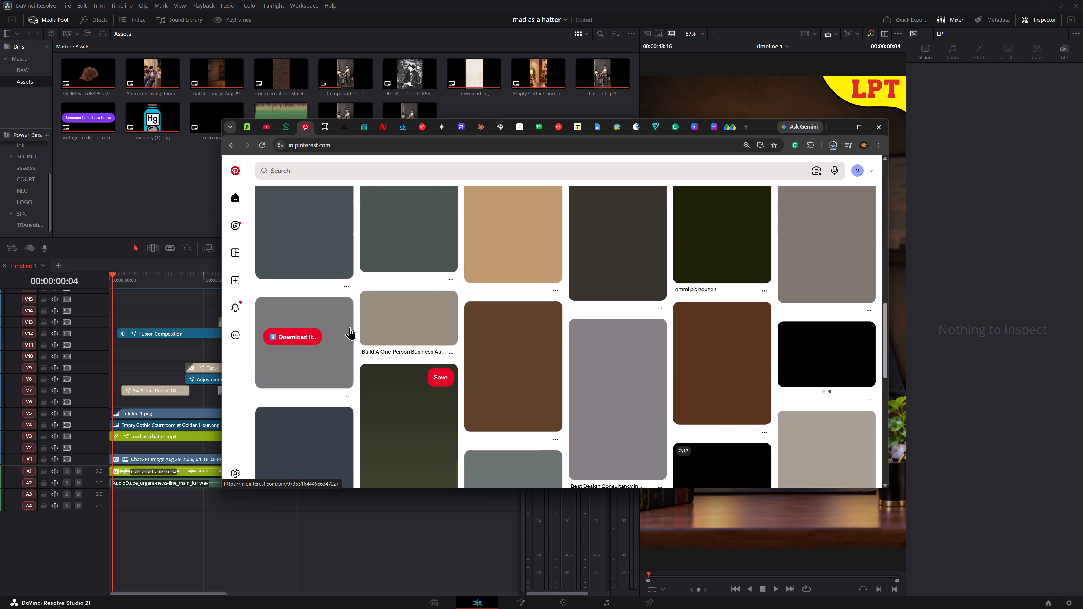
scroll(349, 327, "up", 3)
scroll(360, 325, "down", 1)
scroll(361, 325, "up", 1)
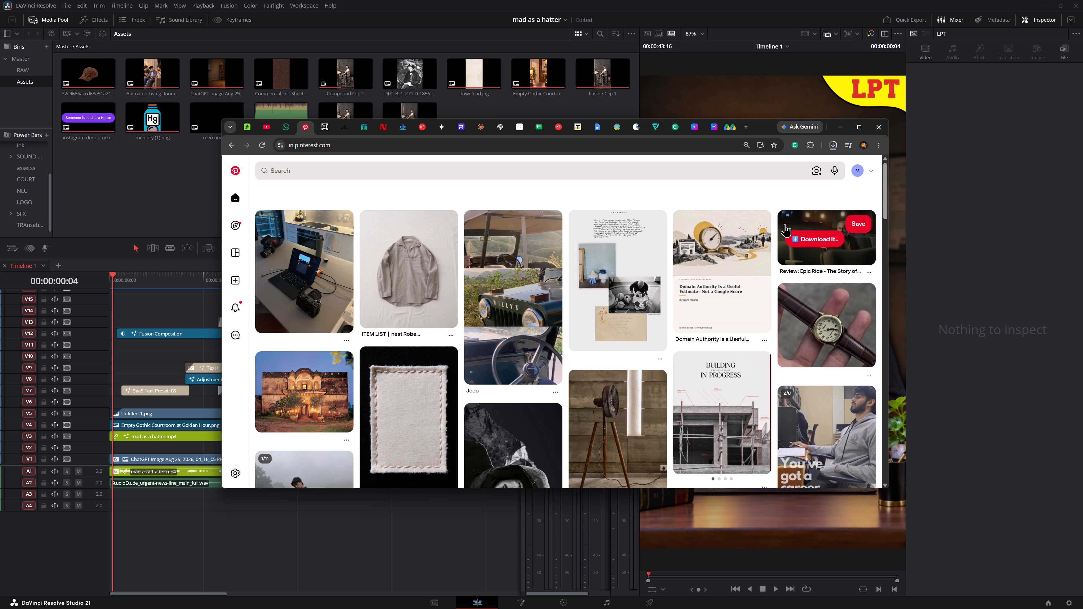
scroll(935, 259, "down", 1)
scroll(796, 407, "down", 1)
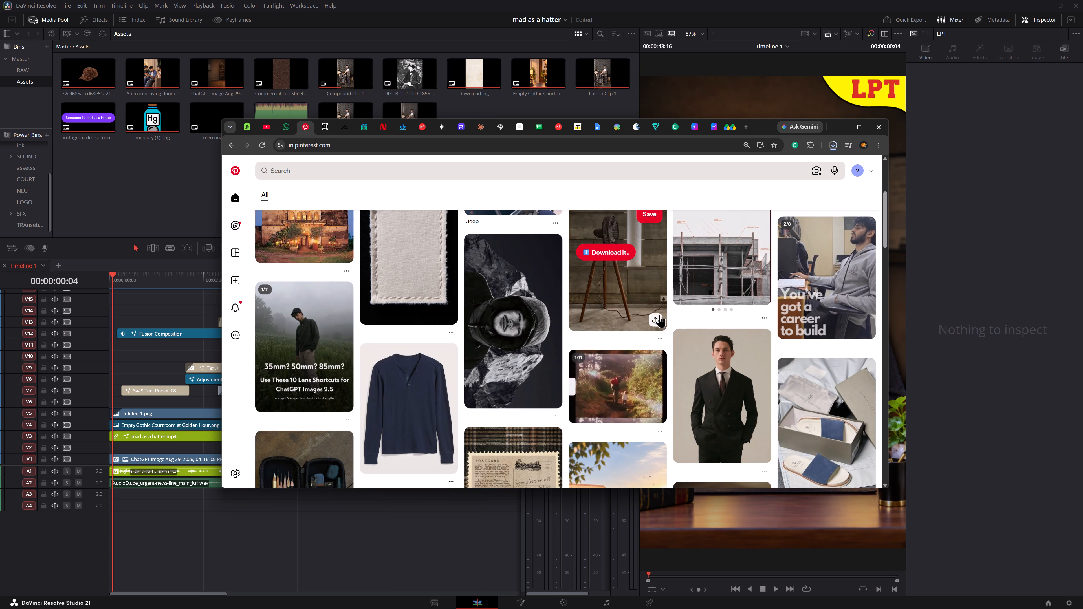
scroll(607, 297, "down", 1)
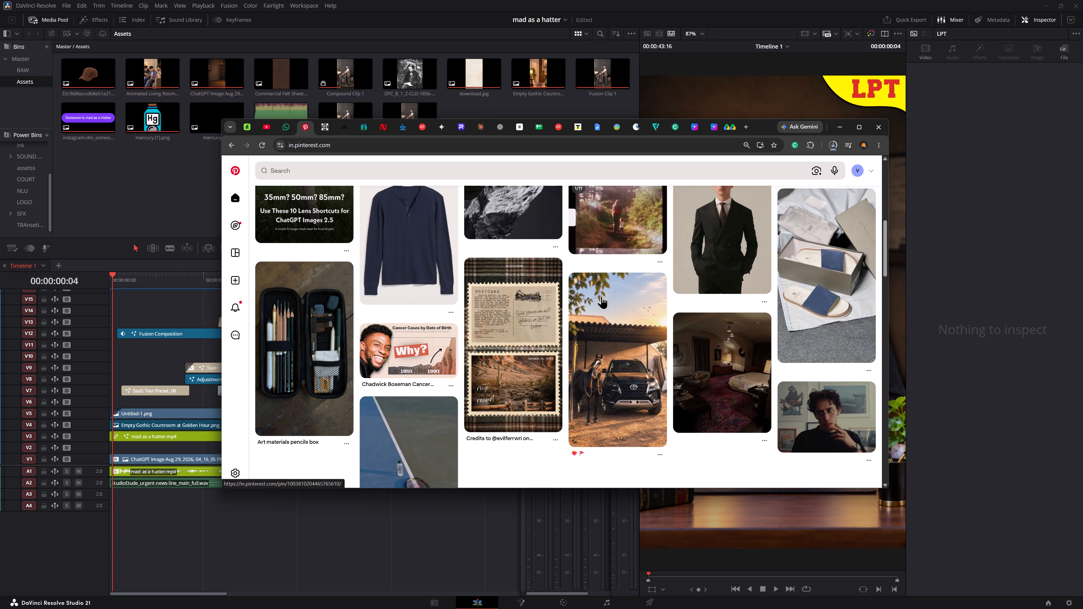
scroll(577, 295, "down", 1)
scroll(577, 295, "up", 1)
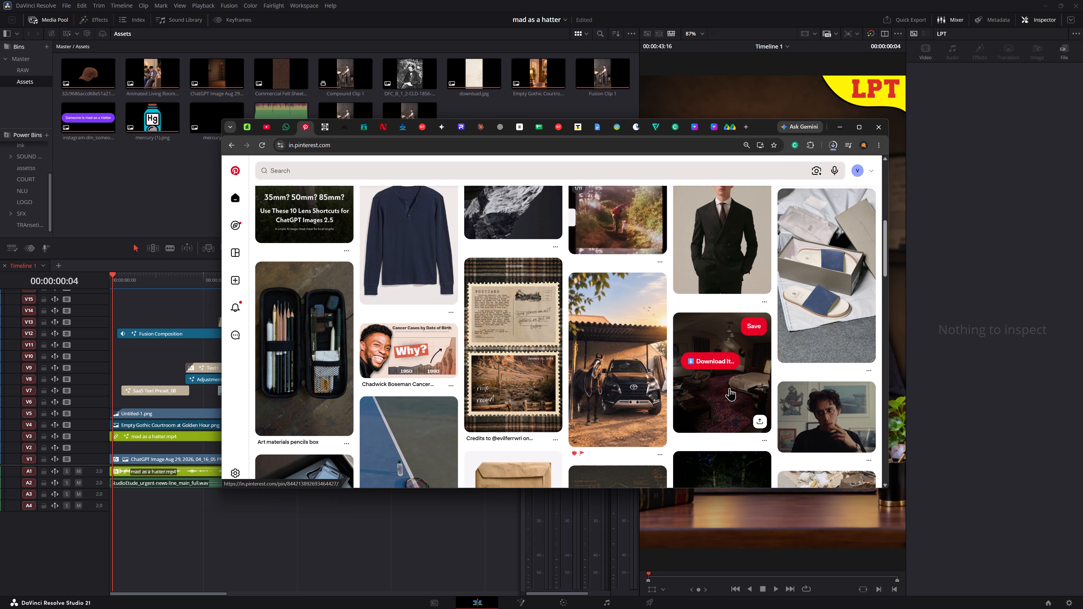
scroll(750, 372, "down", 1)
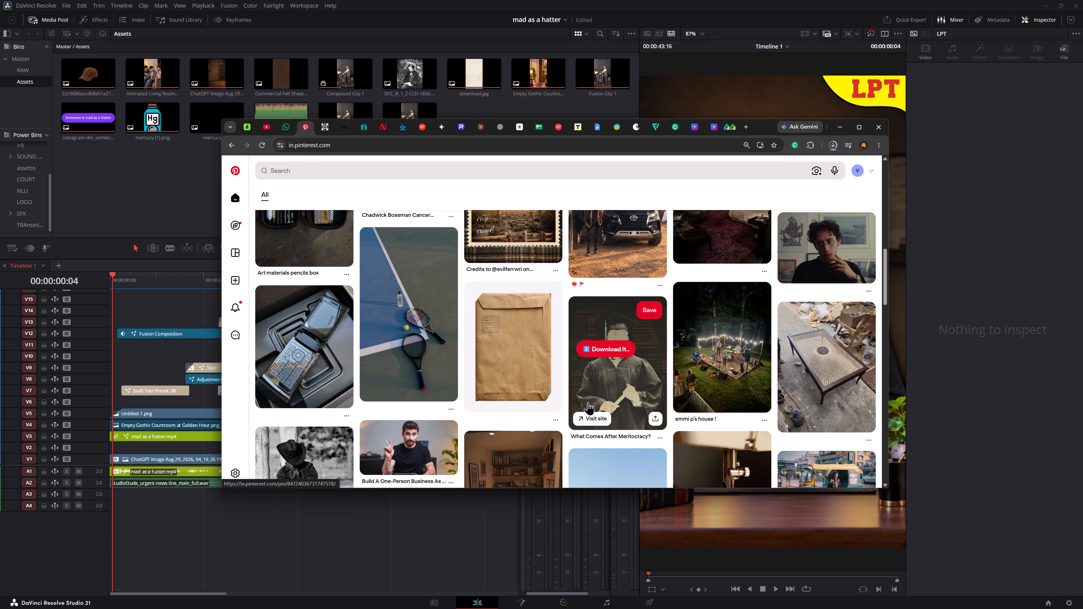
scroll(588, 402, "down", 1)
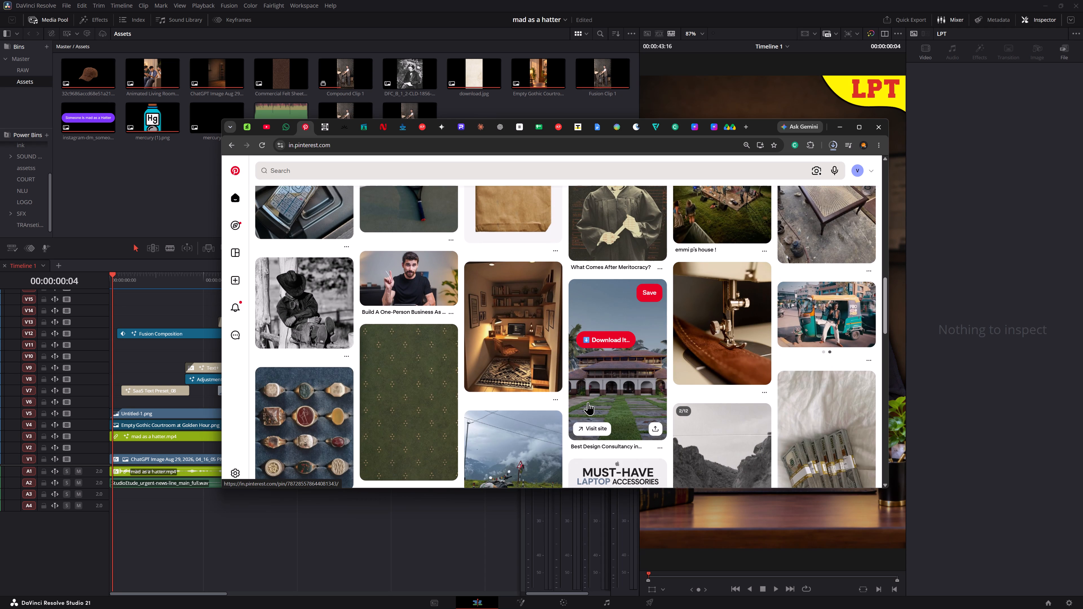
scroll(596, 401, "down", 1)
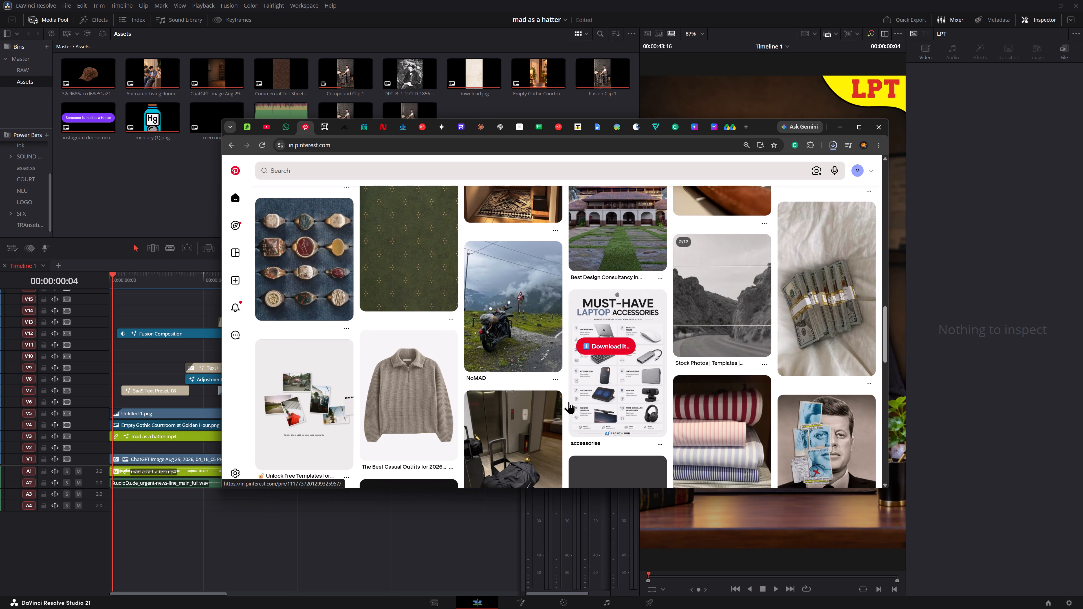
scroll(713, 408, "down", 1)
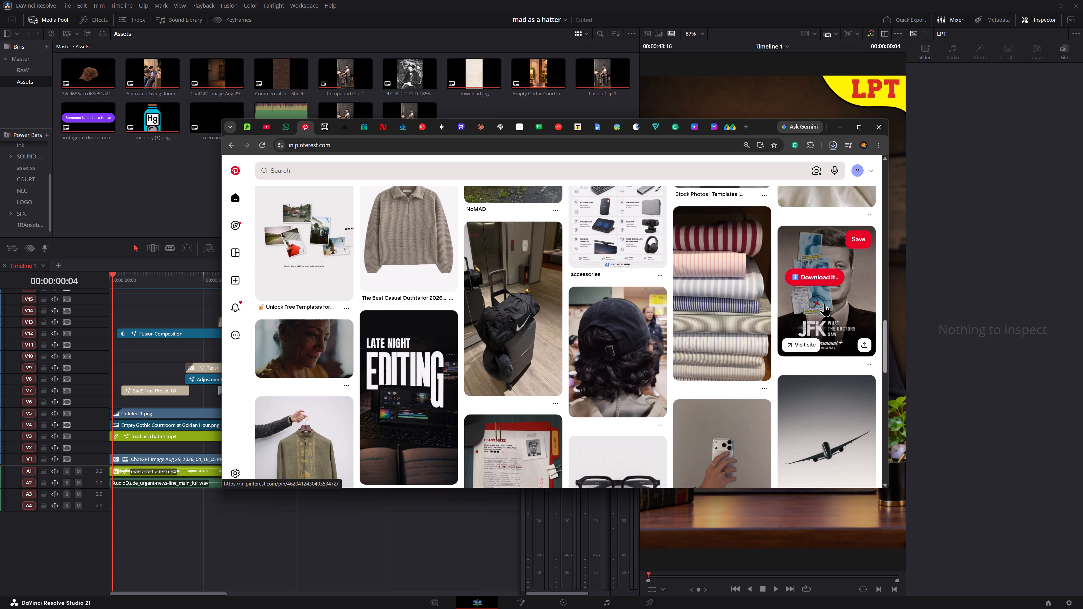
left_click(824, 303)
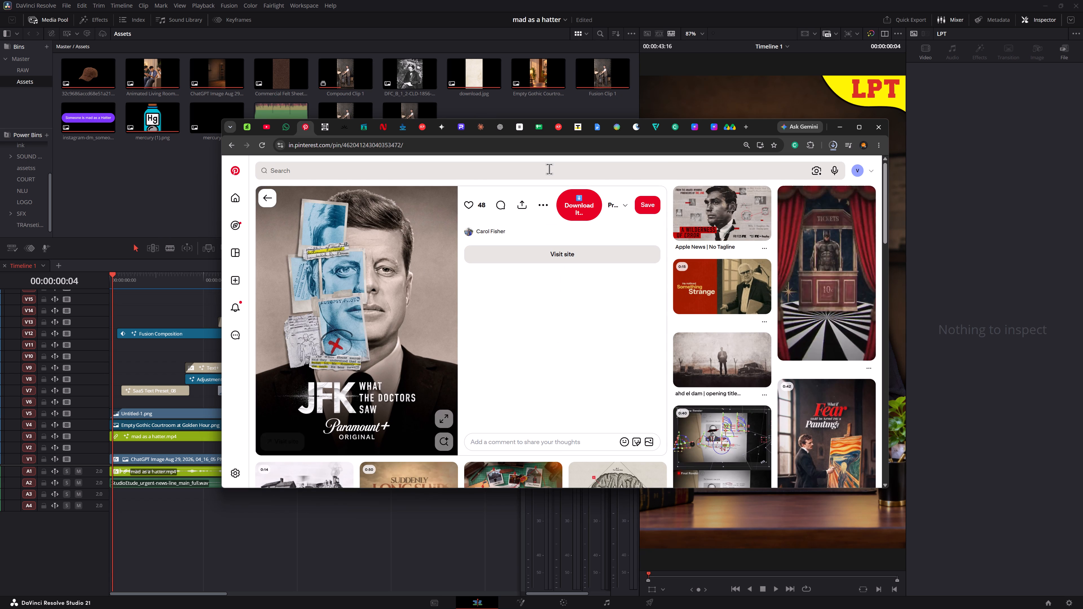
Switch to DaVinci Resolve, place Compound Clip 1 from the Assets bin on V4 at about 46 seconds, past the edit's end, and preview it.
left_click(148, 209)
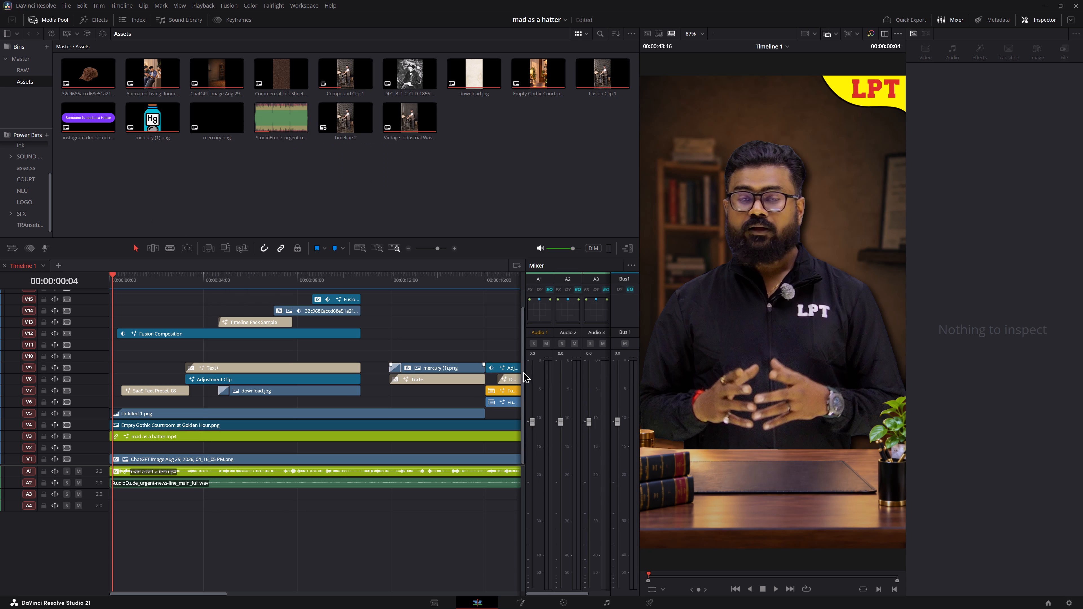
middle_click_drag(443, 318, 34, 320)
middle_click_drag(516, 314, 166, 315)
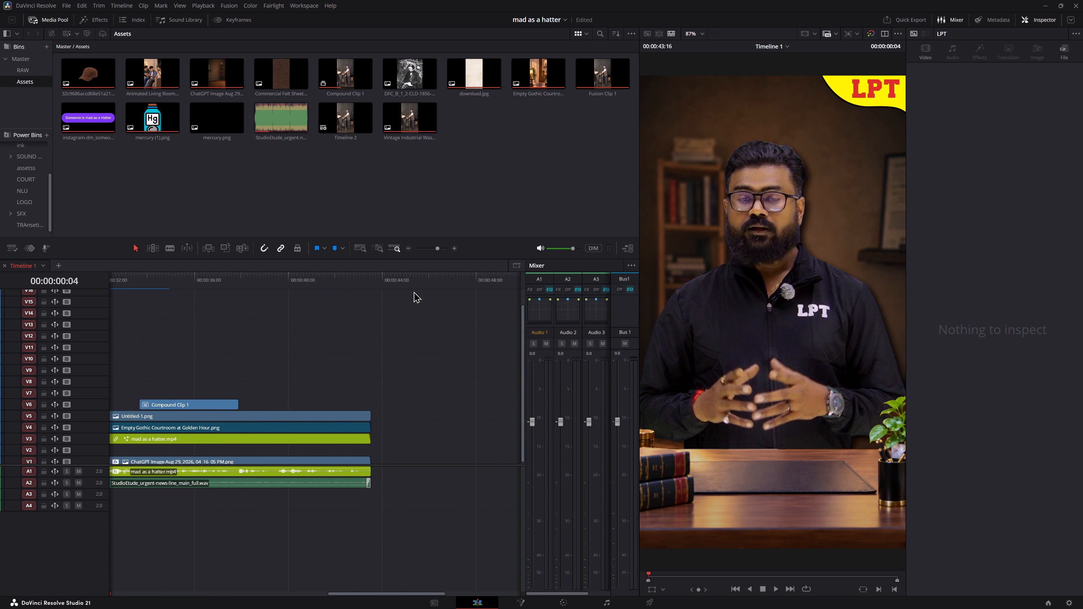
left_click(414, 275)
left_click(528, 175)
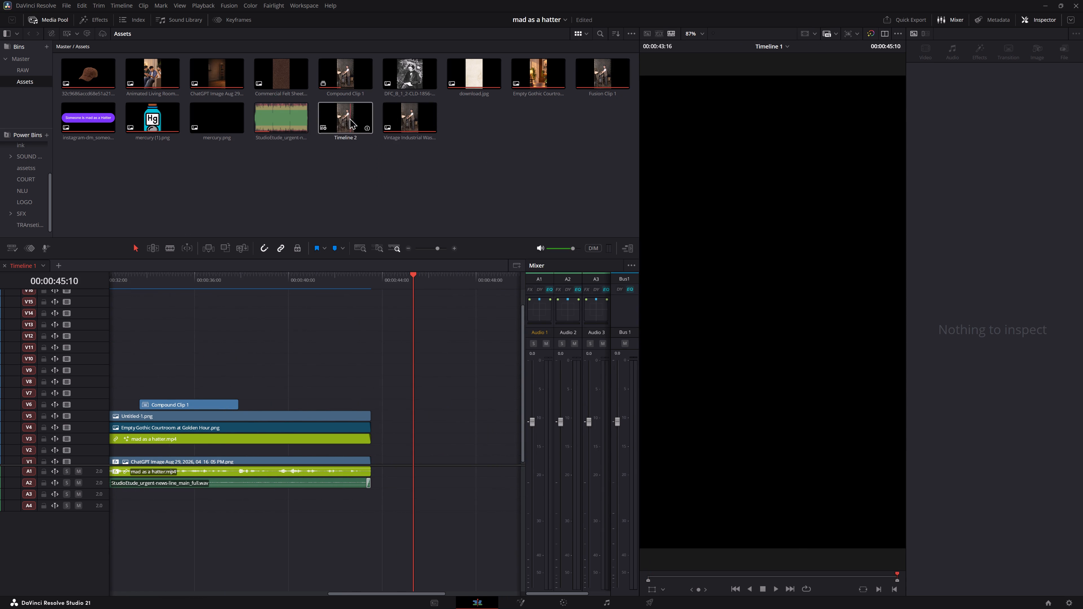
left_click_drag(338, 72, 439, 440)
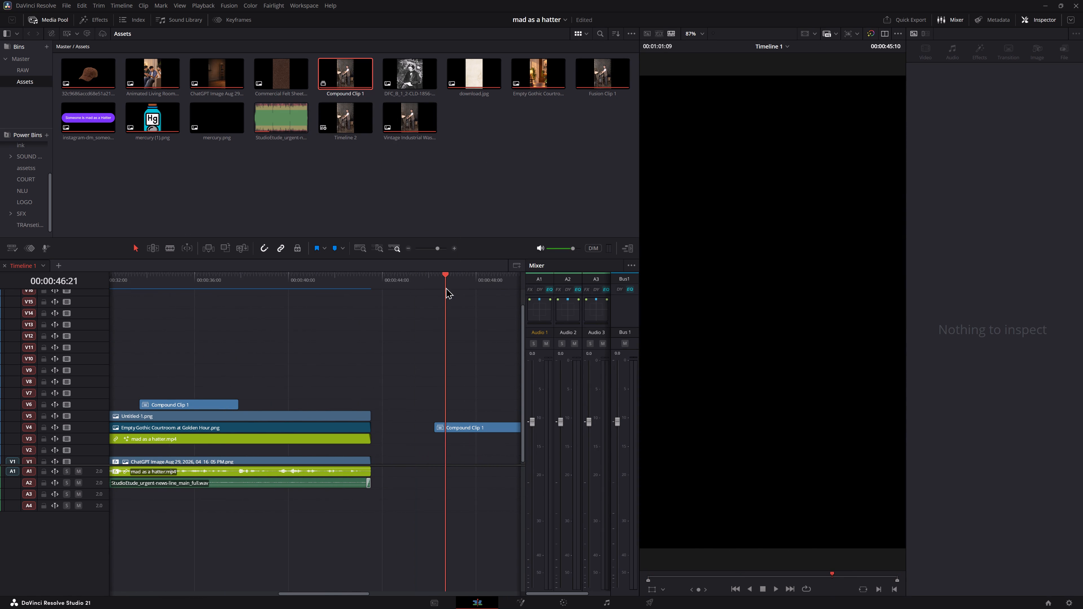
left_click(446, 287)
middle_click_drag(479, 335, 370, 339)
key("space")
key("space")
left_click(407, 436)
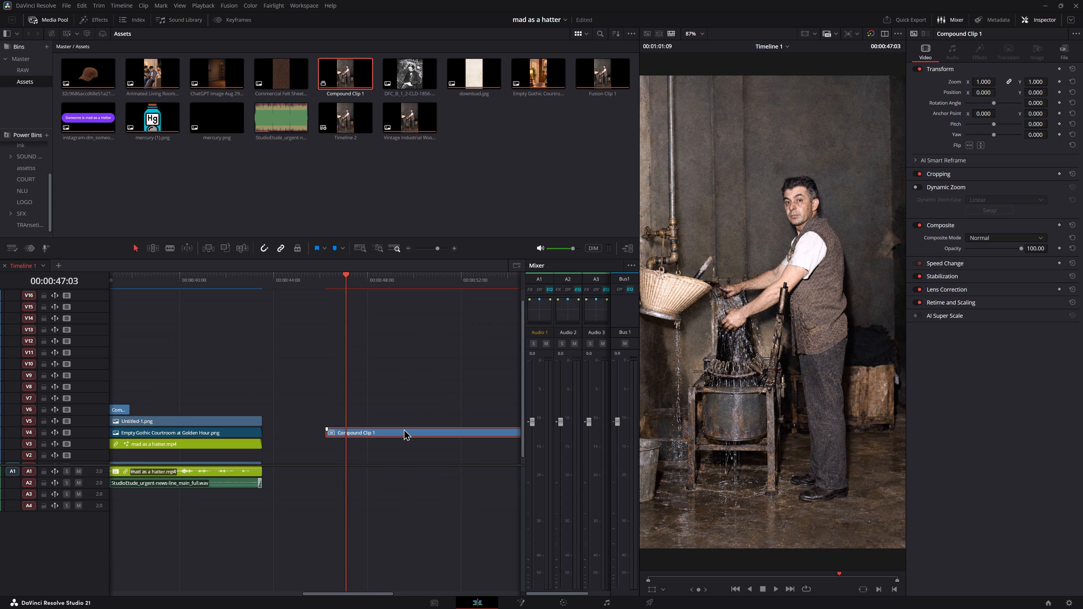
Duplicate the newly placed Compound Clip 1 from V4 onto V7 and disable the V4 original.
left_click_drag(404, 429, 403, 400, "alt")
left_click(403, 400)
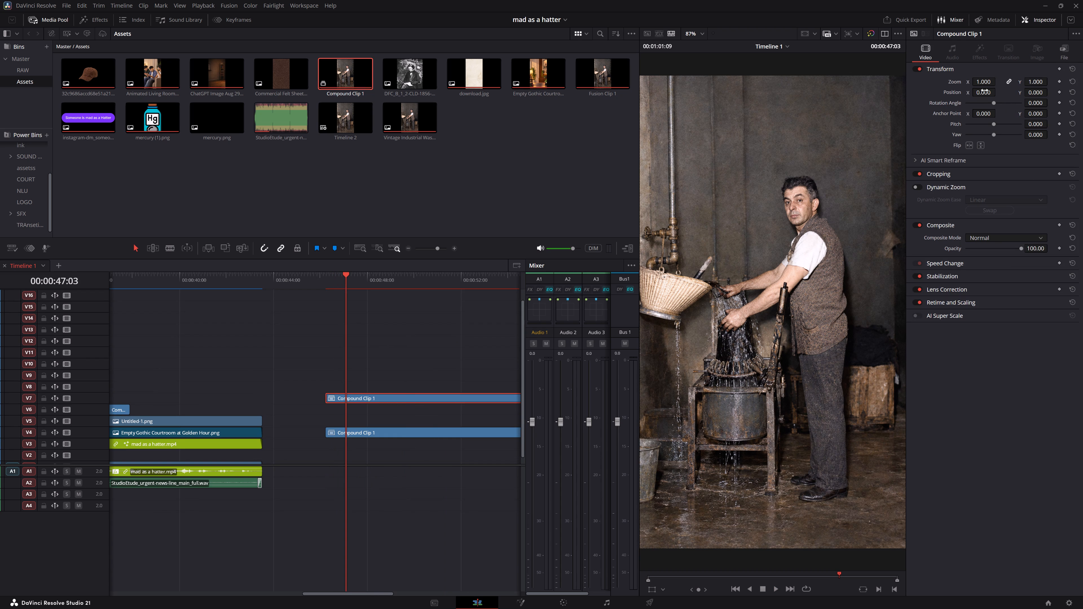
left_click(466, 432)
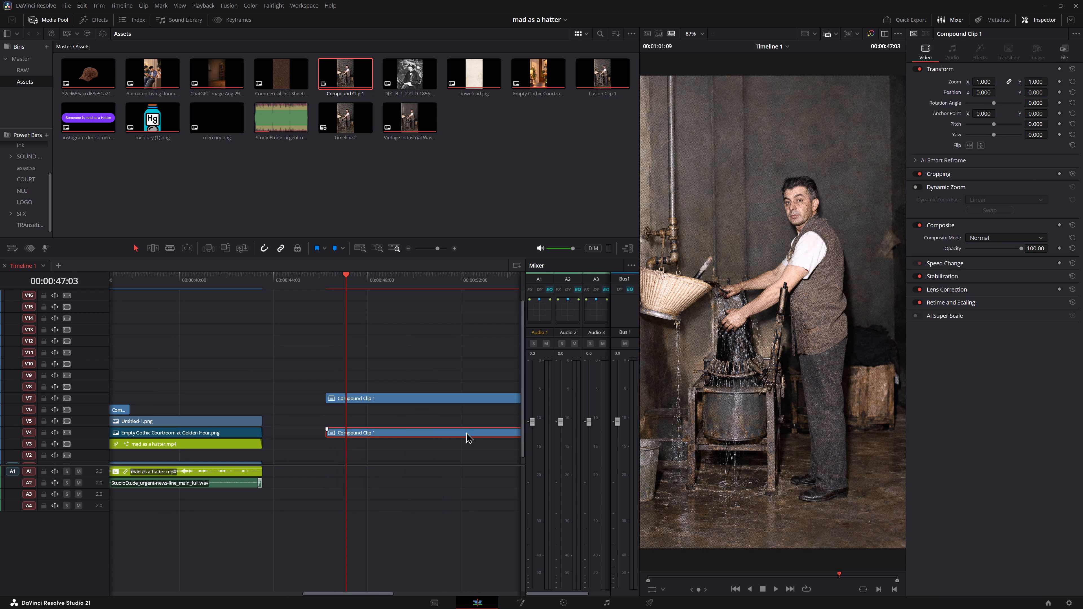
key("d")
left_click(447, 395)
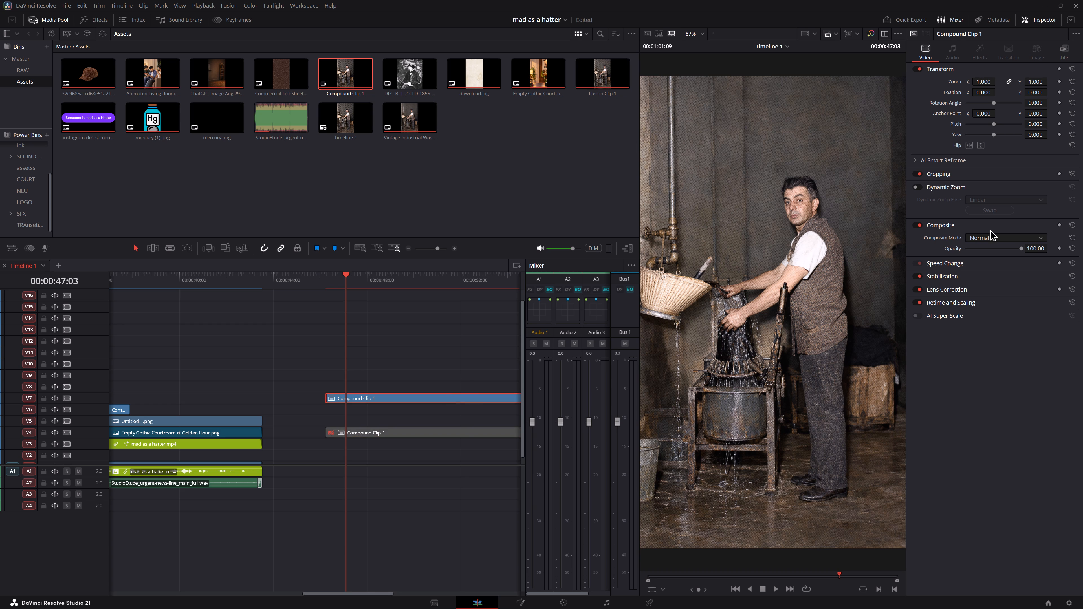
left_click(352, 347)
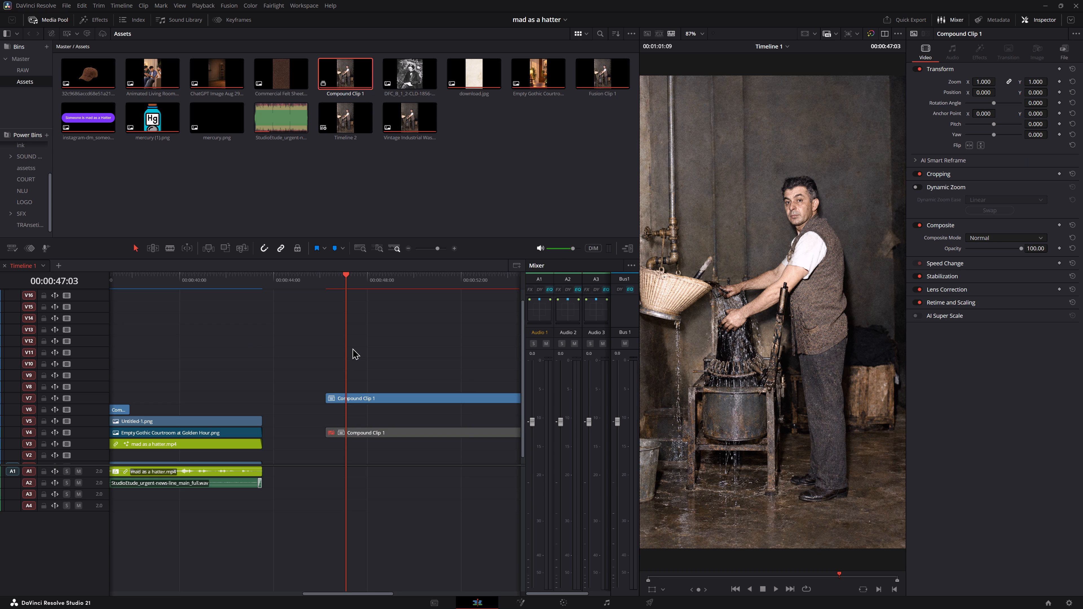
Switch to Chrome and search Pinterest for "Paper frame".
key("super+Tab")
left_click(644, 212)
scroll(418, 328, "down", 1)
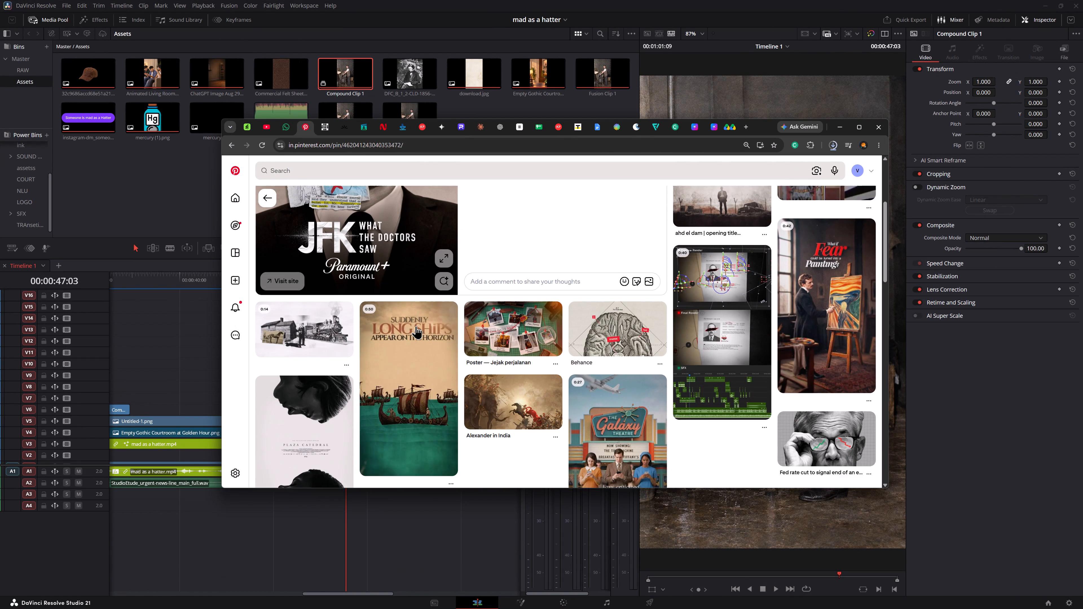
scroll(504, 334, "up", 3)
left_click(395, 174)
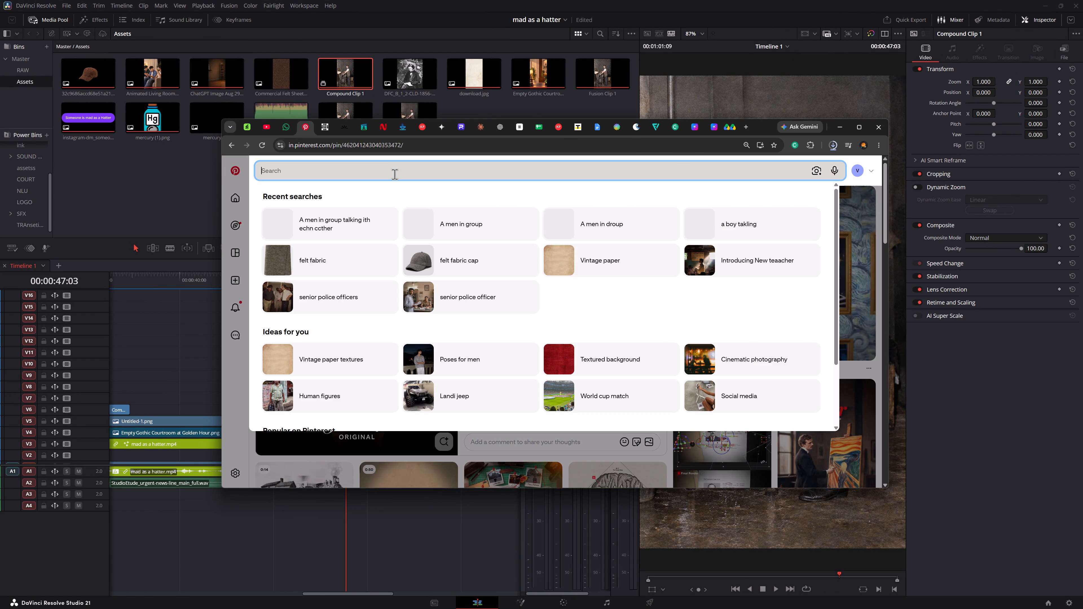
type("Paper frame")
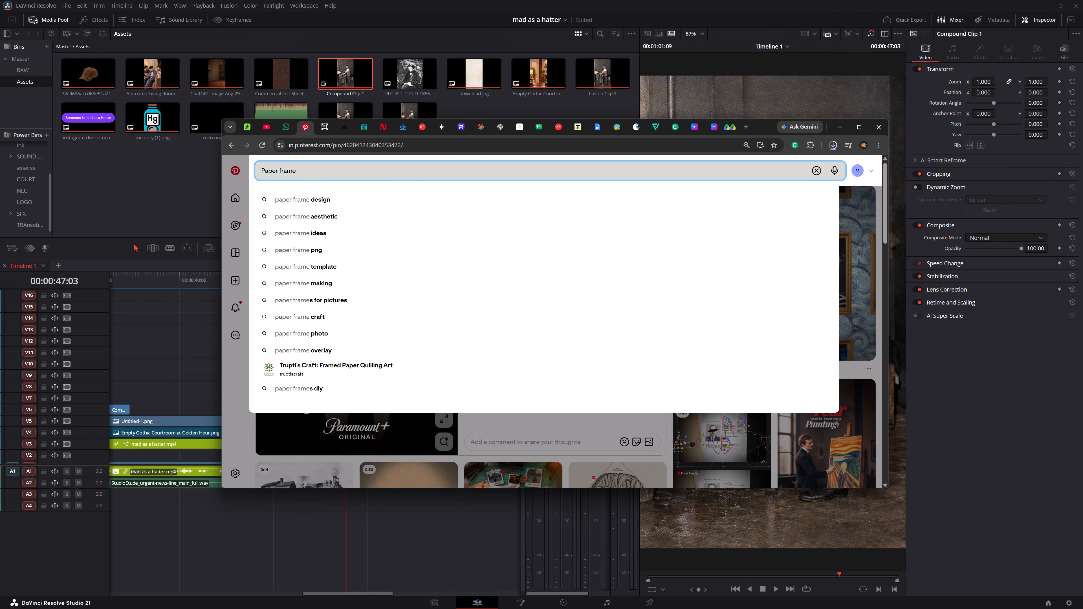
key("Return")
key("Right")
key("Right")
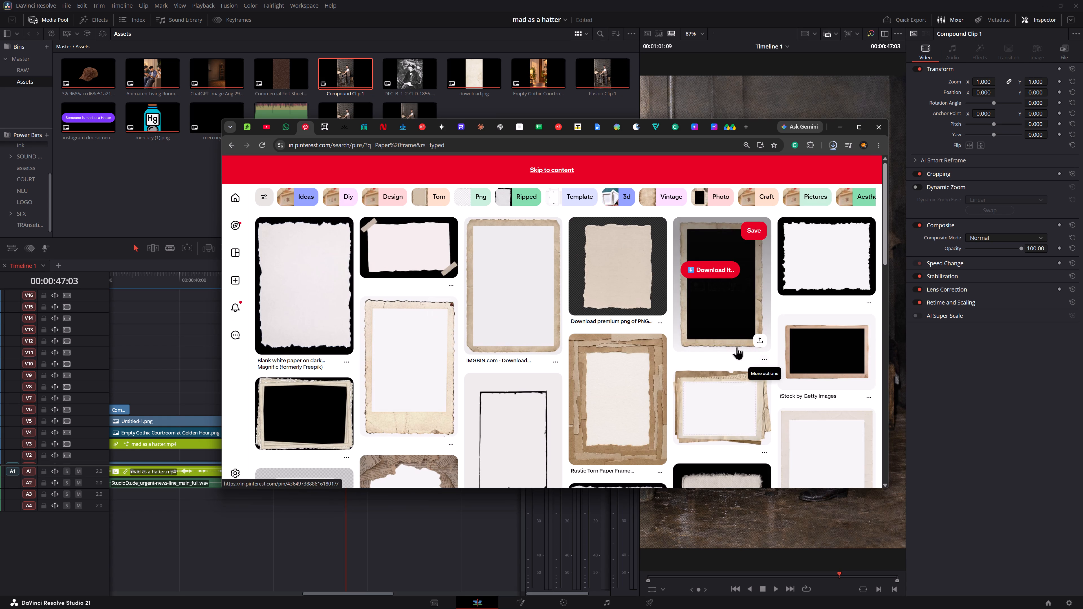
Examine the paper frame results, opening the wavy-edged cream frame and the worn vintage frame with a black centre, and look through related pins.
scroll(591, 409, "down", 1)
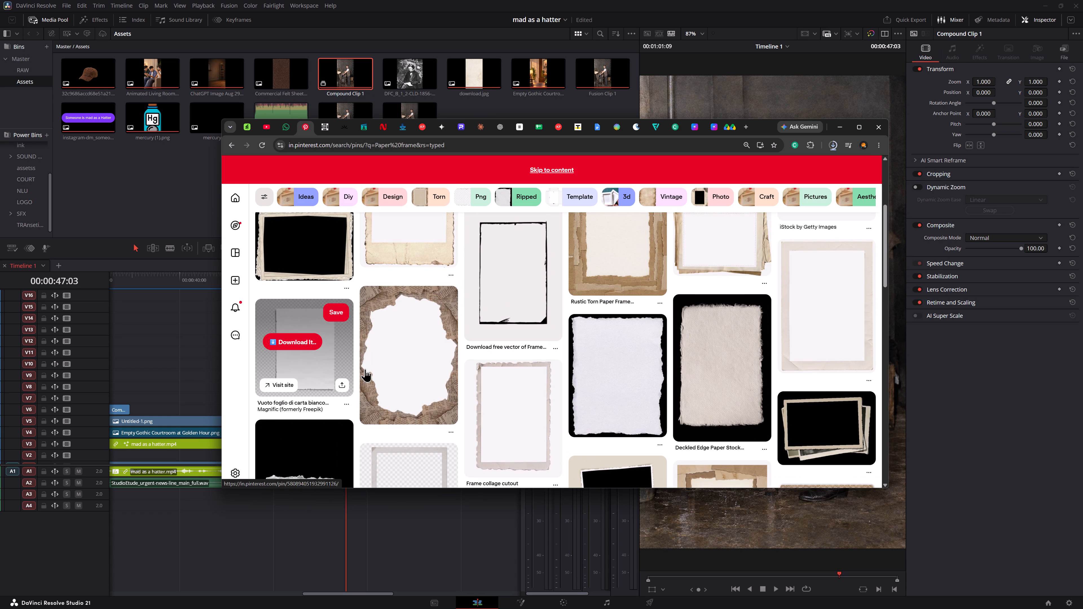
scroll(414, 368, "down", 1)
scroll(634, 382, "down", 1)
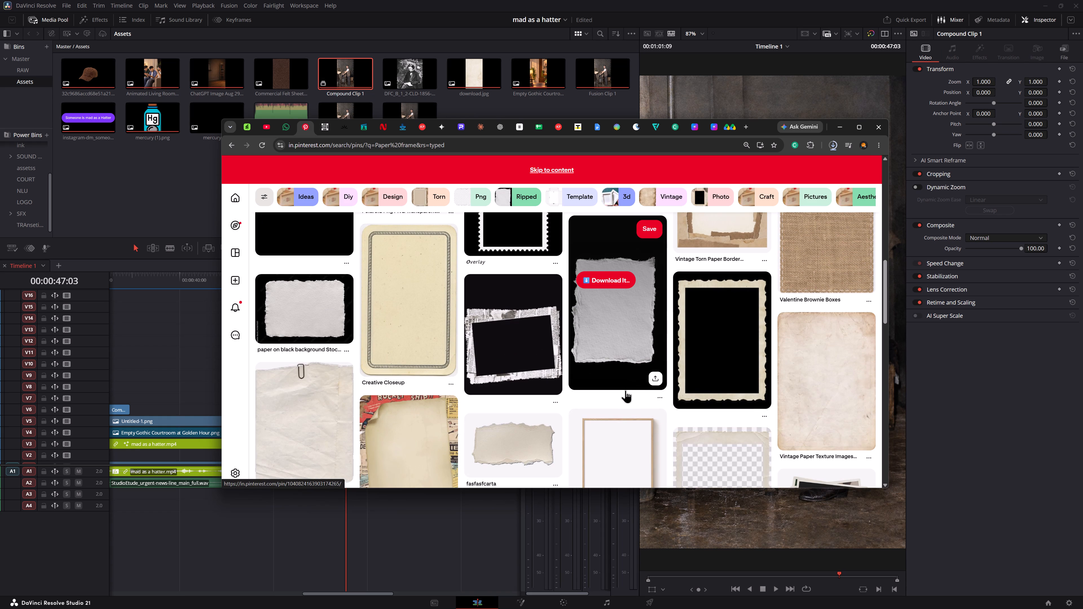
left_click(718, 350)
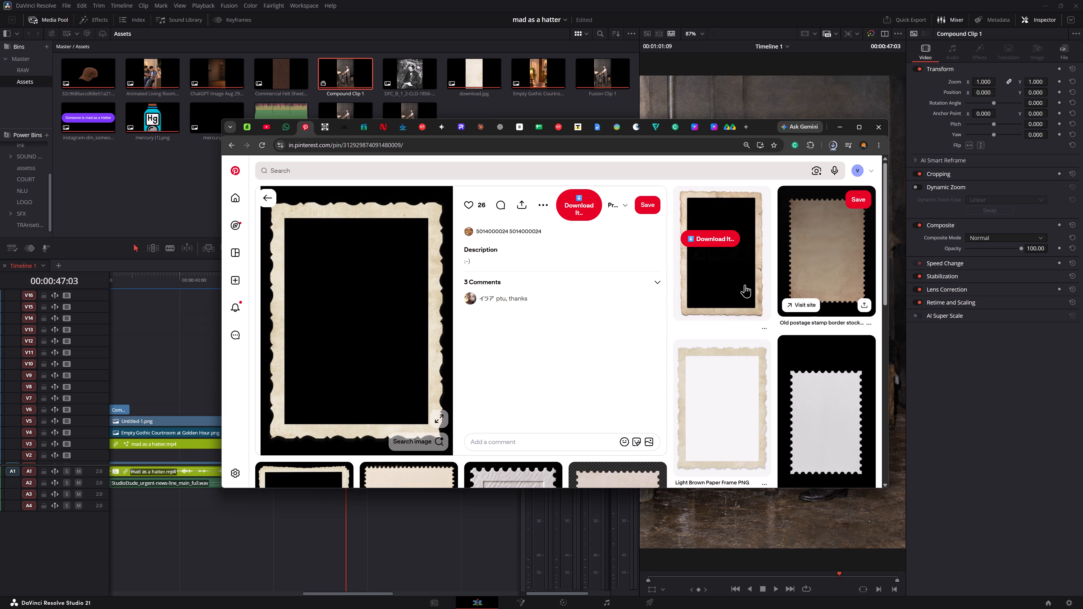
left_click(714, 280)
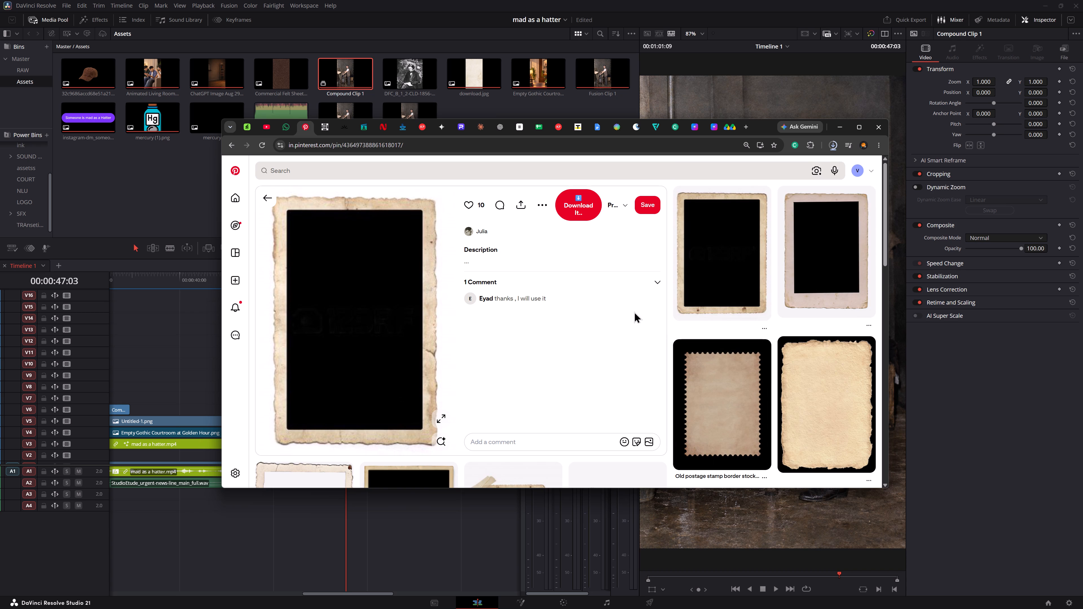
scroll(440, 334, "down", 1)
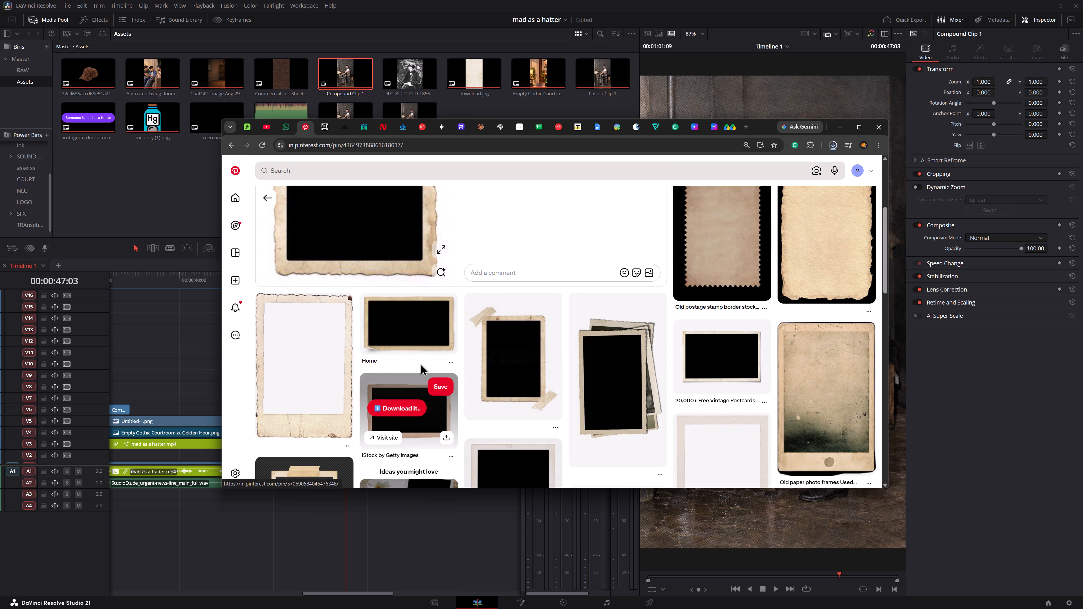
scroll(378, 404, "down", 1)
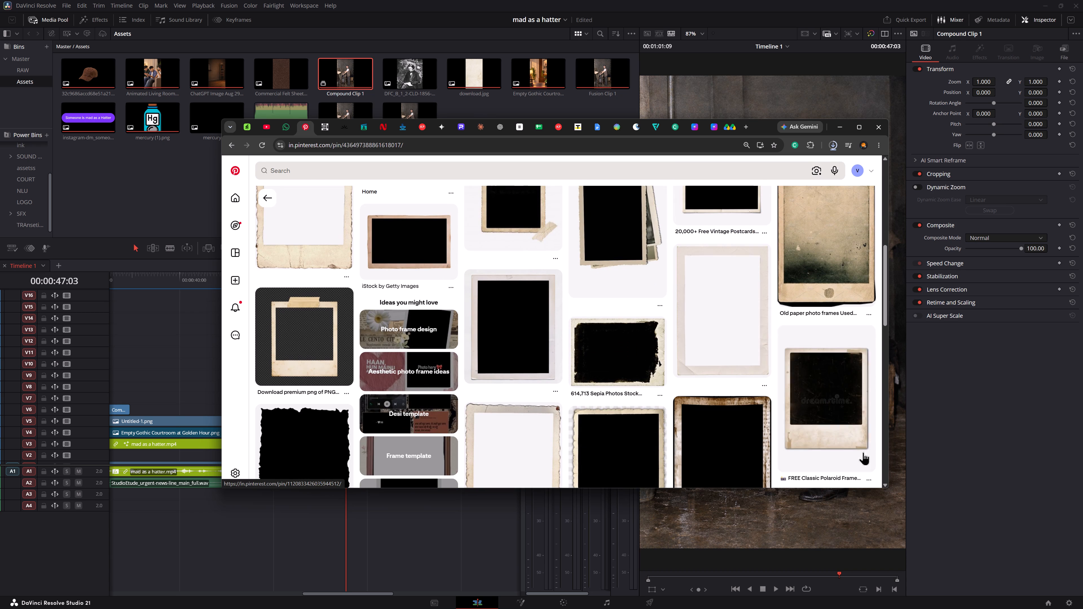
Check the download progress of C1749.MP4 in the recent download history.
left_click(834, 148)
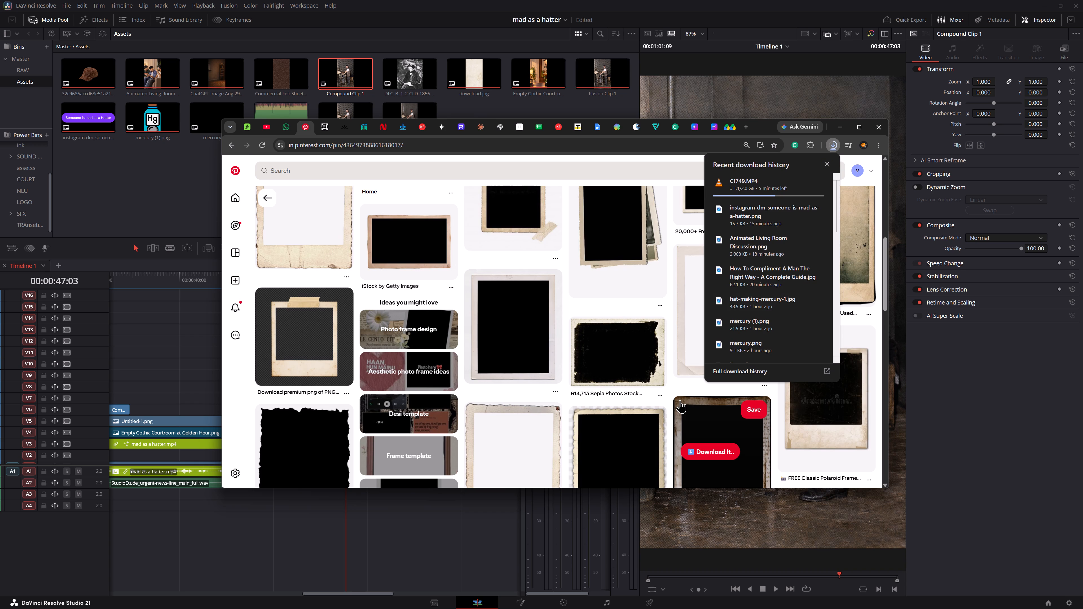
Open the taped vintage Polaroid pin, and from its related pins open the tilted stacked Polaroid frame with a black centre.
left_click(565, 400)
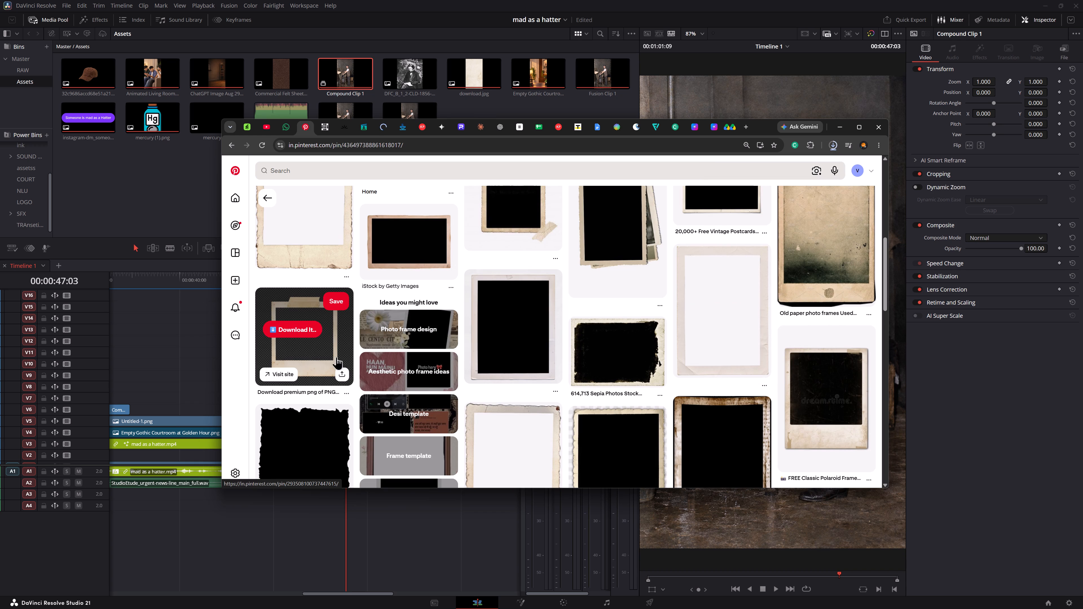
left_click(323, 369)
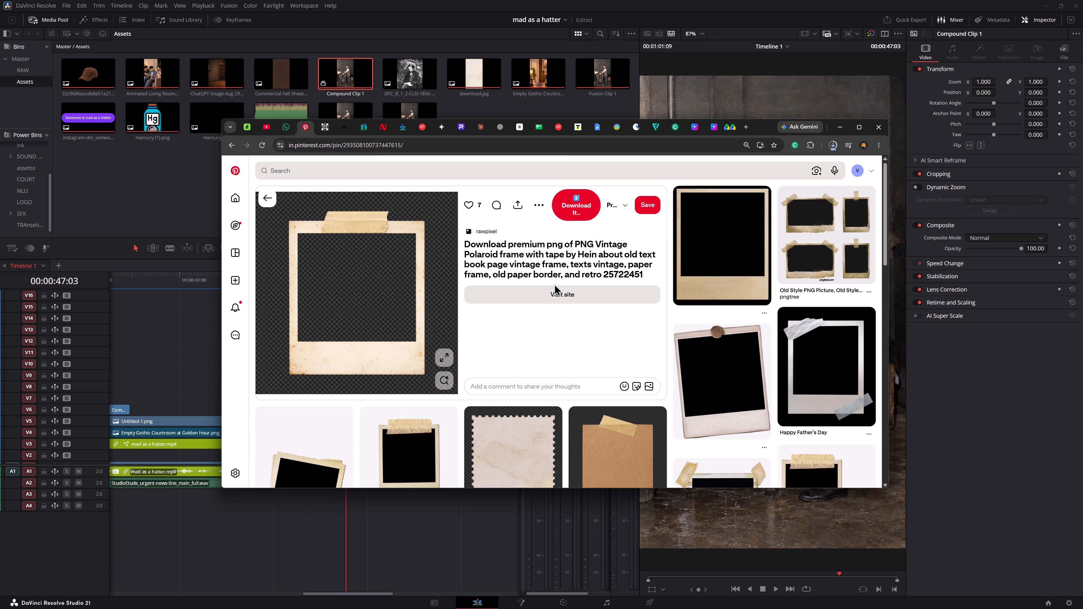
scroll(661, 397, "down", 1)
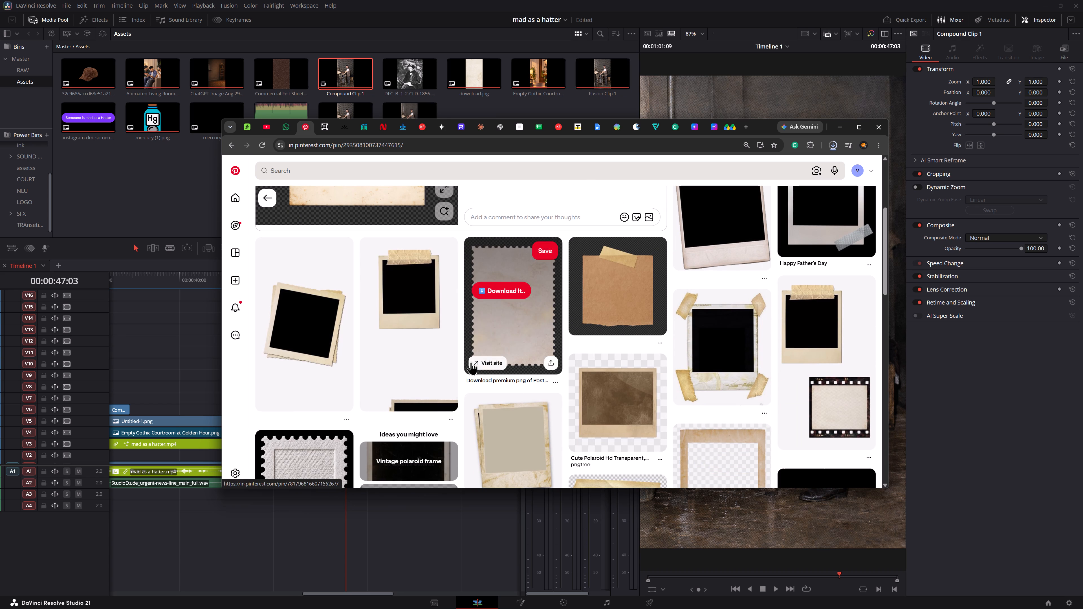
left_click(331, 354)
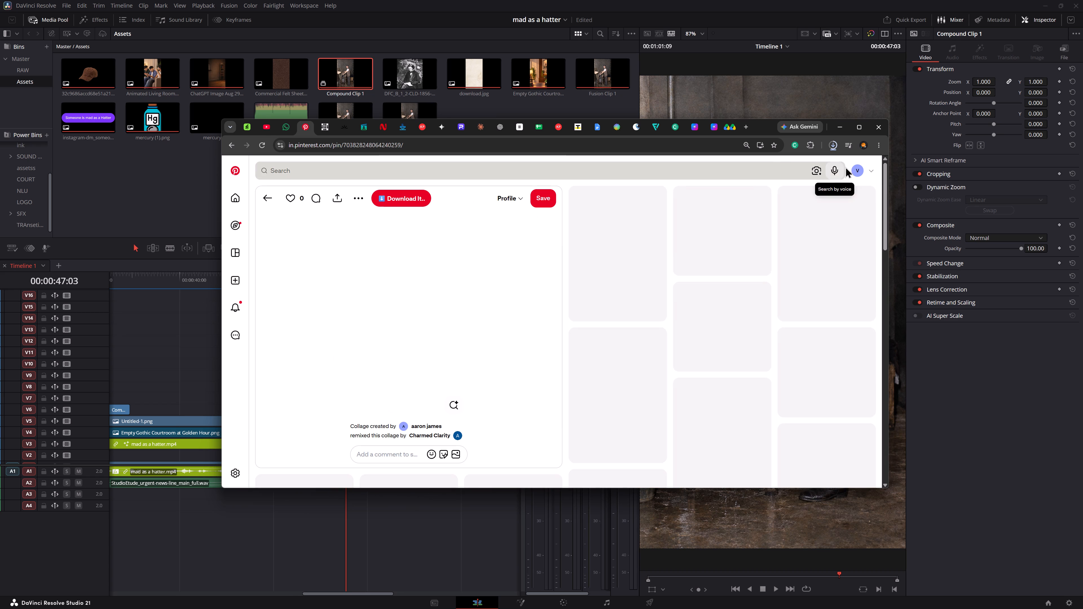
Download the tilted stacked Polaroid image into the October > 29 > Video 1 > Assets folder.
left_click(357, 199)
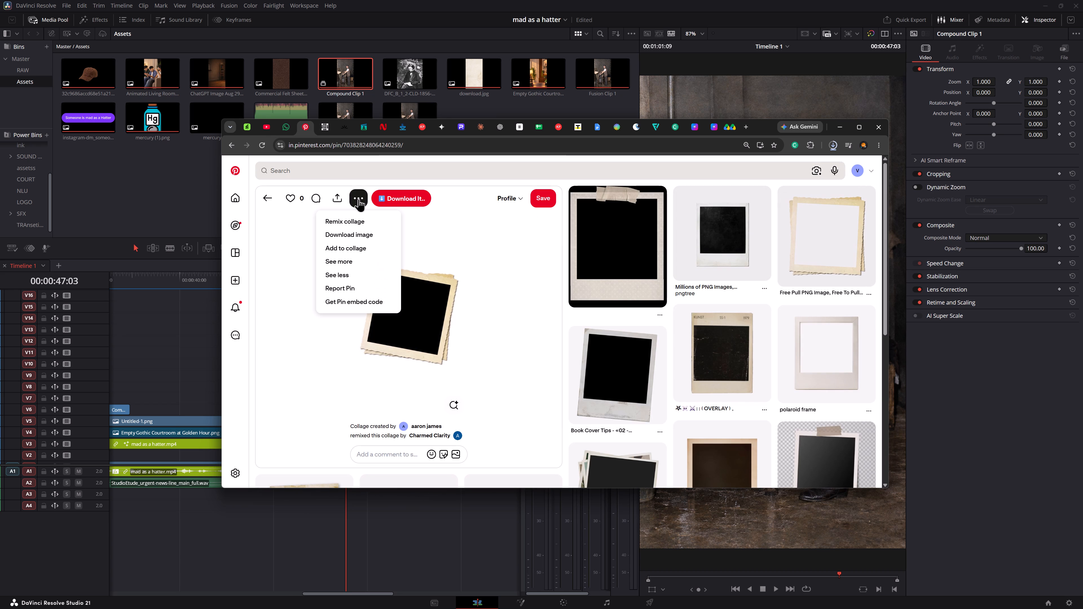
left_click(371, 230)
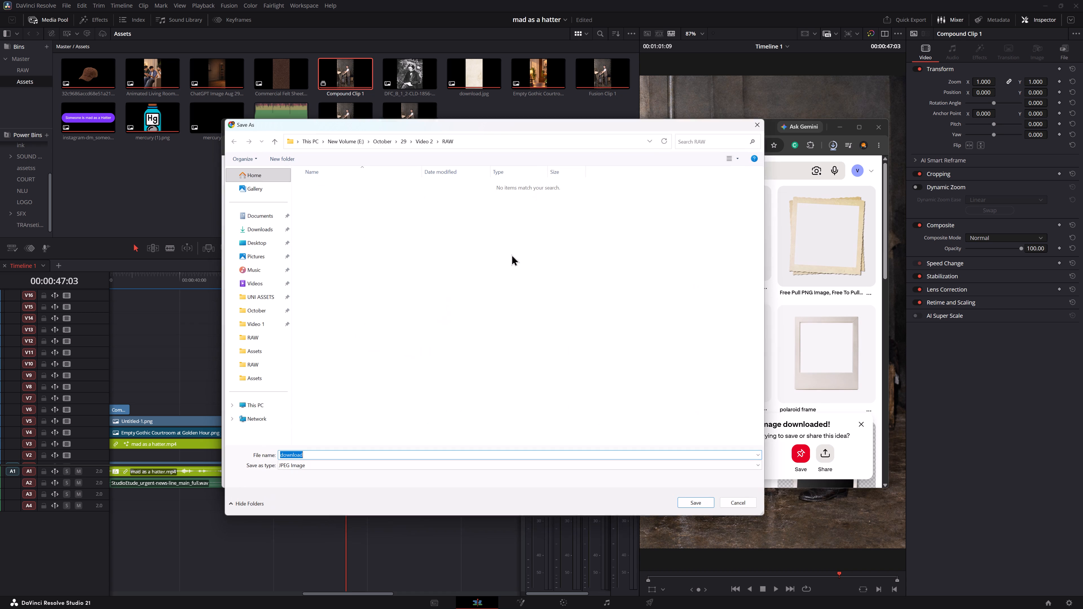
left_click(401, 142)
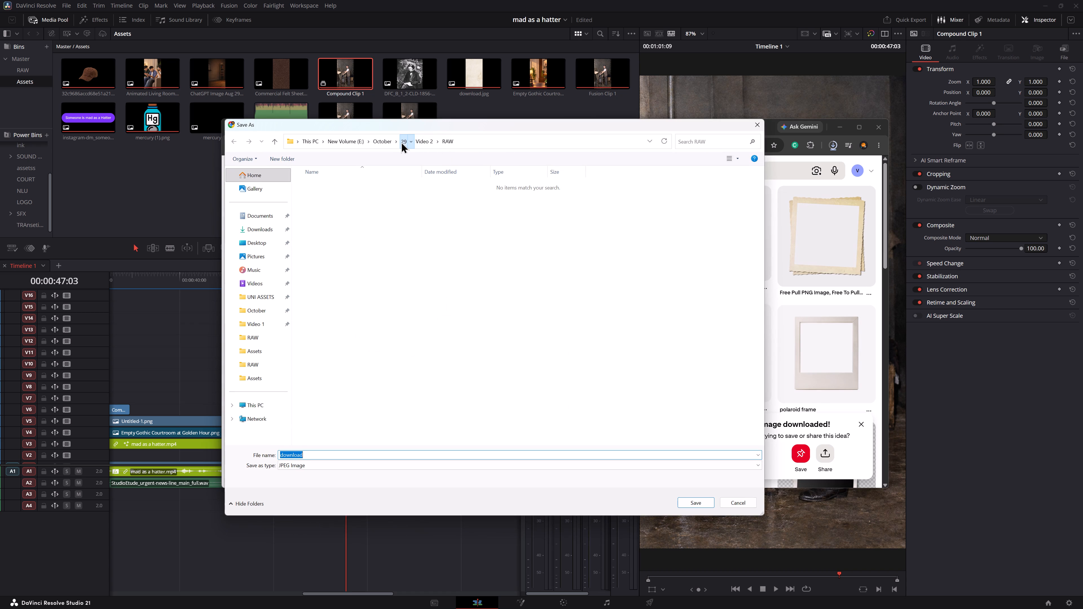
left_click(382, 144)
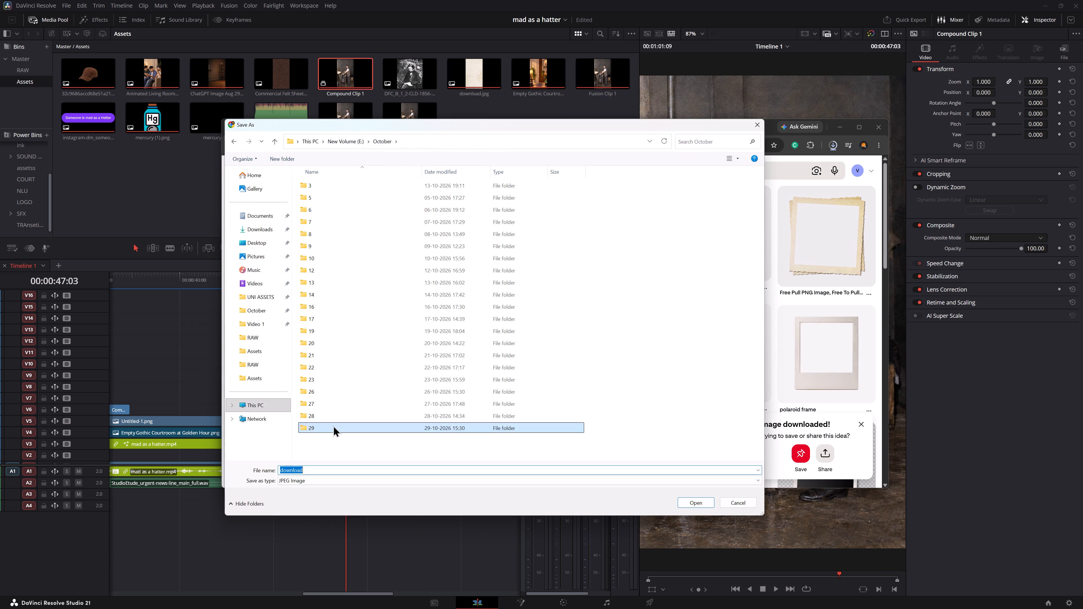
double_click(333, 425)
double_click(368, 181)
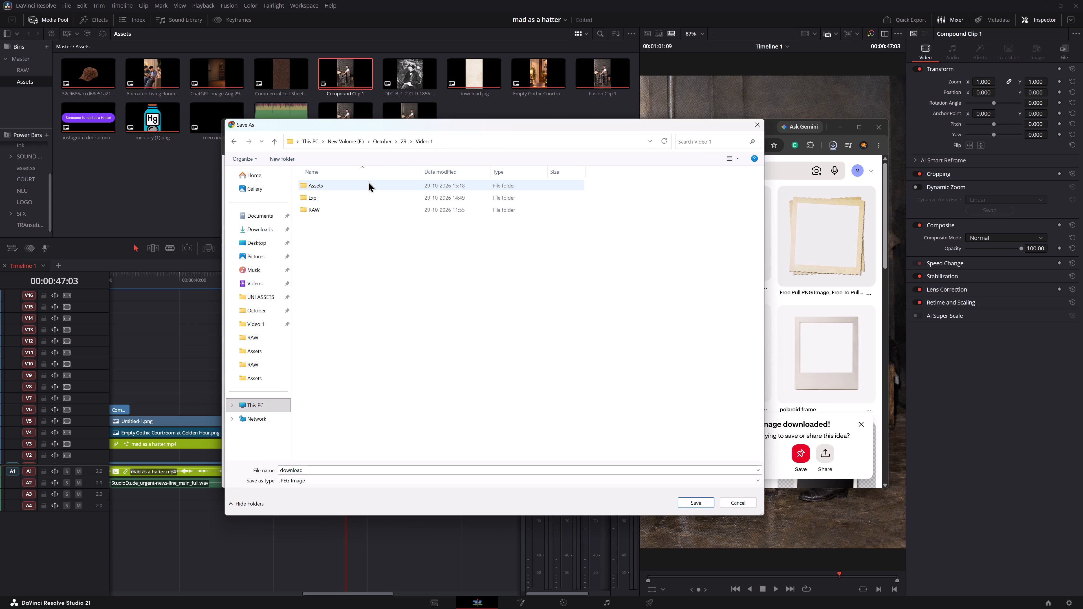
double_click(381, 189)
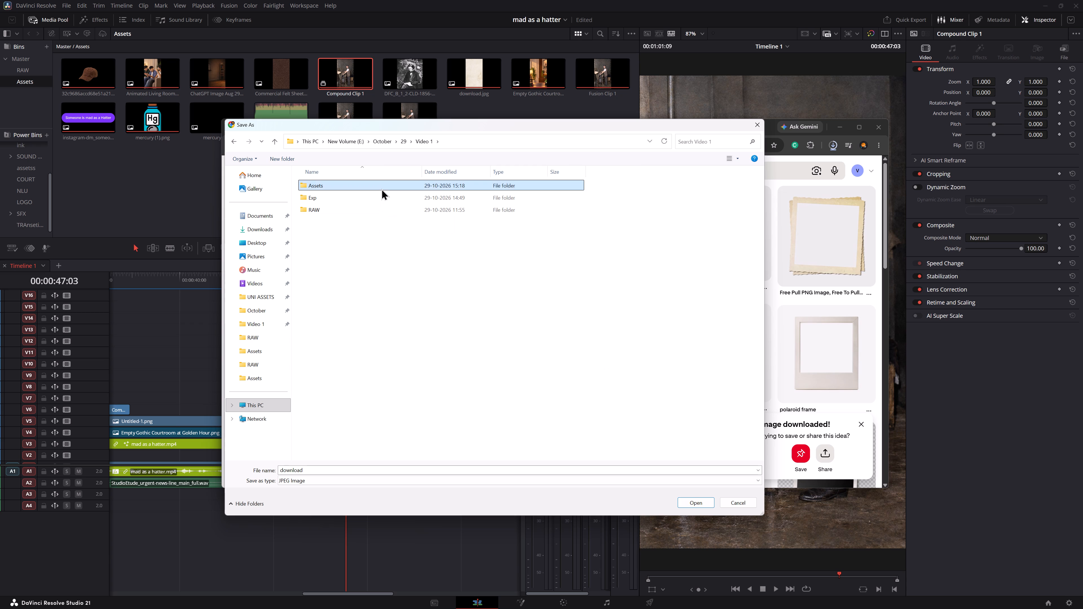
left_click(697, 502)
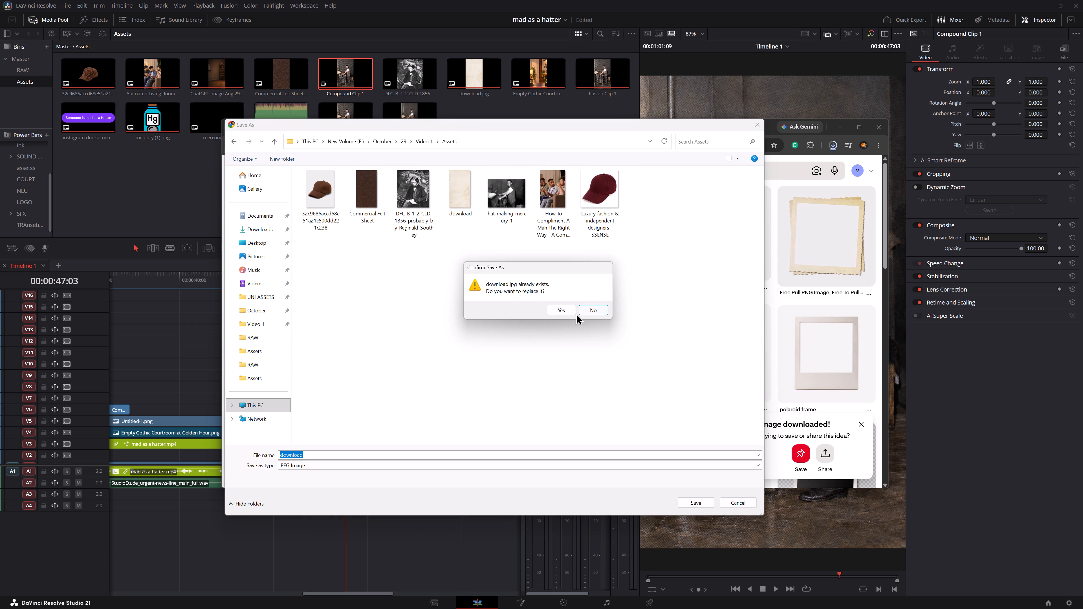
Save the tilted stacked Polaroid image in the Assets folder under the name ugf, declining to replace the existing download.jpg.
left_click(427, 472)
left_click(387, 454)
left_click(590, 309)
left_click(352, 452)
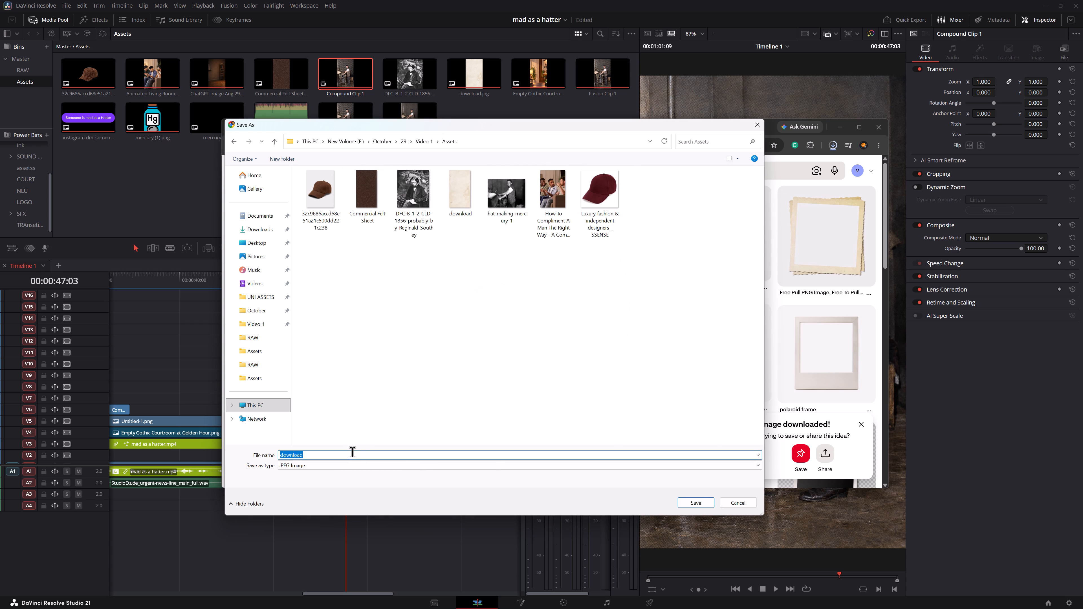
key("BackSpace")
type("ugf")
left_click(696, 500)
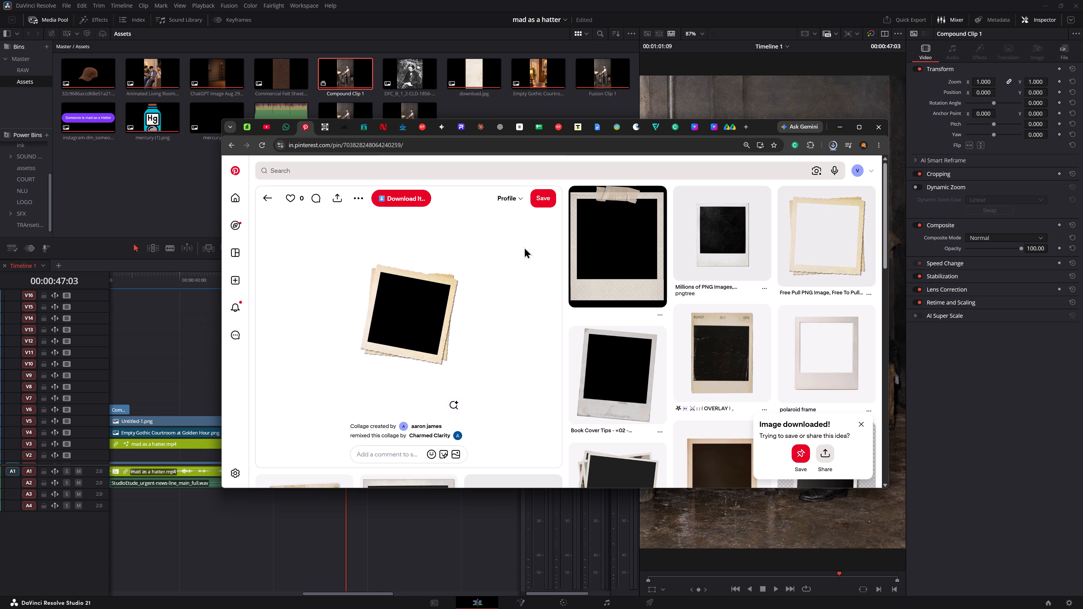
Look through the related Polaroid frames and open the College Vault pin with the stained, stacked Polaroid frame.
scroll(495, 312, "down", 1)
scroll(449, 316, "down", 1)
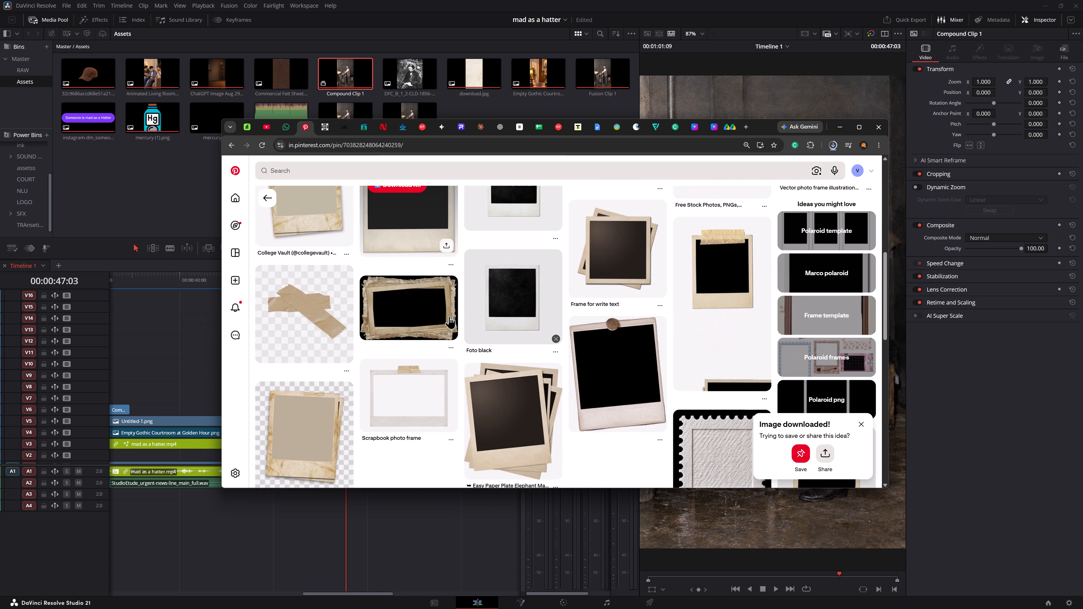
scroll(449, 316, "up", 1)
scroll(450, 322, "down", 1)
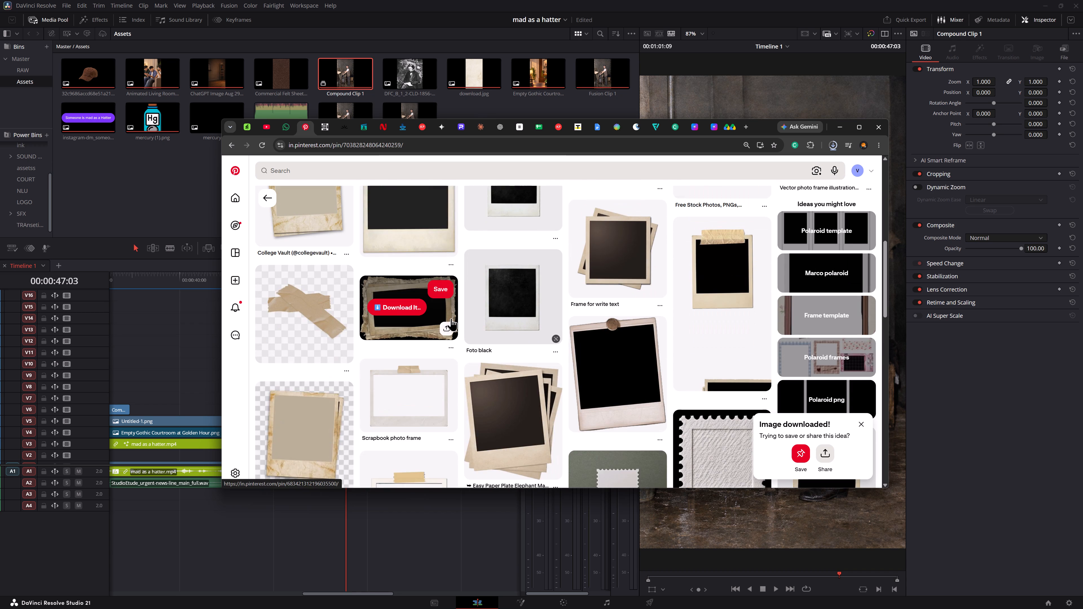
scroll(456, 315, "up", 1)
left_click(320, 379)
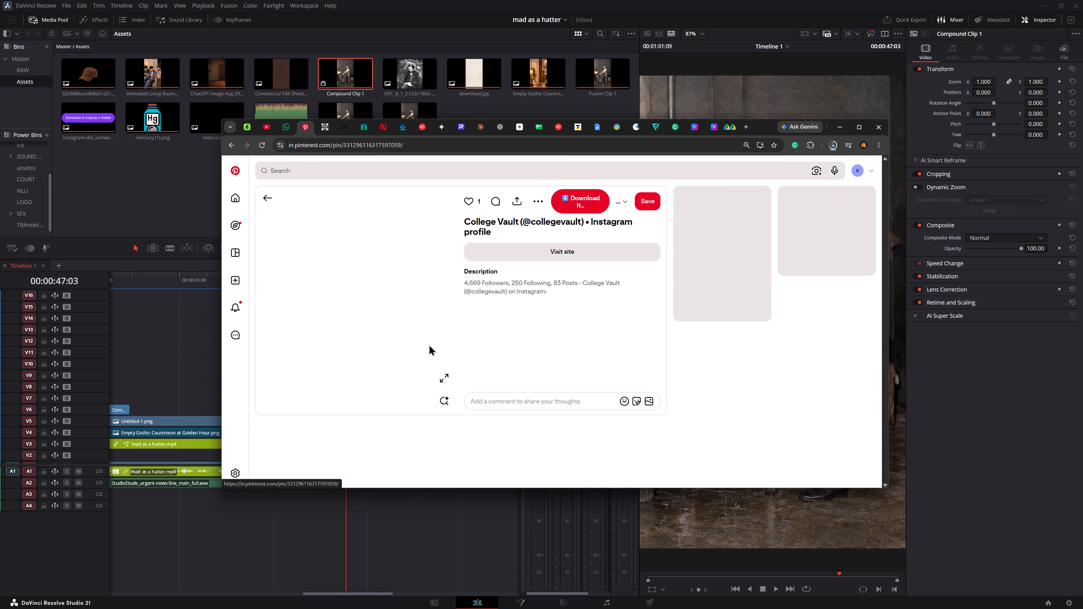
Download the College Vault Polaroid frame image into the Assets folder under the name jmbn mnn.
left_click(532, 206)
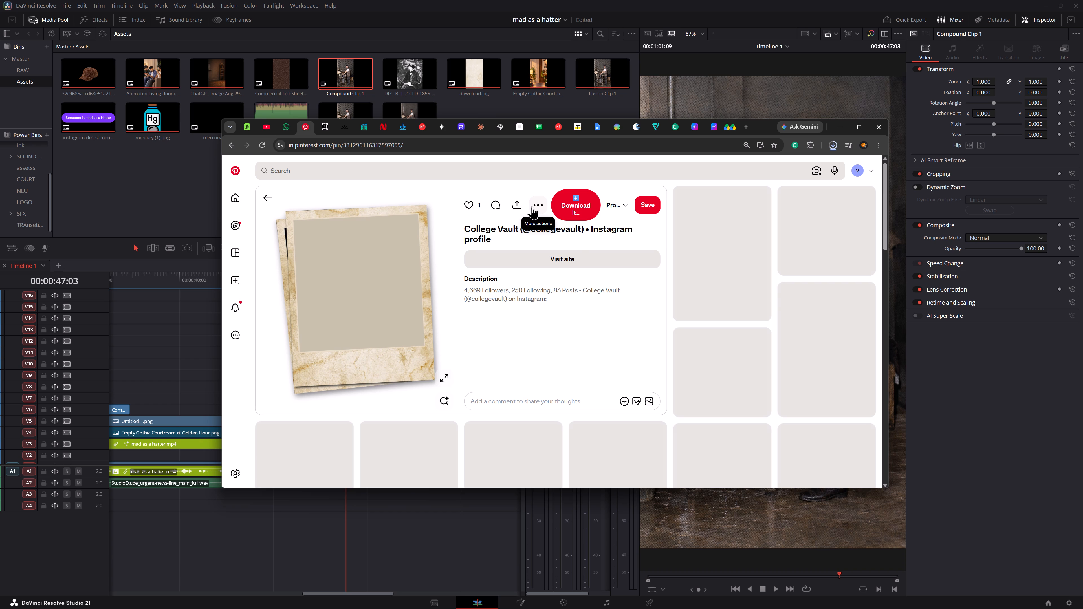
left_click(530, 230)
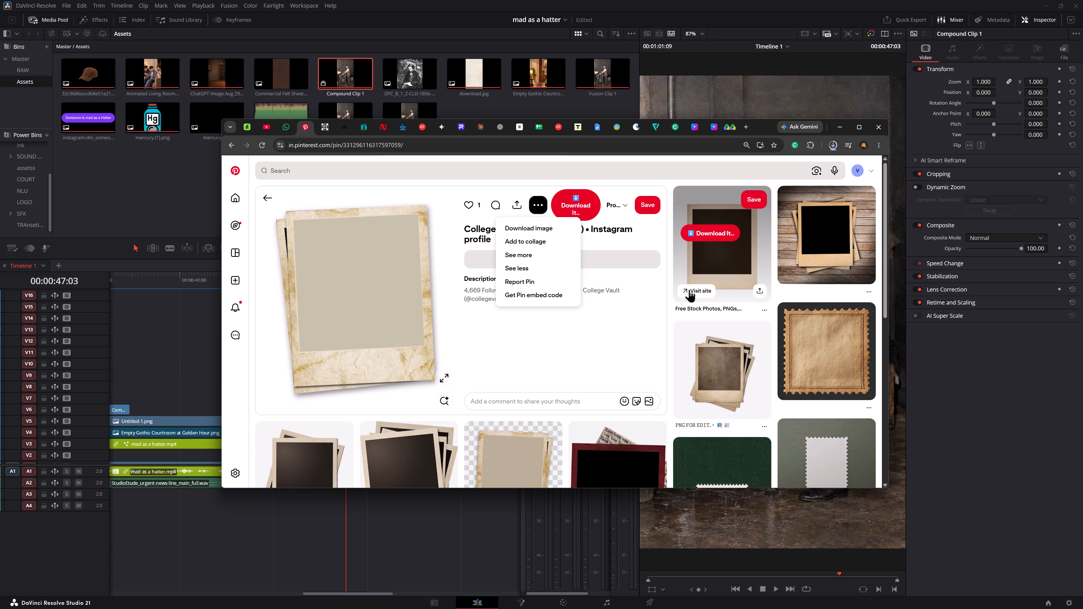
left_click(533, 229)
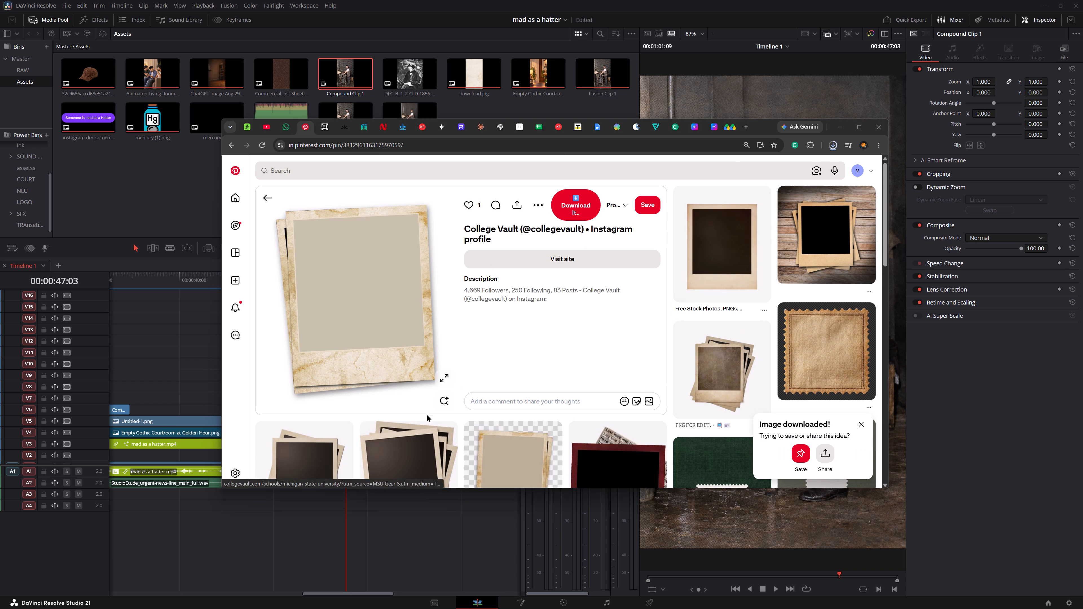
key("BackSpace")
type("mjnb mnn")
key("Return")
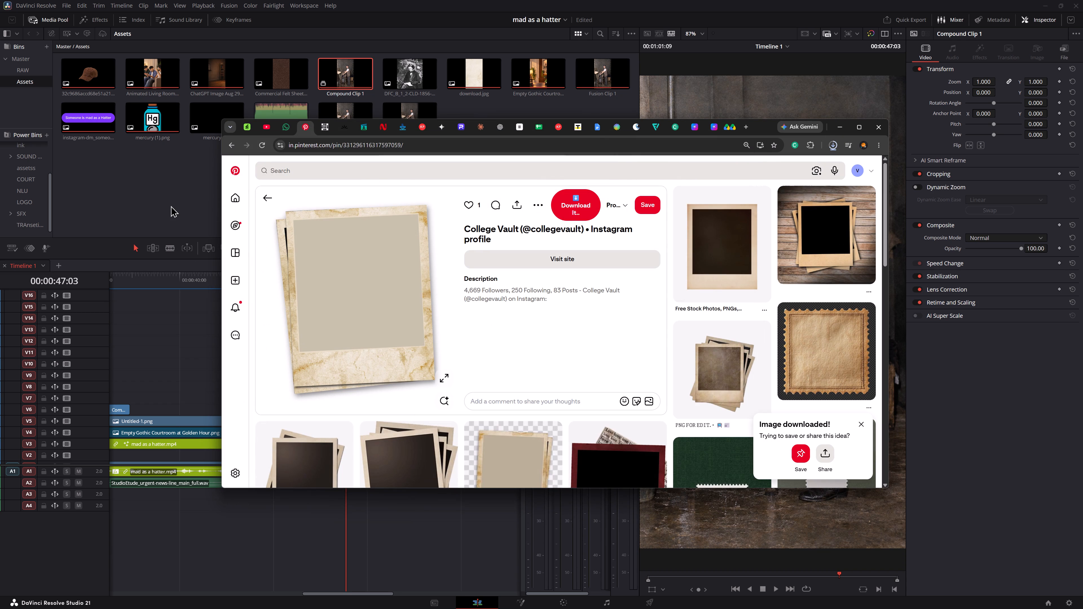
Check the recent download history for the saved frame images and the C1749.MP4 progress.
left_click(831, 143)
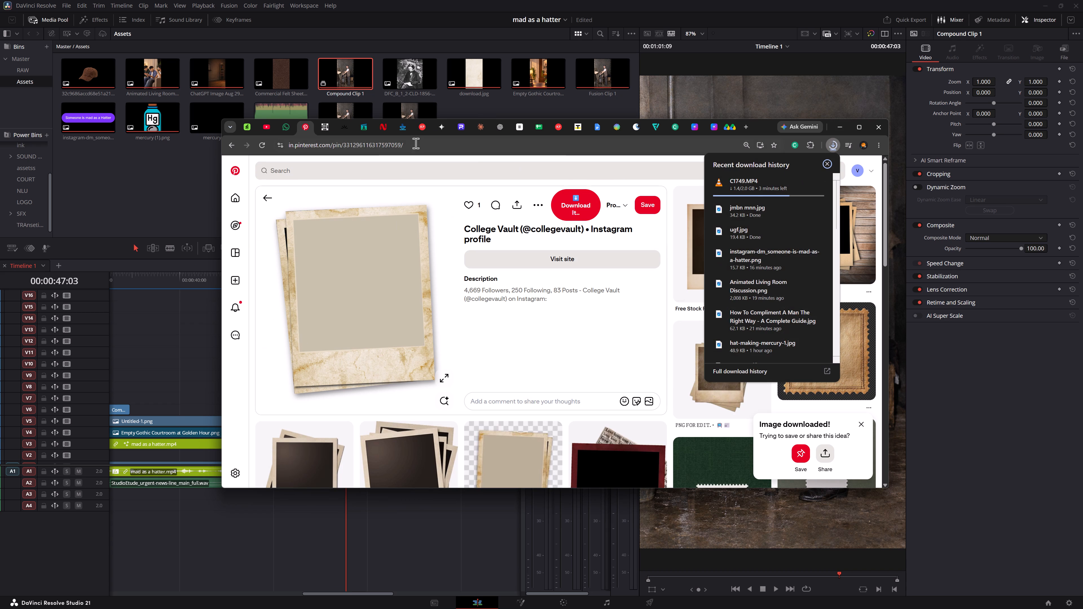
Switch to DaVinci Resolve and import the jmbn mnn and ugf Polaroid images into the Assets bin.
left_click(134, 218)
right_click(212, 172)
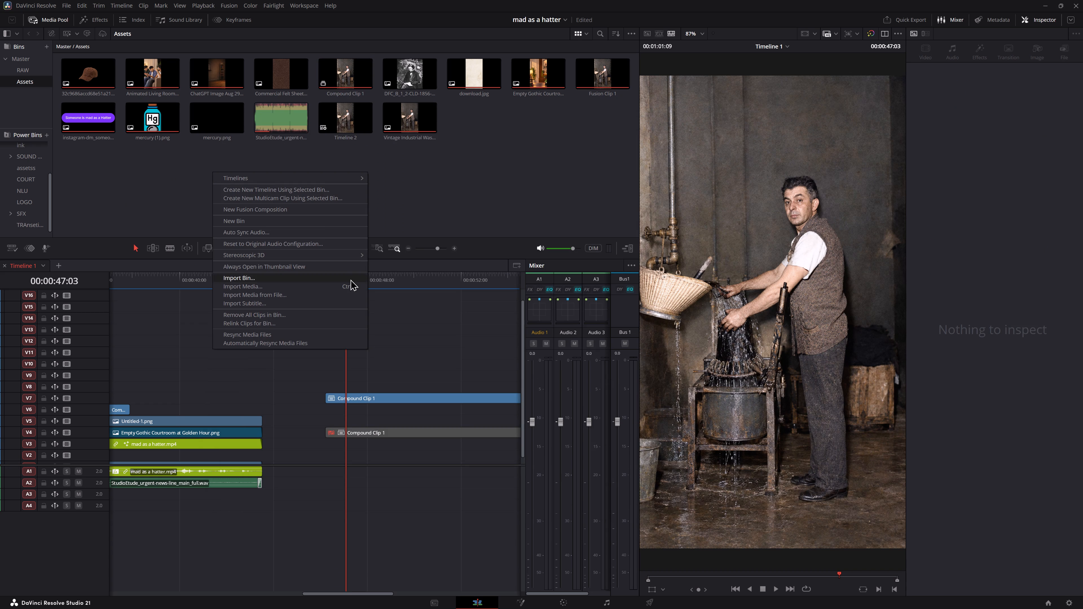
left_click(348, 286)
left_click(527, 70)
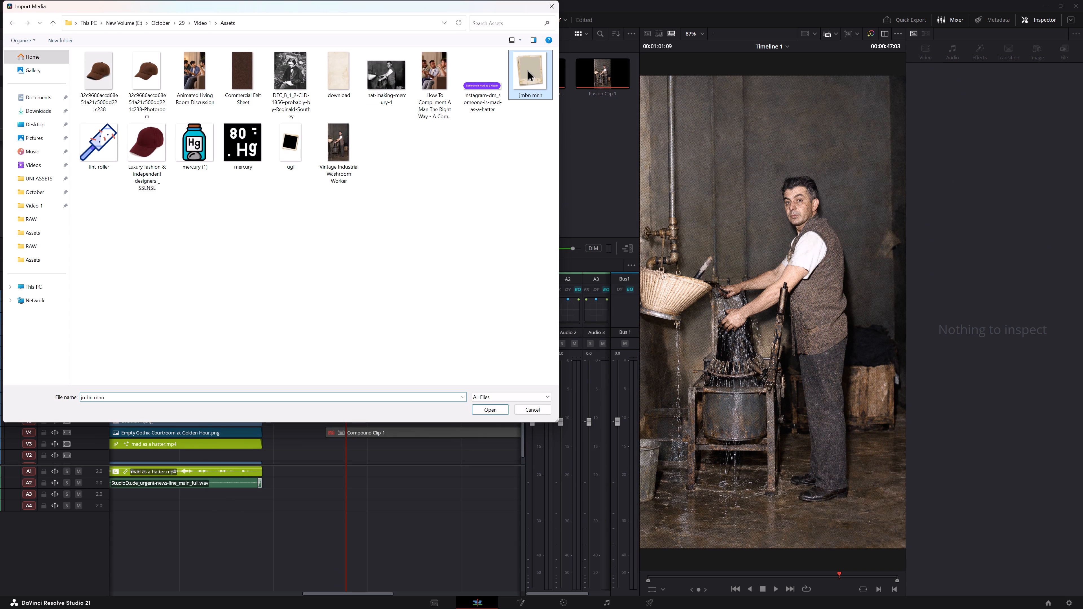
left_click(298, 164, "ctrl")
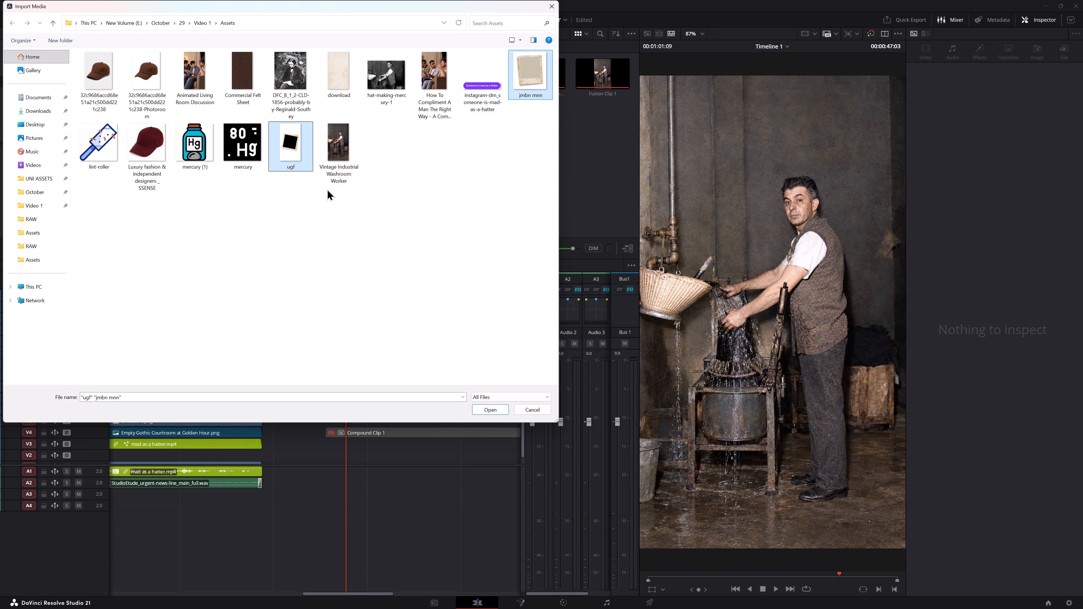
left_click(494, 411)
left_click(430, 211)
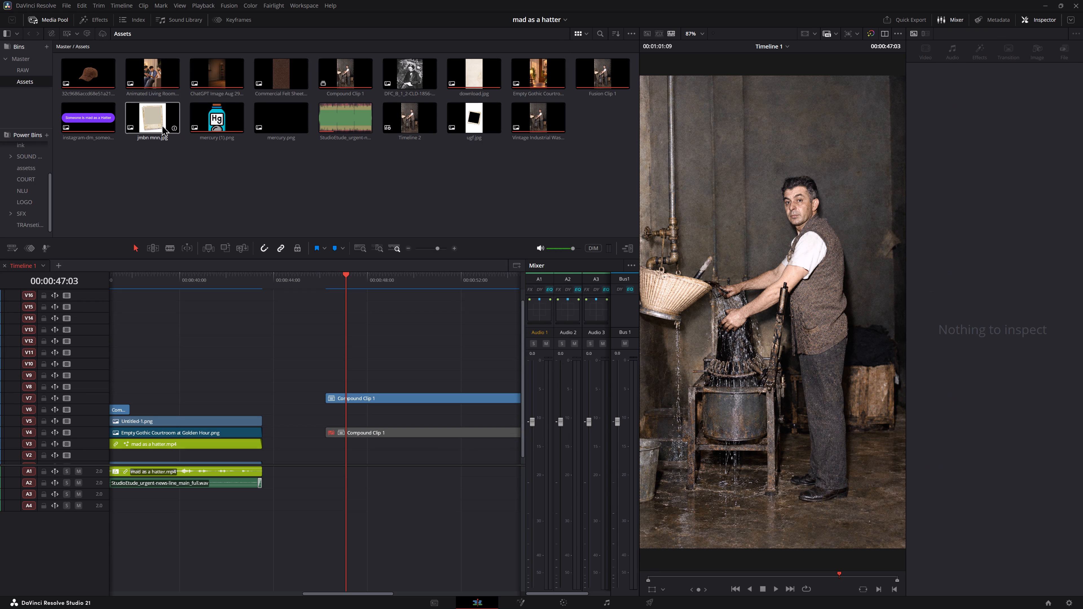
Switch to DaVinci Resolve, place jmbn mnn.jpg on V9 above Compound Clip 1 and set its zoom to 0.520.
left_click_drag(160, 123, 369, 377)
middle_click_drag(422, 361, 347, 349)
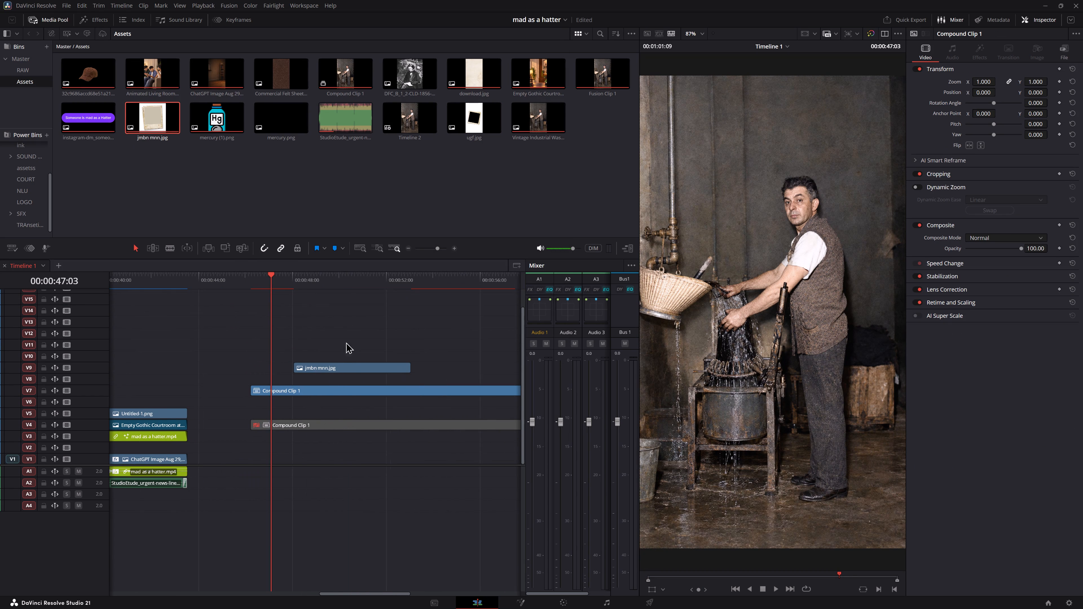
left_click(342, 286)
left_click(348, 367)
left_click_drag(1037, 79, 1017, 81)
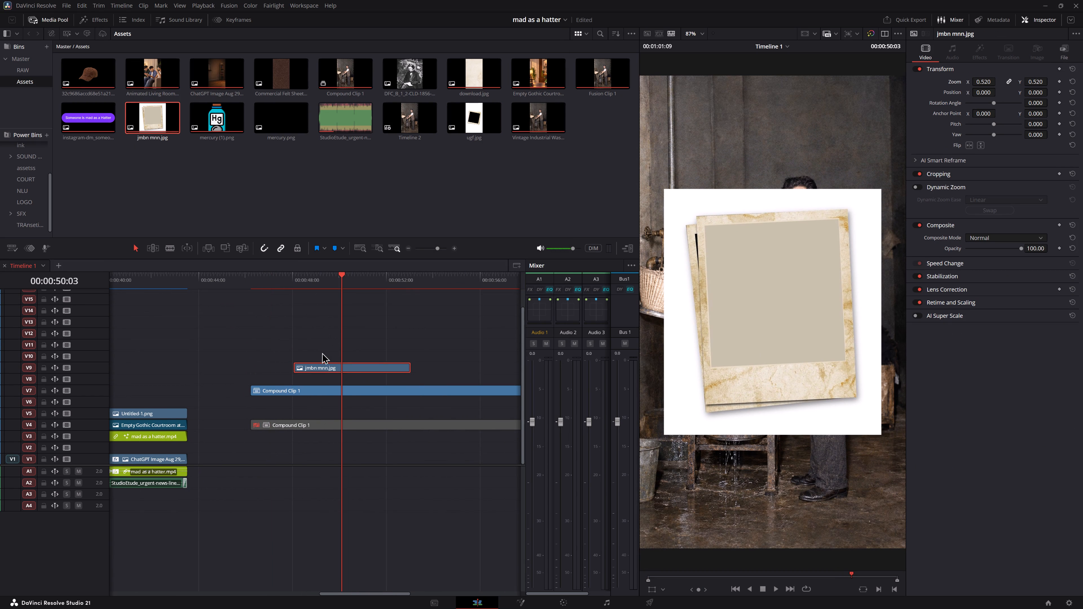
Add the 3D Keyer effect to the jmbn mnn.jpg clip on V9.
left_click(325, 368)
key("space")
type("in")
key("BackSpace")
key("BackSpace")
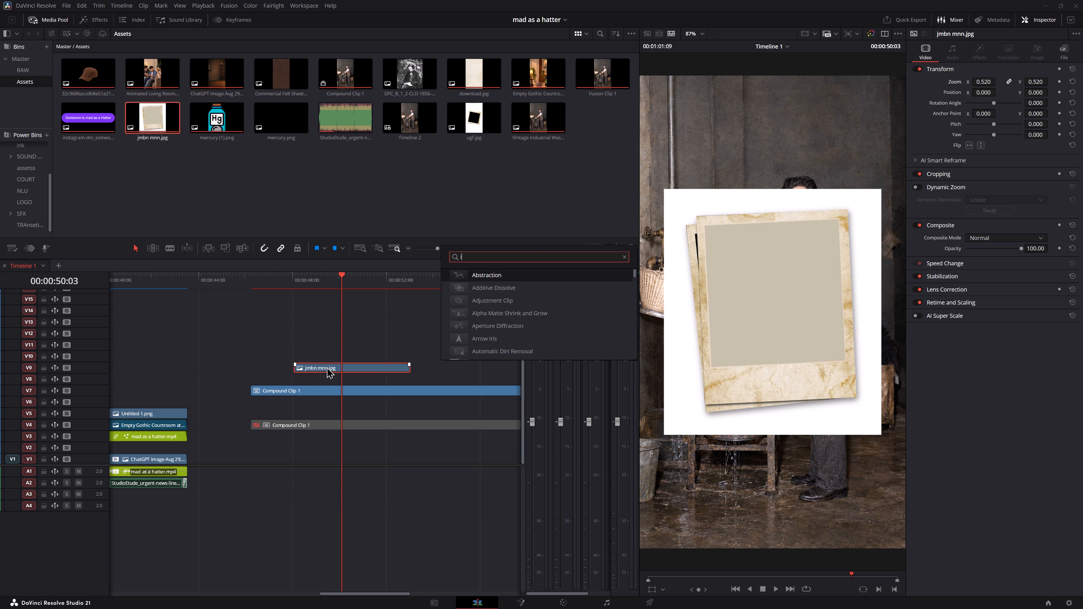
key("BackSpace")
type("3d")
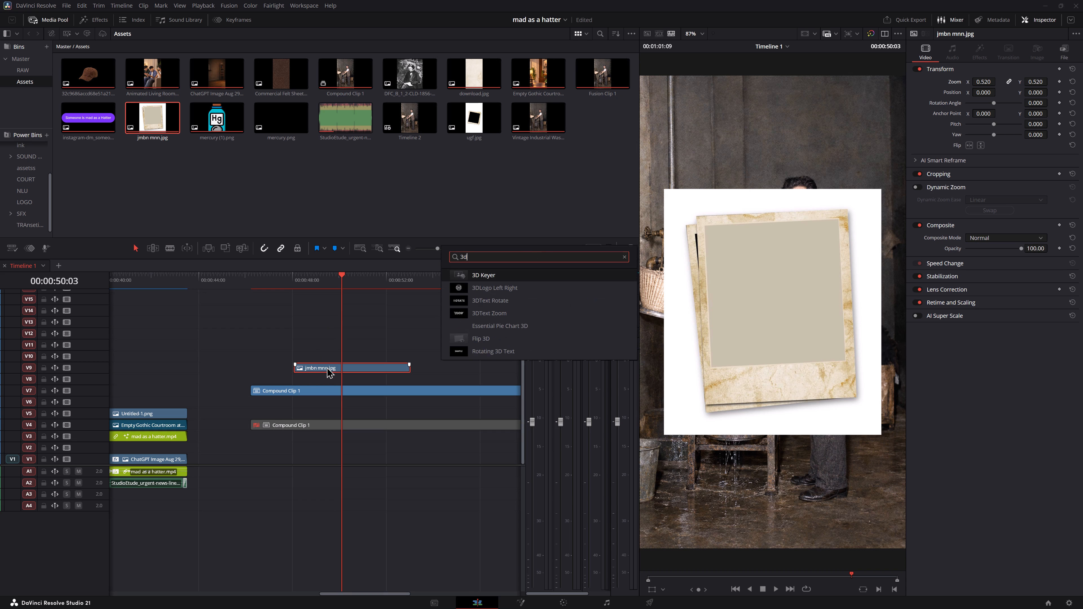
key("Return")
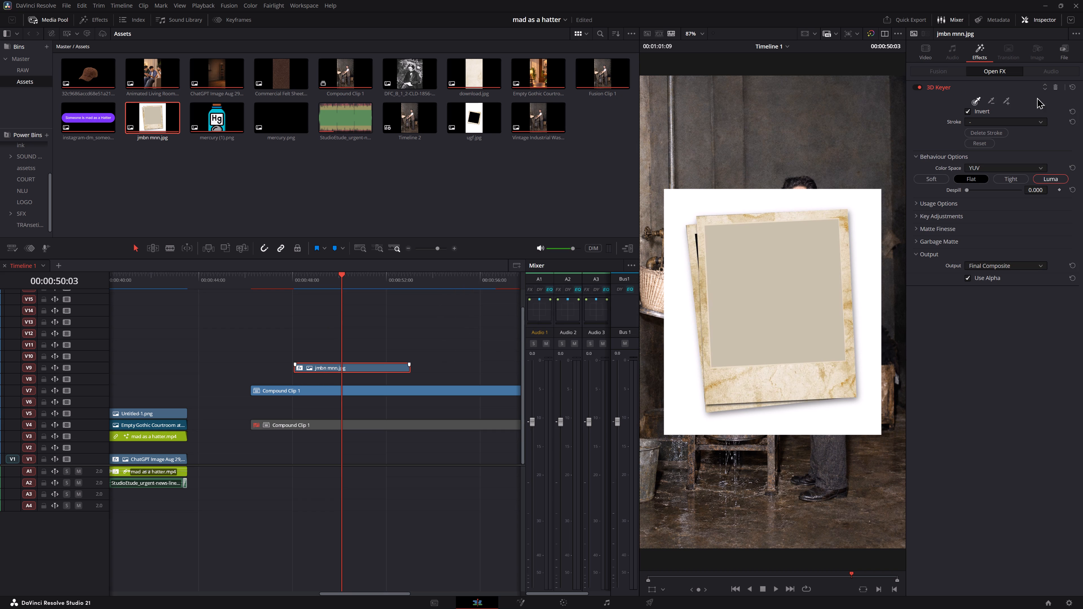
Enable the Open FX Overlay and sample the white background around the jmbn mnn.jpg frame to key it out.
left_click(1006, 98)
left_click_drag(867, 215, 866, 244)
left_click_drag(662, 594, 667, 556)
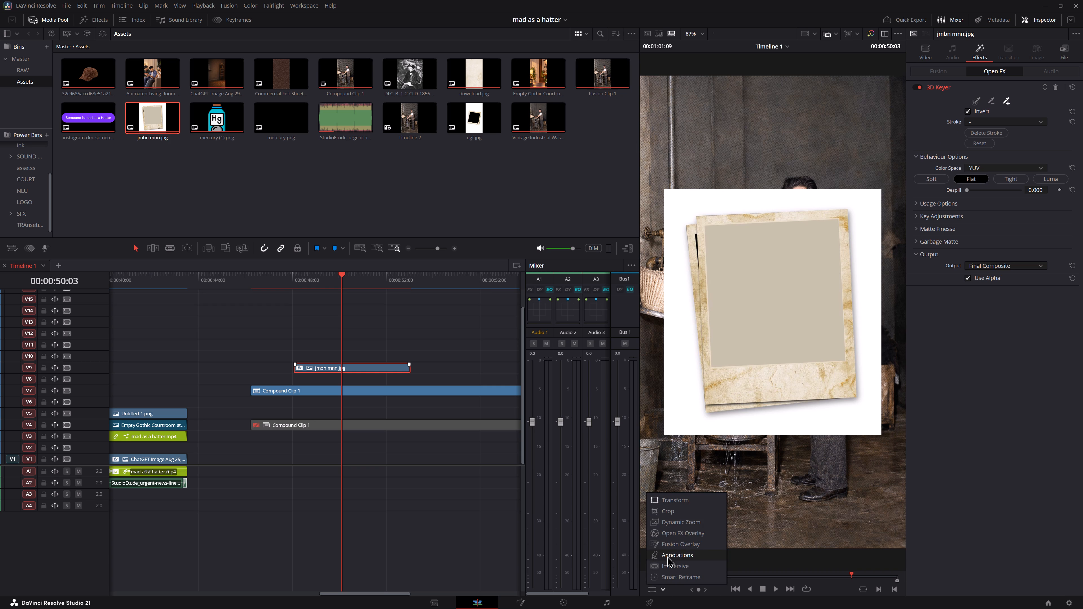
left_click_drag(667, 556, 669, 530)
left_click_drag(675, 410, 676, 381)
left_click_drag(679, 379, 672, 379)
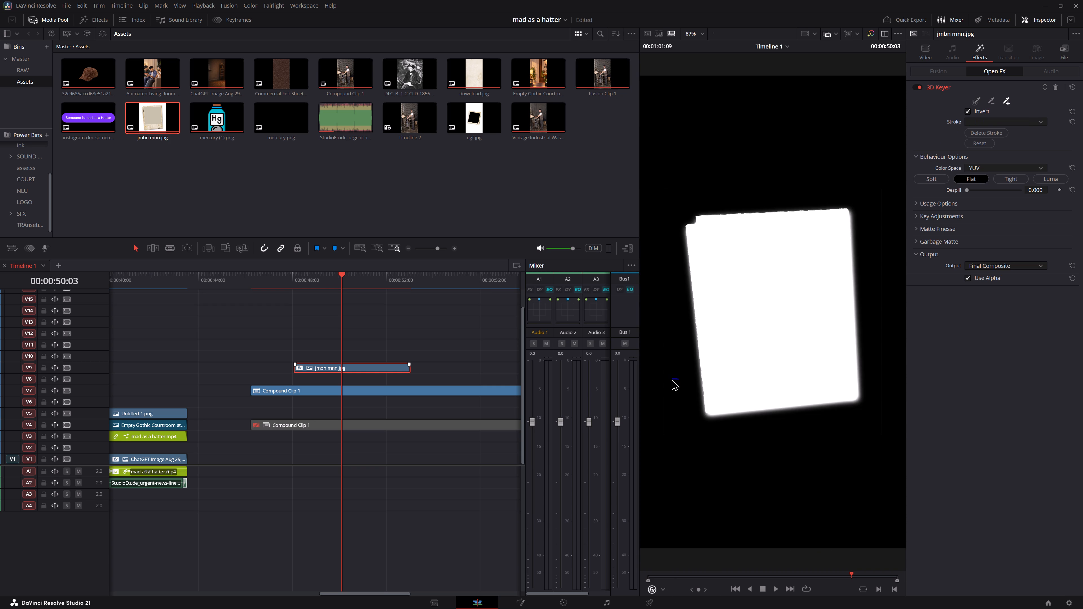
left_click_drag(672, 379, 661, 380)
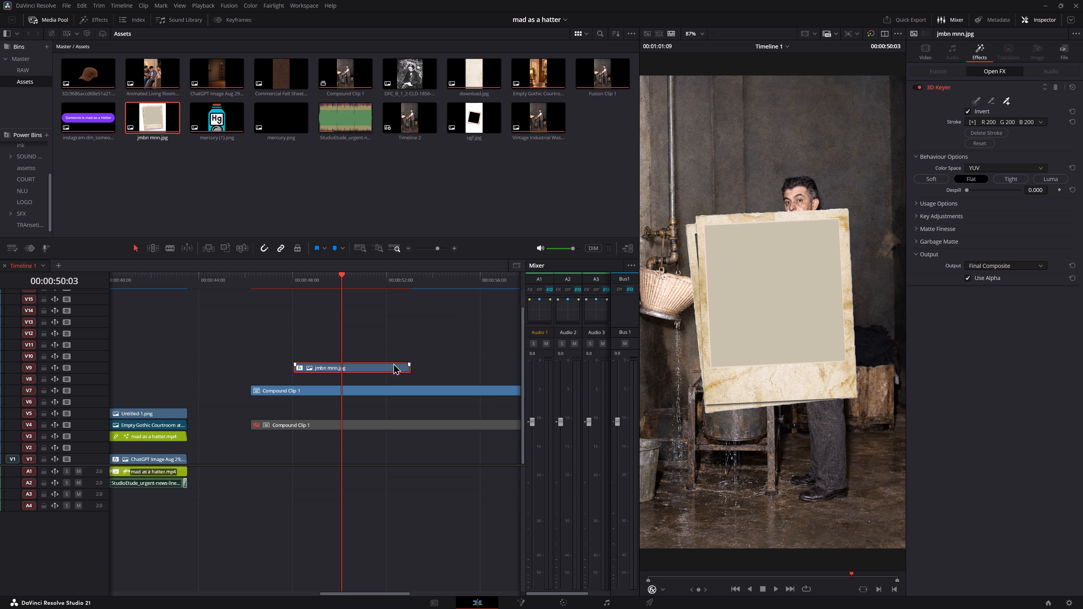
left_click(394, 343)
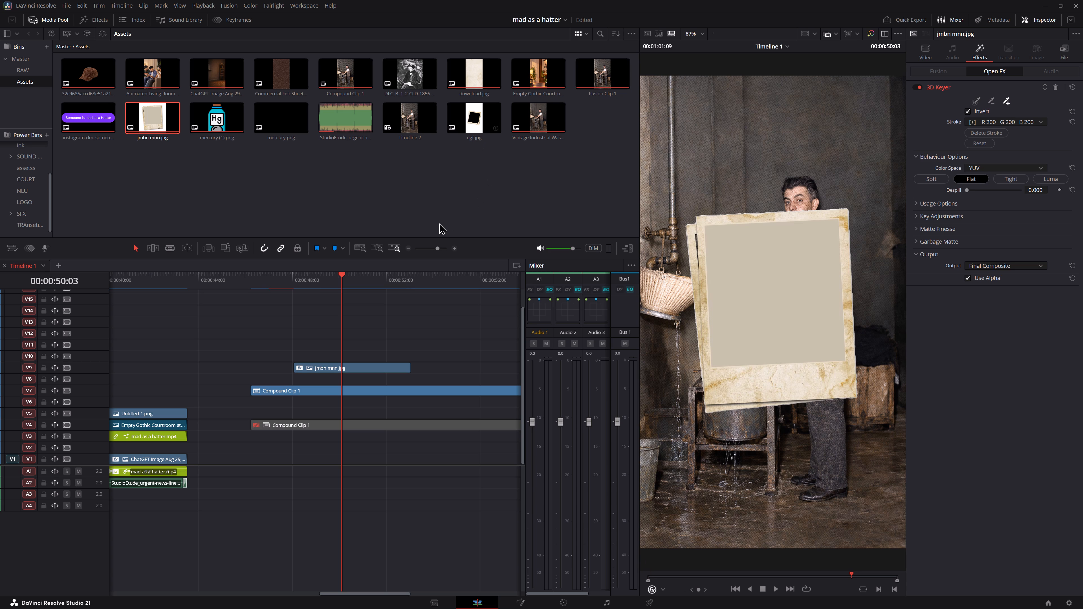
Place ugf.jpg on V11 above the later part of Compound Clip 1, after the jmbn mnn.jpg clip, and preview it.
middle_click_drag(386, 336, 287, 315)
left_click_drag(477, 117, 409, 304)
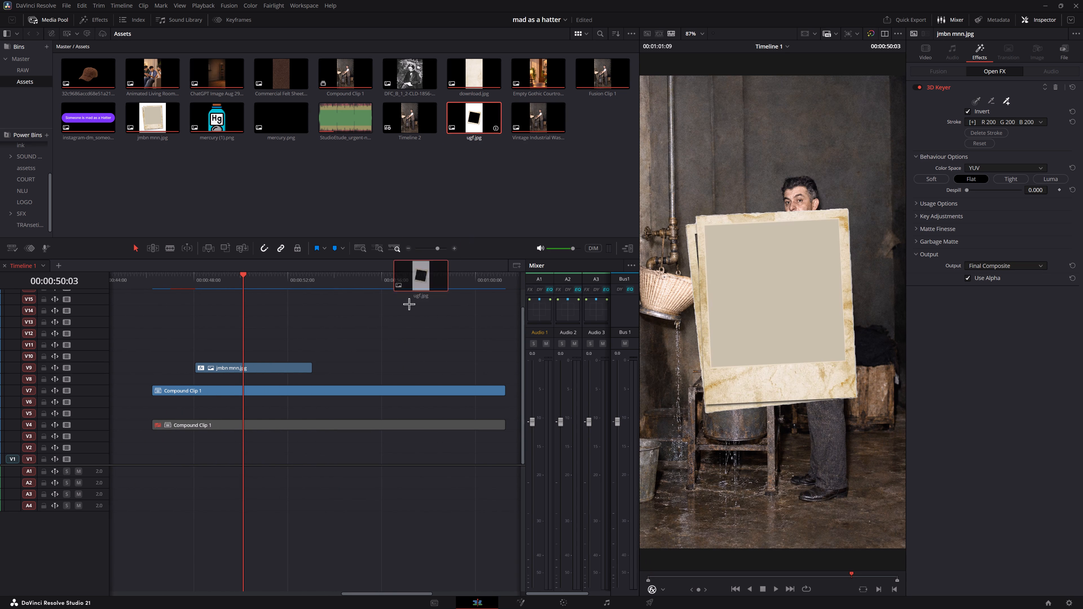
left_click_drag(409, 304, 366, 350)
left_click(388, 342)
left_click(391, 276)
key("space")
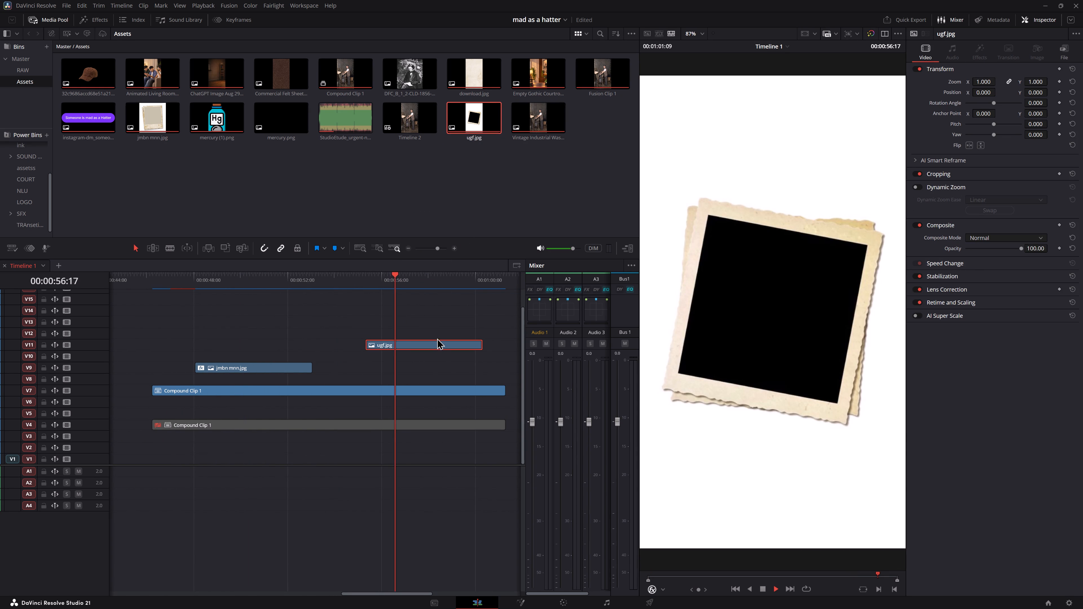
key("space")
Apply the 3D Keyer to ugf.jpg and sample the white area around the frame to key out its background.
left_click(426, 341)
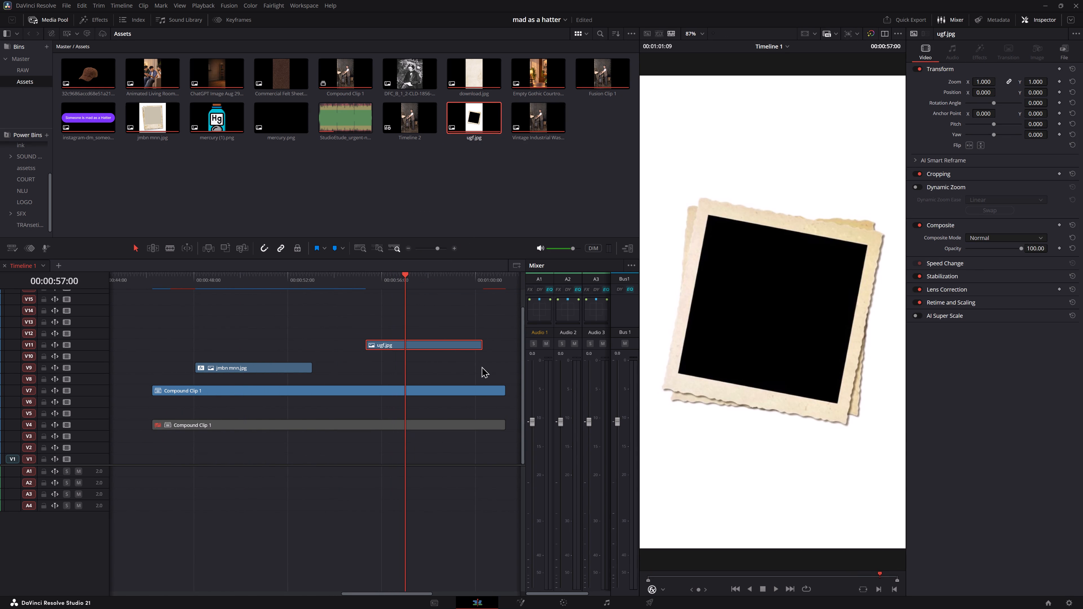
key("shift+space")
left_click(493, 290)
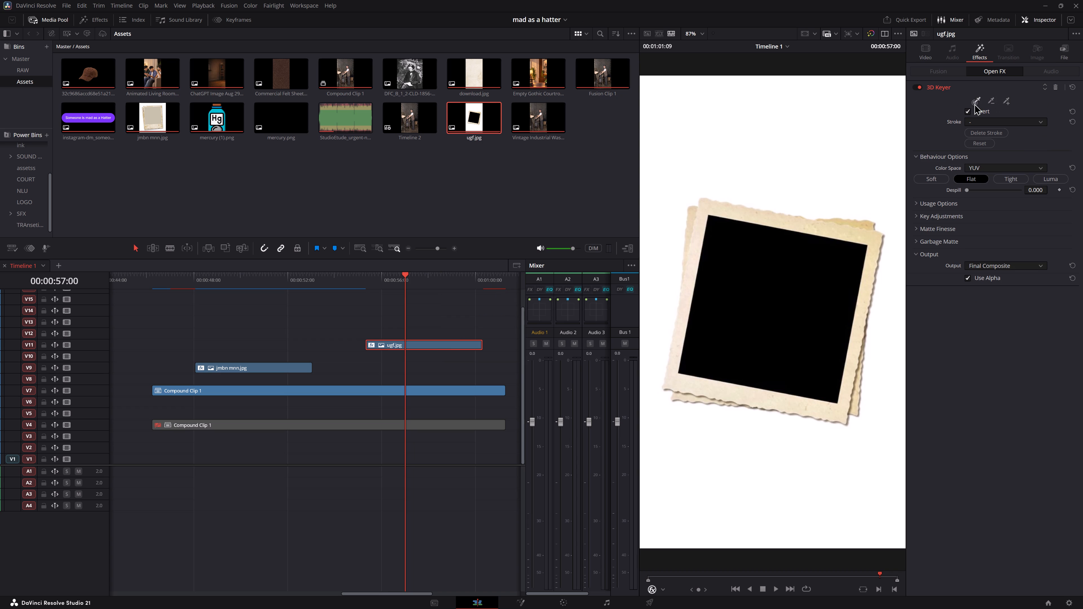
left_click_drag(857, 128, 639, 203)
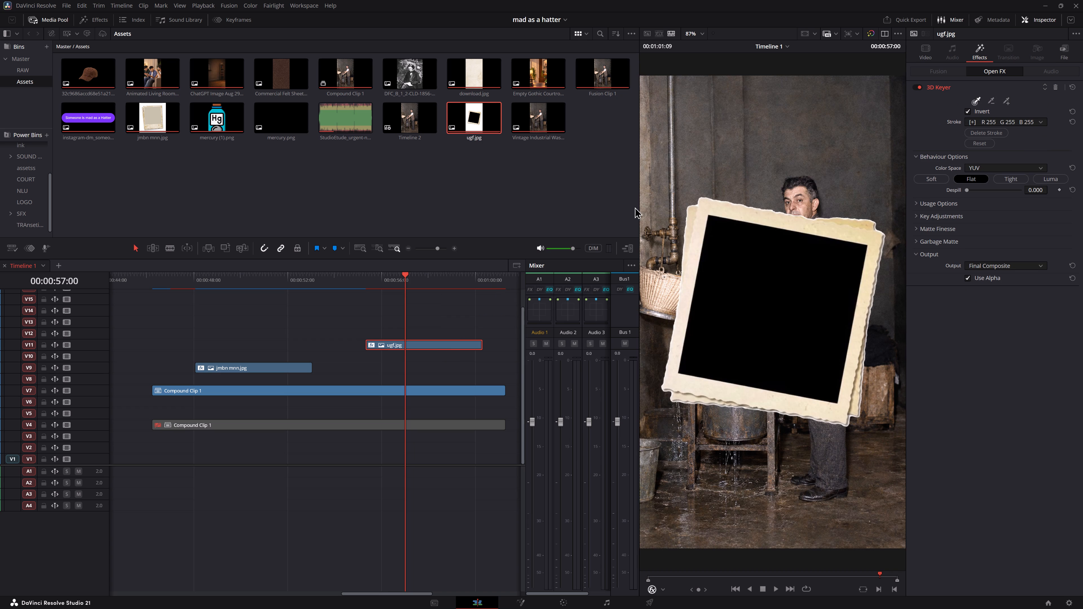
left_click_drag(874, 146, 854, 180)
left_click(843, 197)
left_click_drag(860, 181, 851, 217)
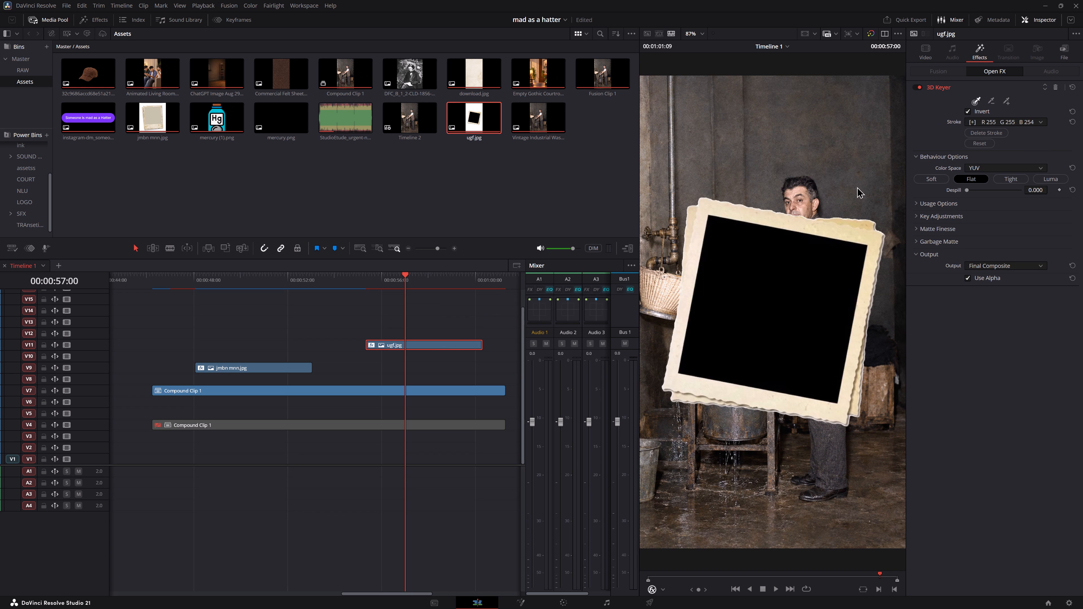
left_click(458, 320)
Convert the keyed ugf.jpg clip on V11 into a compound clip.
left_click(436, 346)
key("ctrl+alt+z")
left_click(603, 323)
Add the Luma Keyer to the new compound clip on V11 and key out the frame's black centre.
left_click(406, 344)
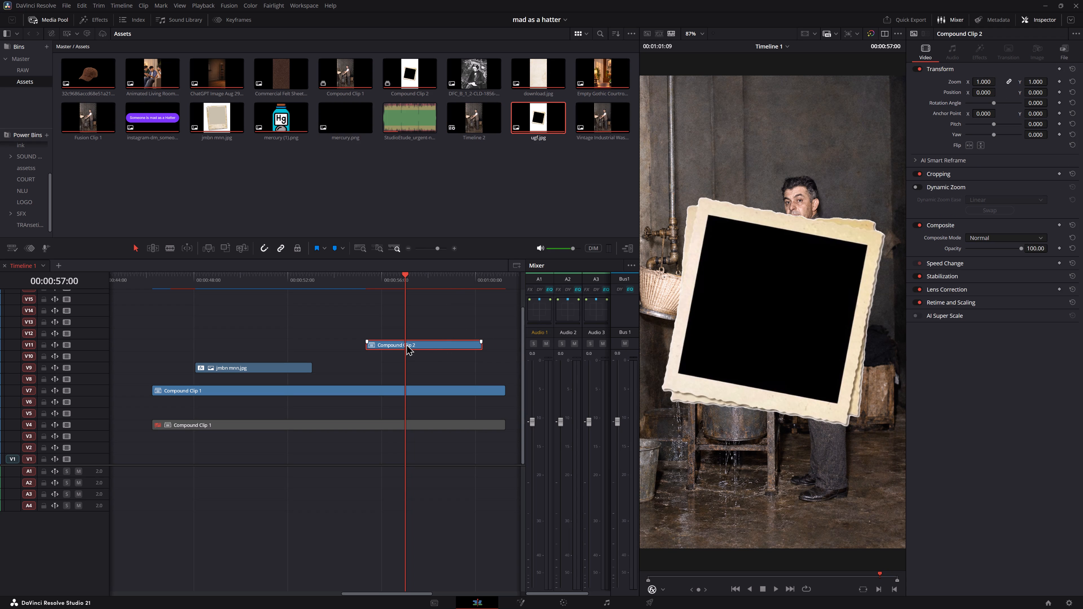
key("shift+space")
key("i")
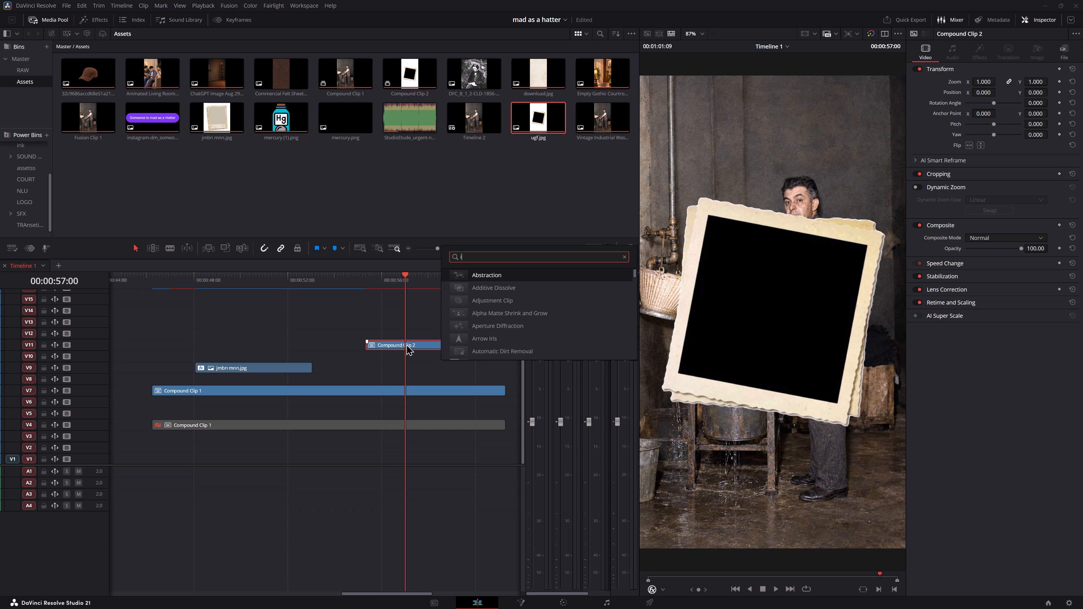
key("BackSpace")
key("BackSpace")
type("luma")
key("Return")
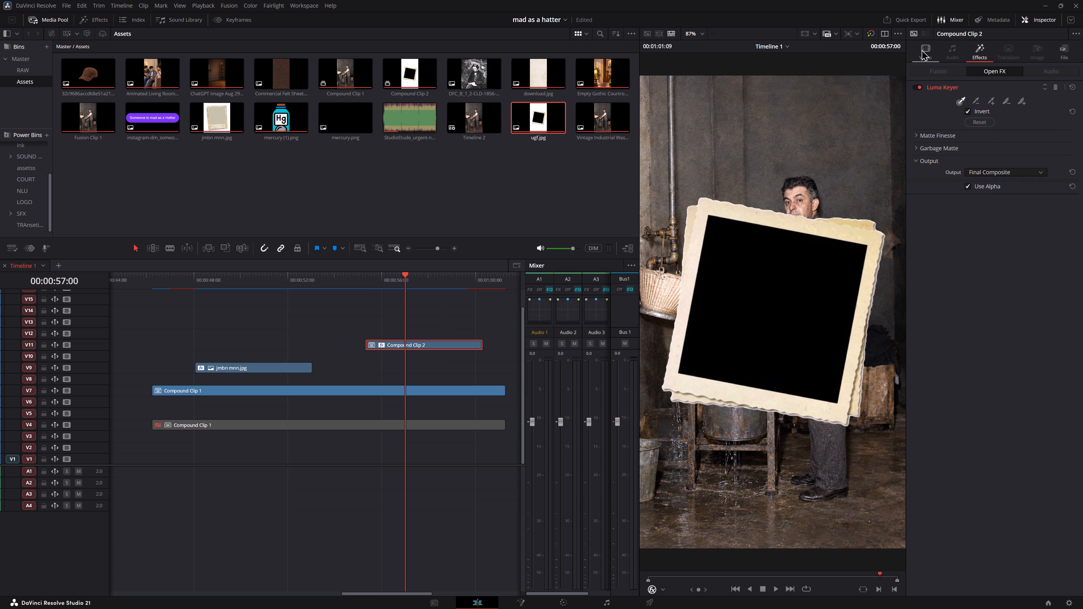
left_click_drag(804, 280, 811, 279)
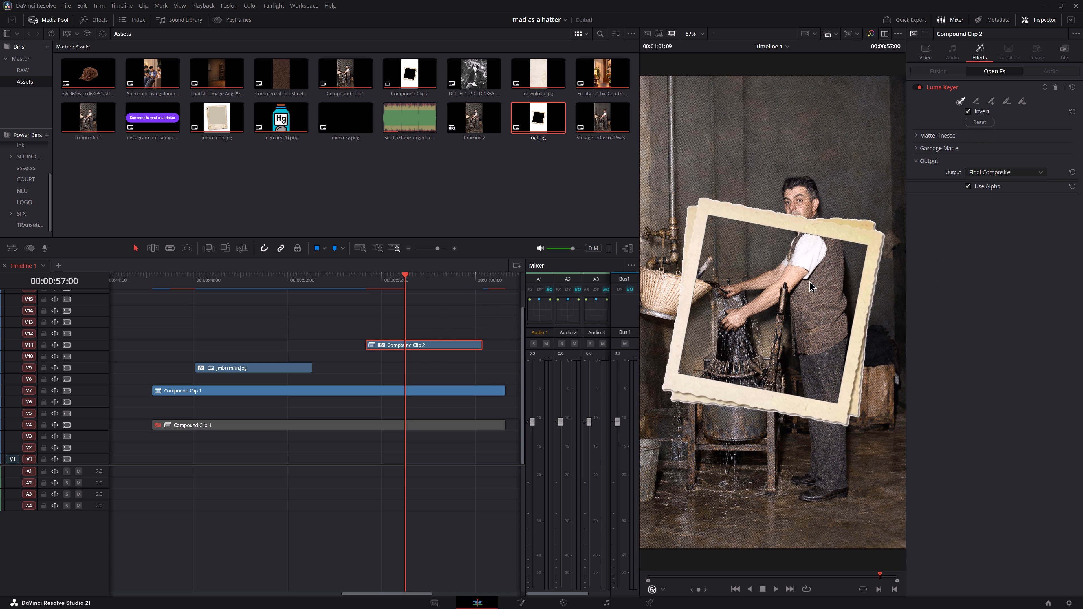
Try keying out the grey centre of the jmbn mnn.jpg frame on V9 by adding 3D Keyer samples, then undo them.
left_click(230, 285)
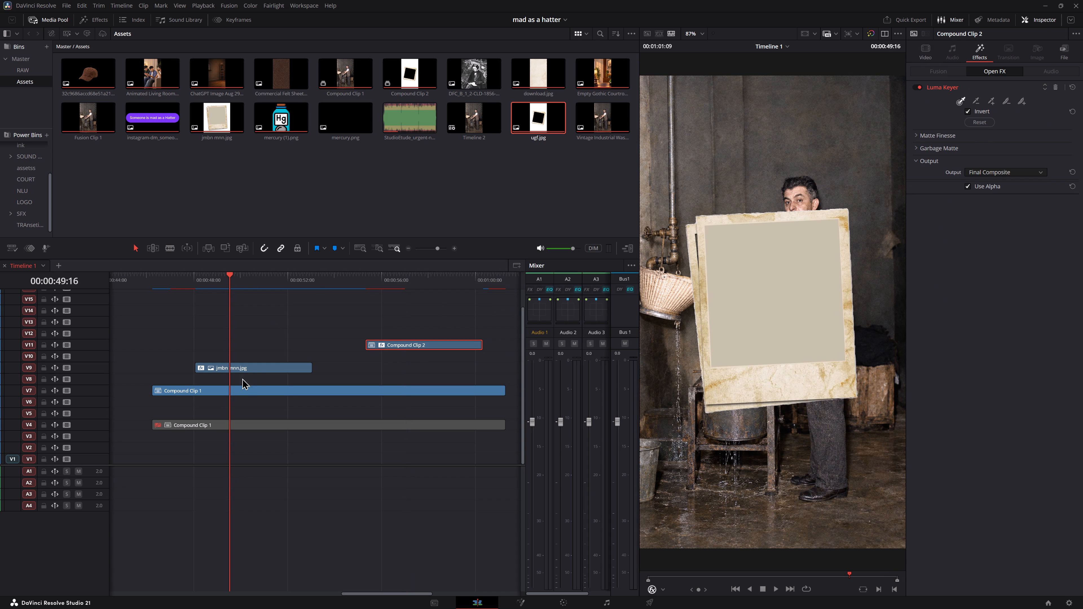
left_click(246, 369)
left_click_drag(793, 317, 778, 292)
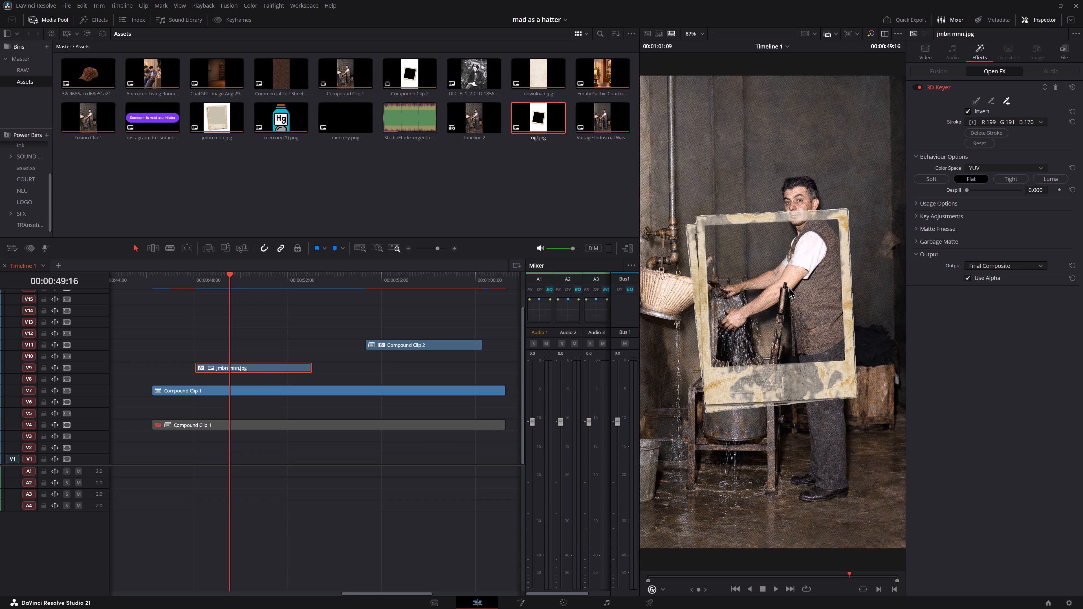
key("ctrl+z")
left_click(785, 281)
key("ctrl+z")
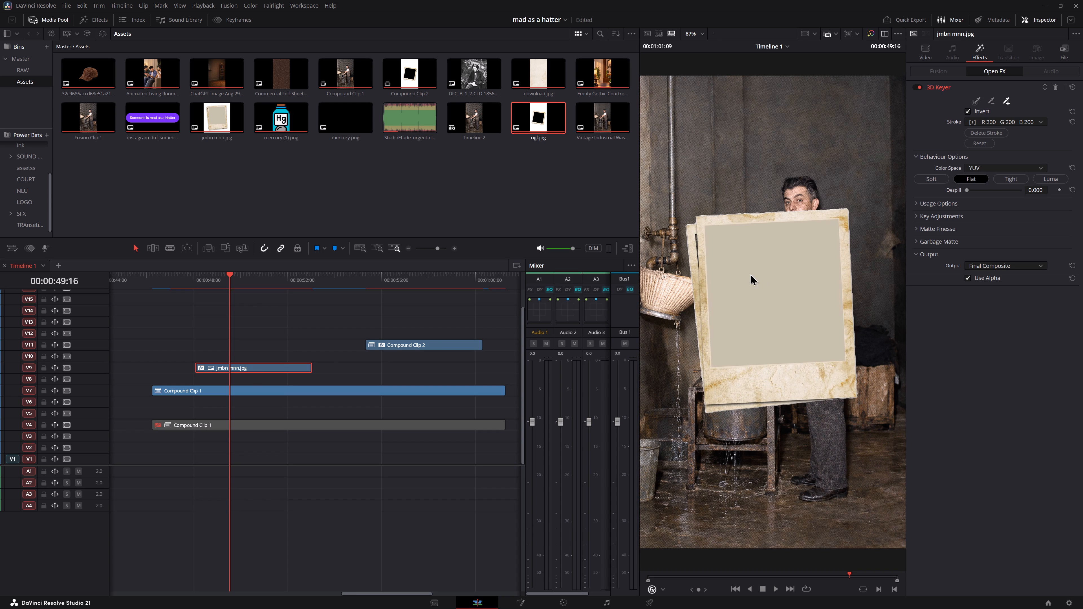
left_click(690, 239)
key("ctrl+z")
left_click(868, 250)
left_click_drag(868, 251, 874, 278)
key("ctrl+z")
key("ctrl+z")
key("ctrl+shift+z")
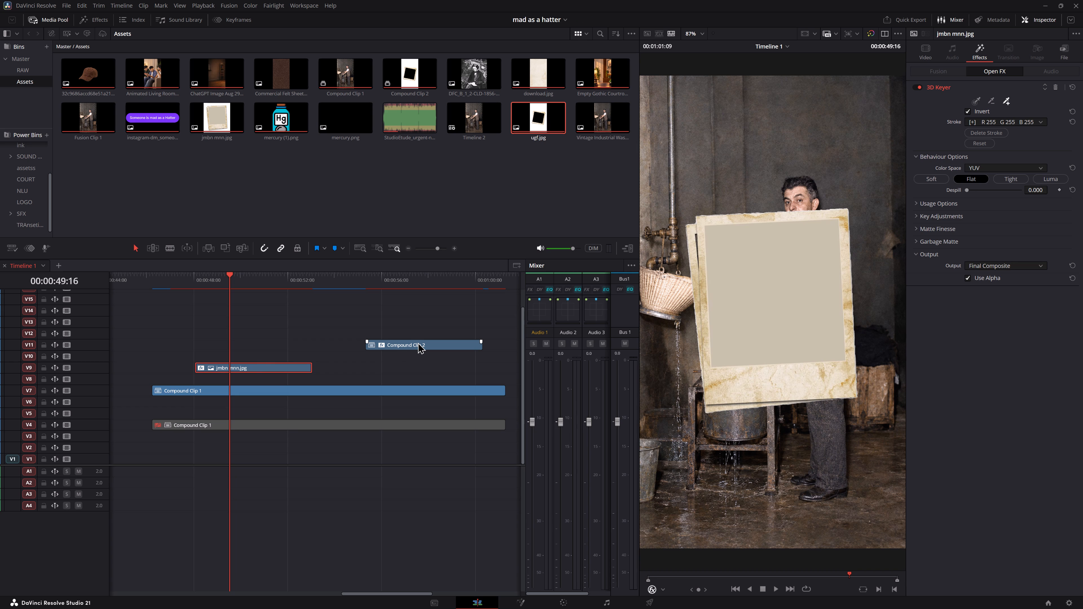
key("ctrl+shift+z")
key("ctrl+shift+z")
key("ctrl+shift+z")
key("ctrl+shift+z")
Preview the keyed Compound Clip 2 frame on V11 and the opening of Compound Clip 1 before the photo frame.
left_click(219, 364)
left_click(928, 59)
left_click(419, 338)
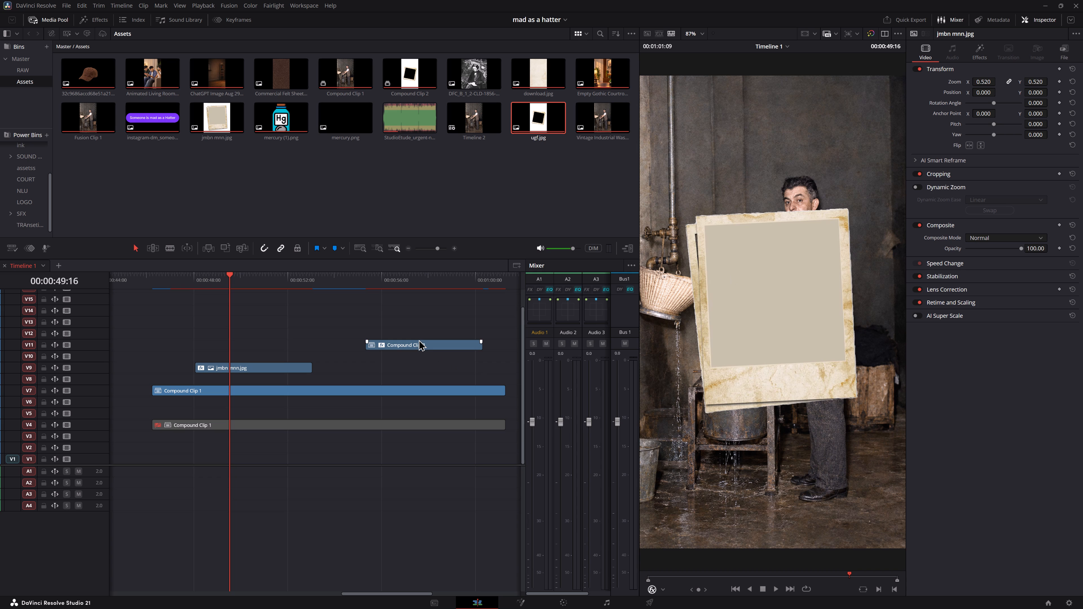
left_click(418, 342)
left_click(405, 278)
key("space")
key("space")
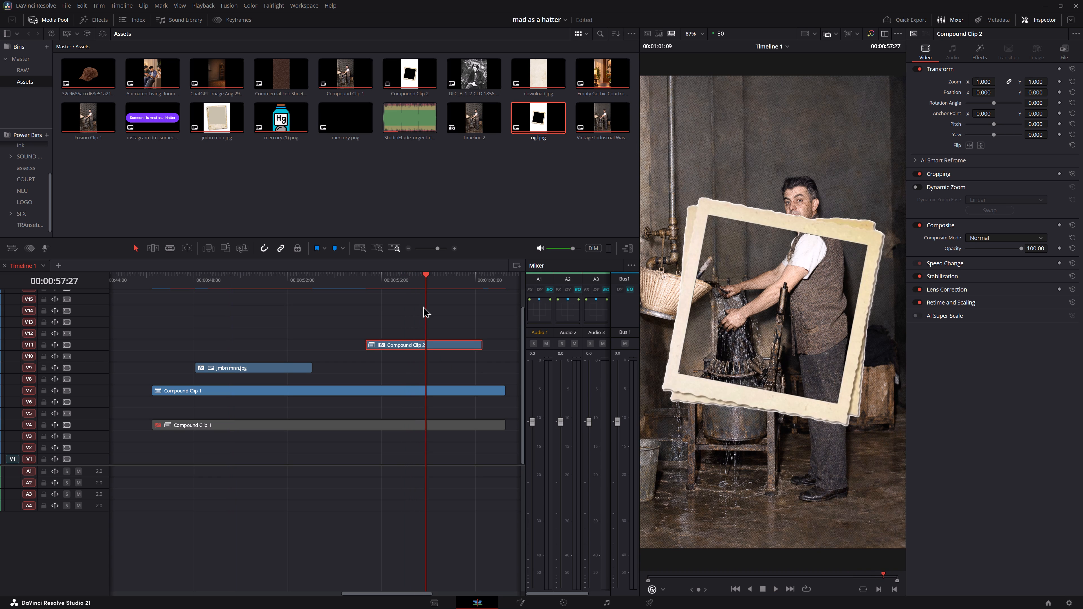
left_click(169, 277)
key("space")
key("space")
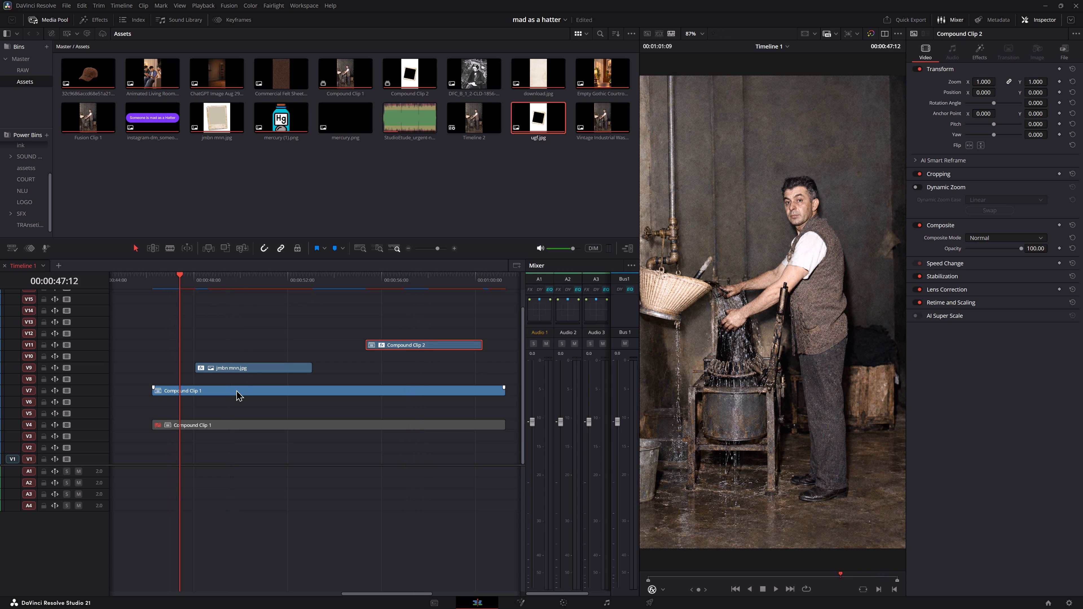
Duplicate Compound Clip 1 from V7 onto V10, aligned with the start of jmbn mnn.jpg, and preview the stack.
left_click(236, 390)
left_click_drag(236, 390, 277, 357, "alt")
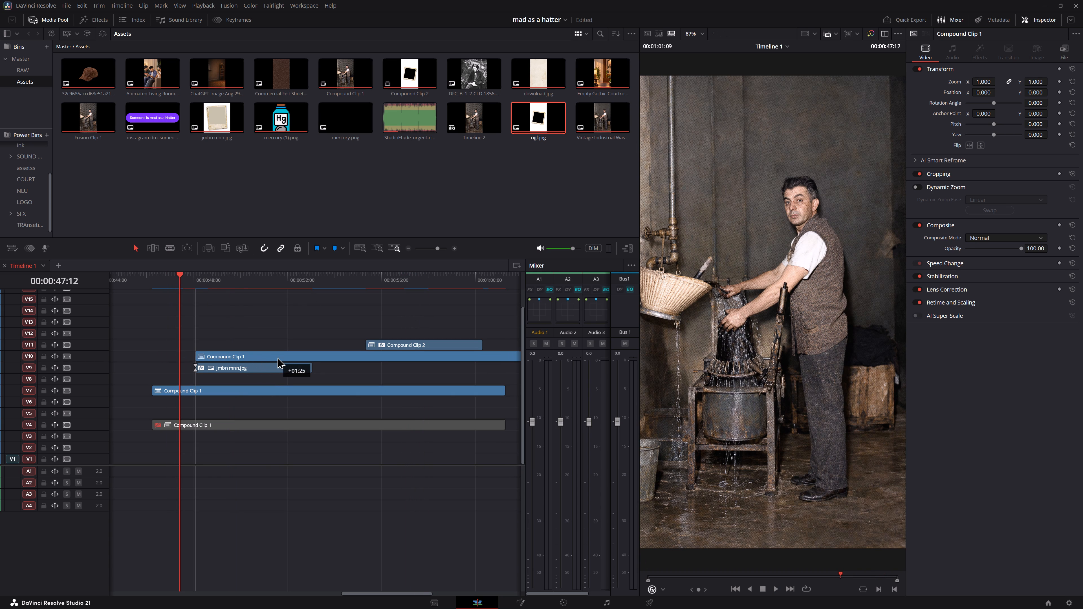
left_click_drag(277, 357, 278, 355, "alt")
left_click_drag(171, 280, 146, 279)
left_click_drag(146, 279, 159, 283)
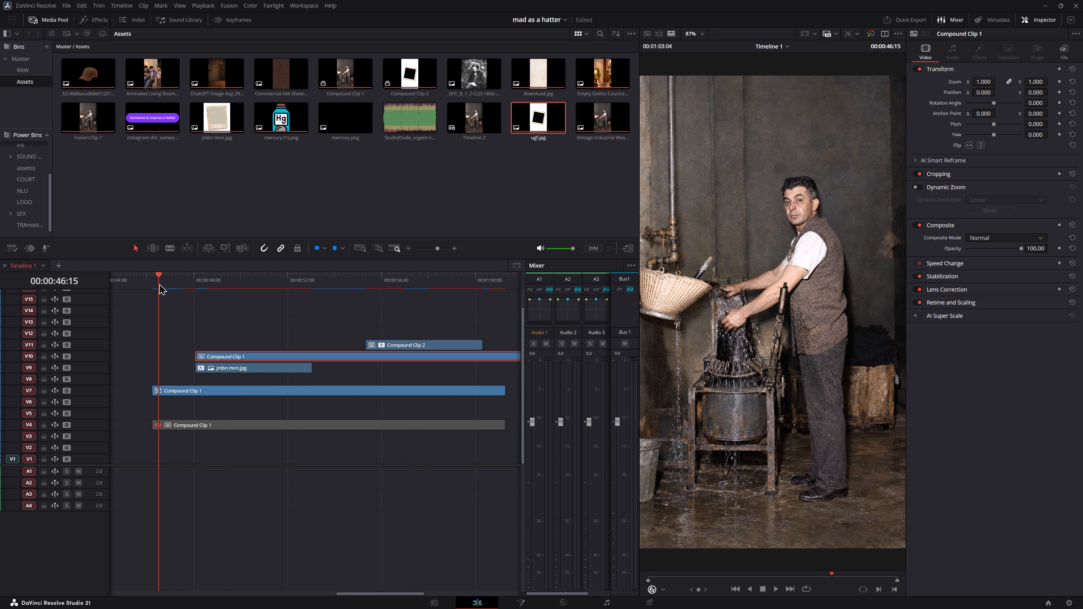
key("space")
key("space")
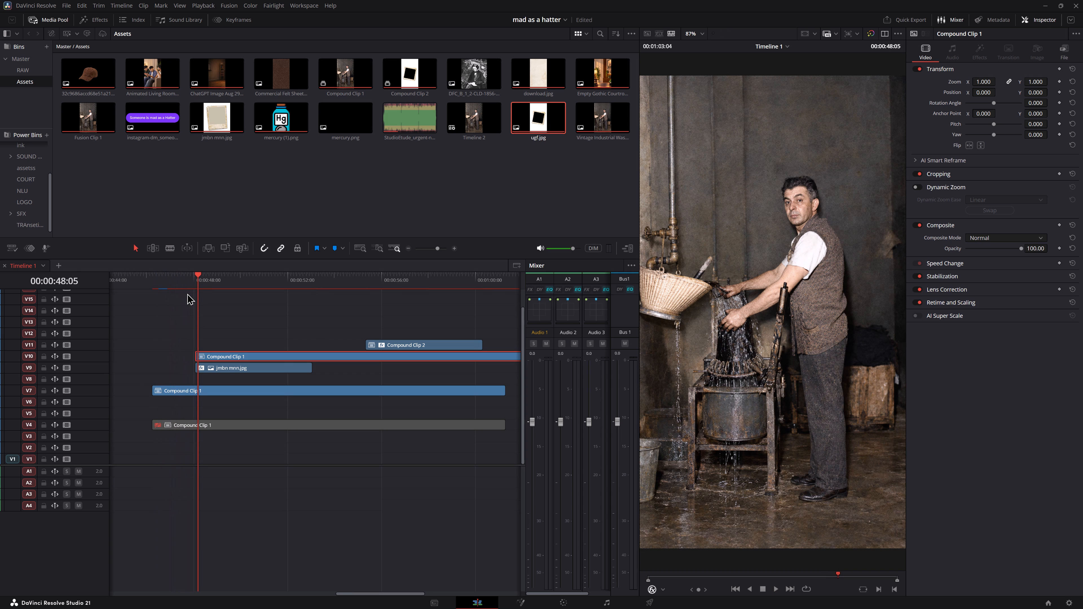
key("space")
key("space")
Disable only the Compound Clip 1 copy on V10, keeping the jmbn mnn.jpg frame on V9 enabled.
left_click_drag(245, 317, 245, 328)
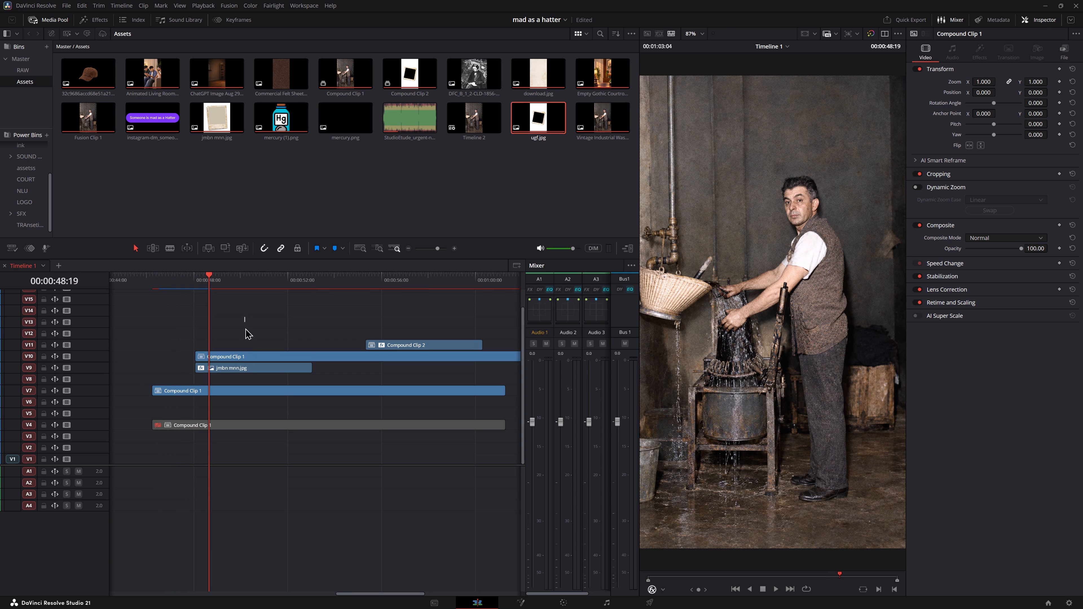
left_click_drag(245, 328, 246, 369)
key("d")
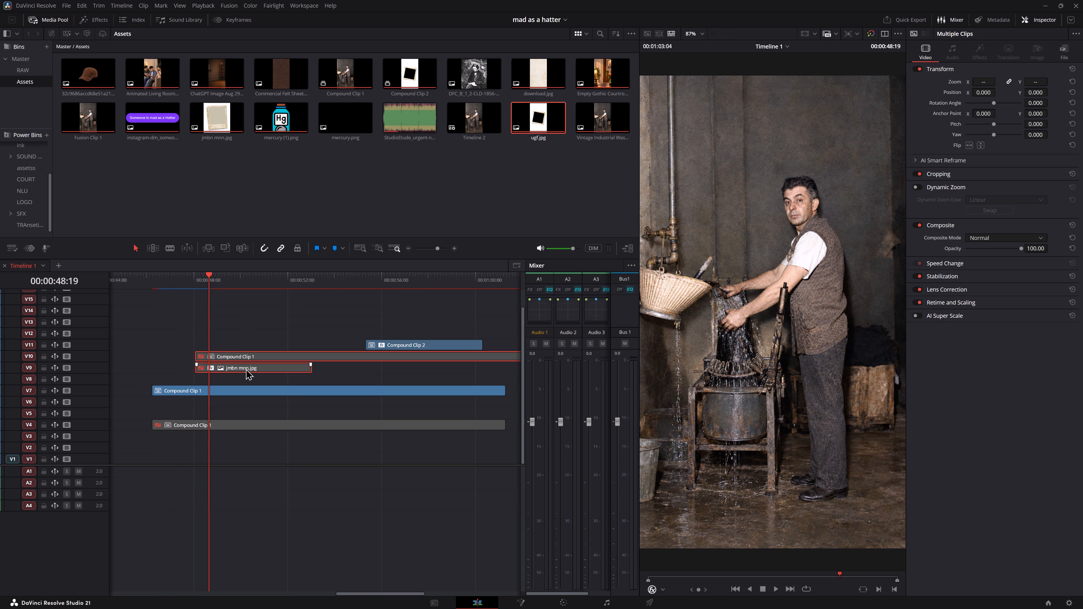
key("d")
left_click(250, 353)
key("d")
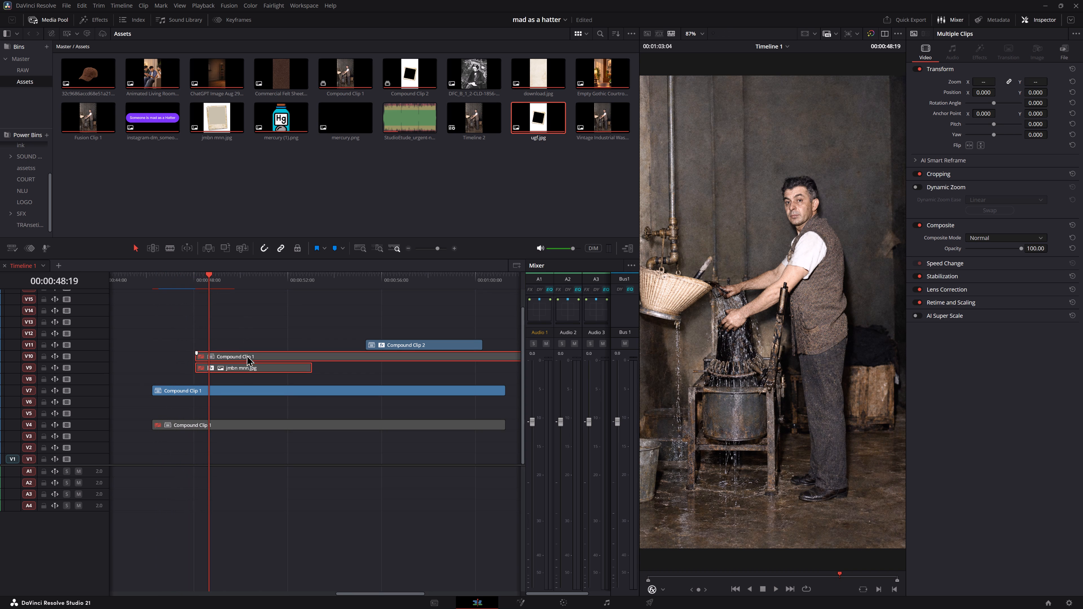
key("d")
left_click(261, 322)
left_click(250, 361)
key("d")
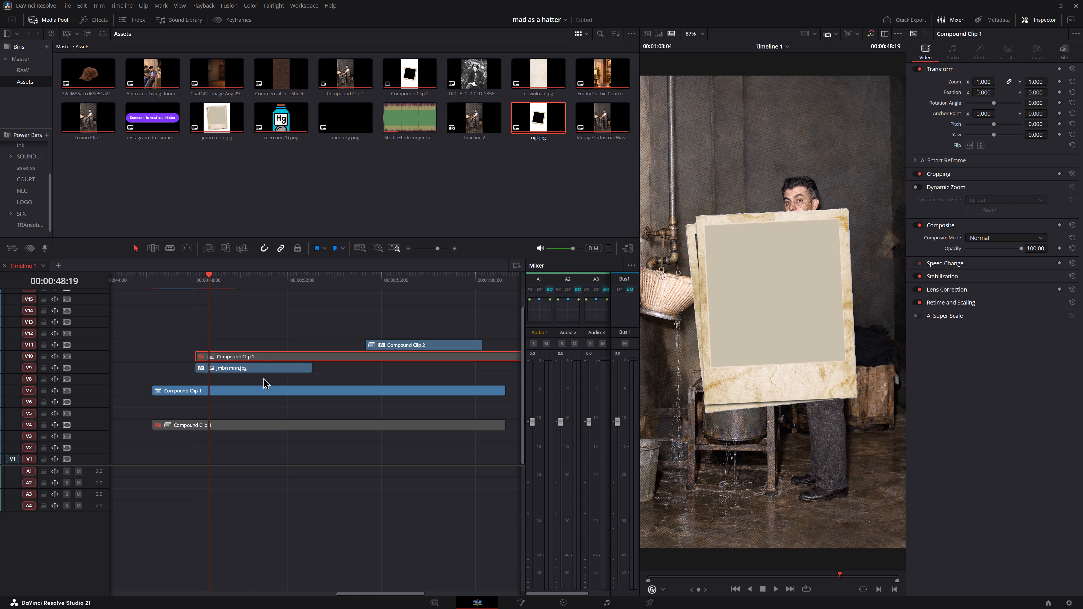
Scale jmbn mnn.jpg to 0.240, set position X to 21, rotate it about -17.6 degrees and place it over the man's upper chest.
left_click(256, 372)
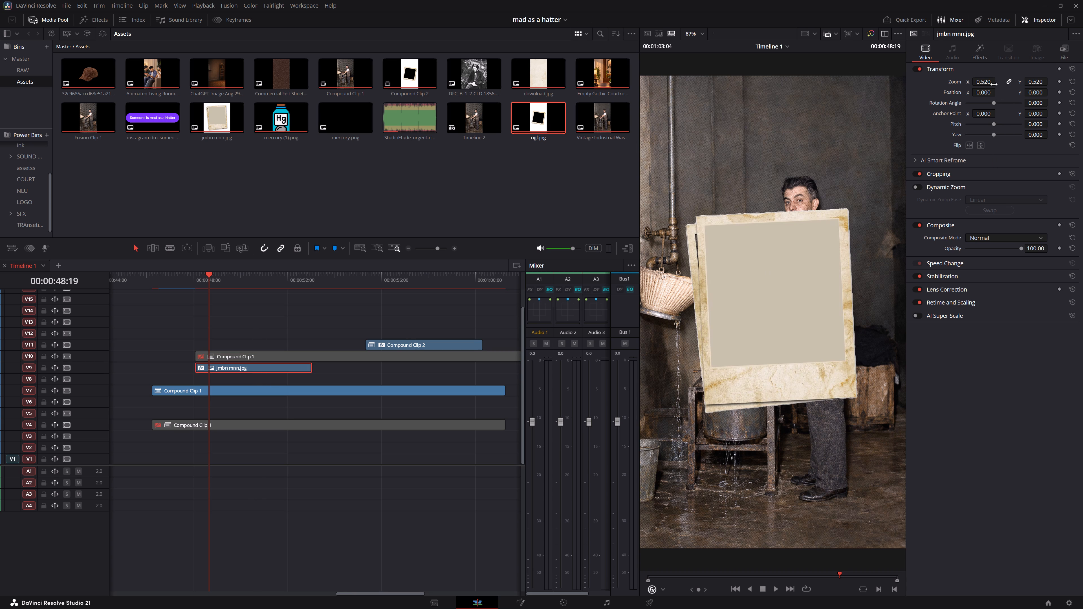
left_click_drag(1038, 84, 1026, 84)
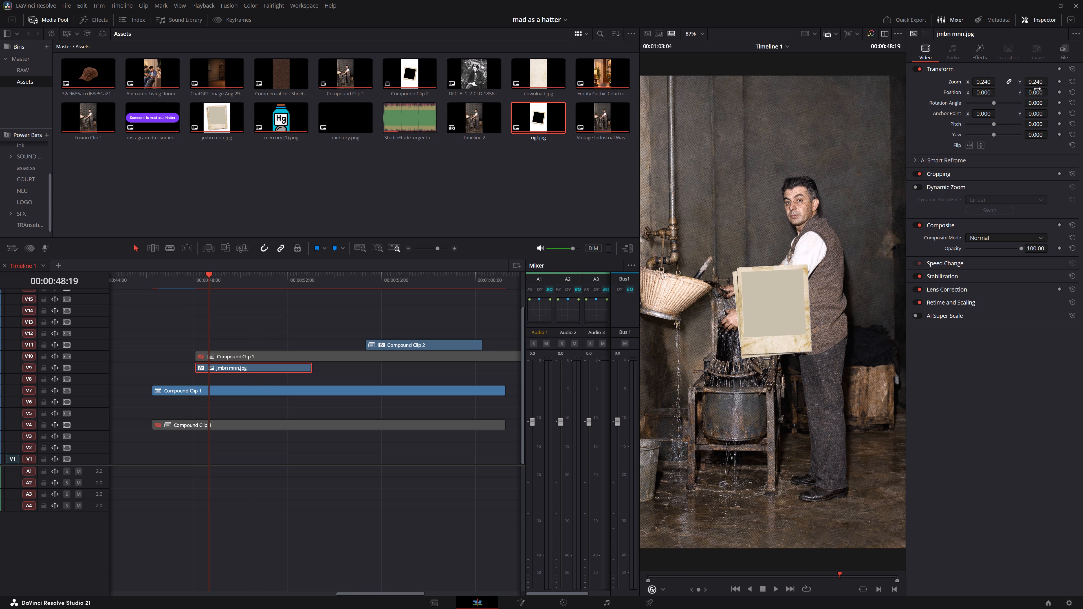
left_click_drag(1037, 94, 648, 311)
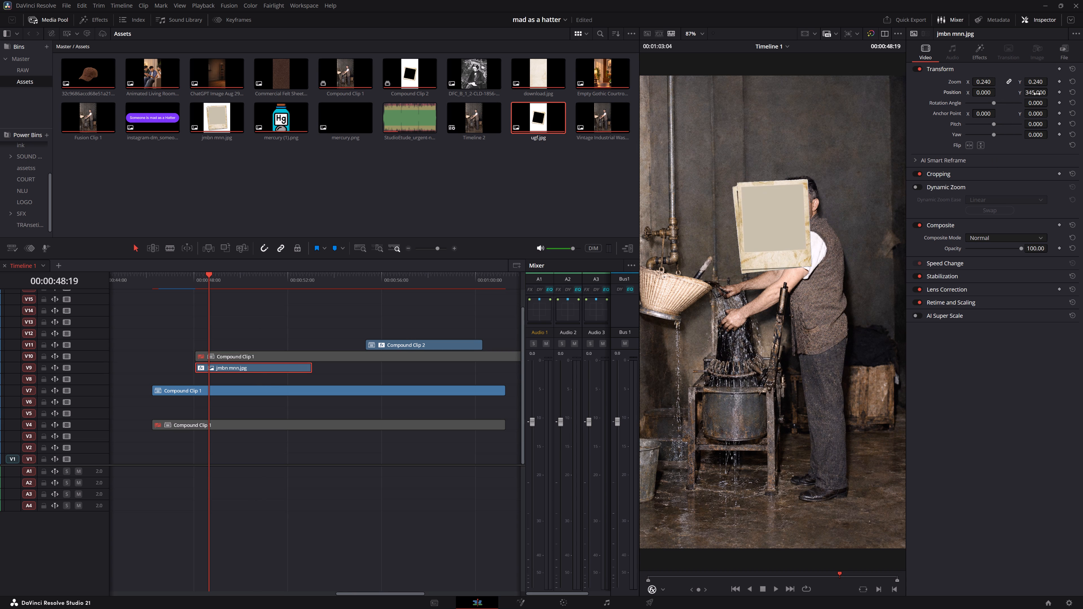
left_click_drag(980, 94, 1009, 97)
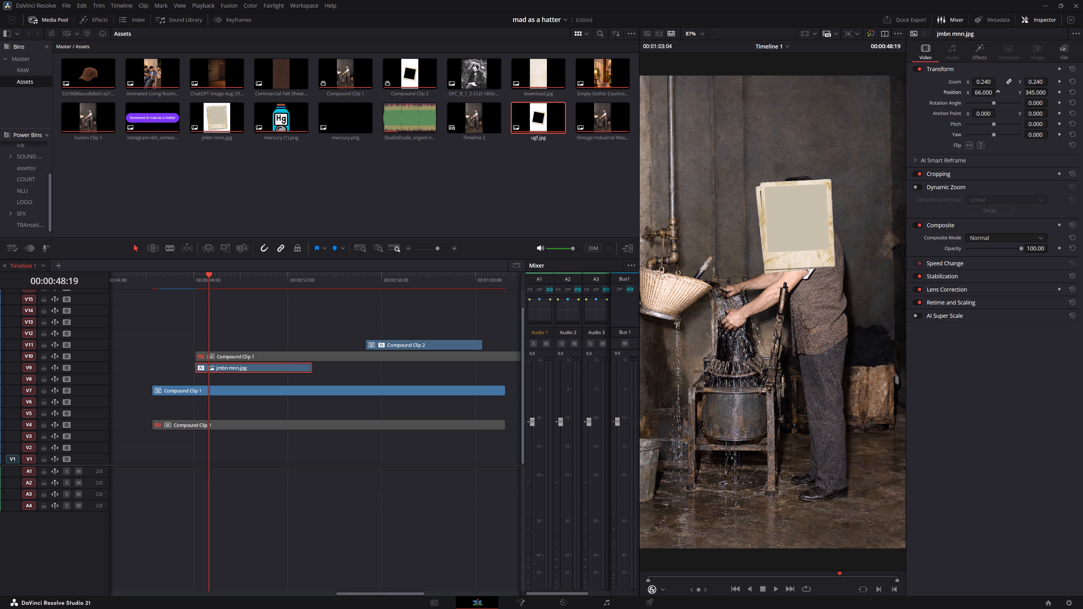
left_click_drag(1009, 97, 1053, 101)
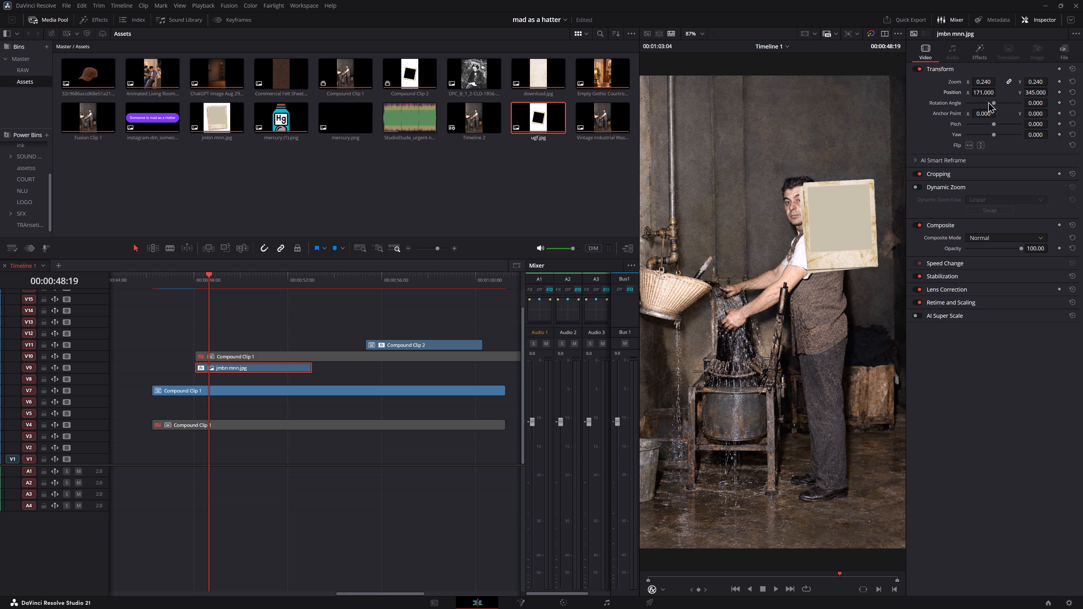
left_click_drag(1029, 91, 1012, 93)
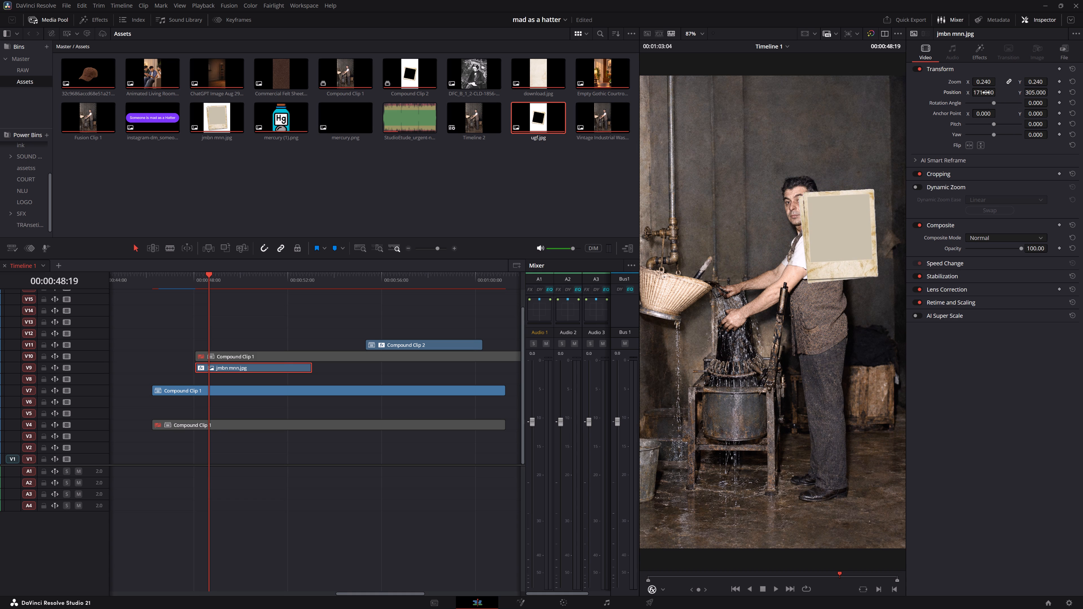
left_click_drag(986, 92, 923, 92)
left_click_drag(1032, 94, 1011, 93)
left_click_drag(1034, 104, 976, 91)
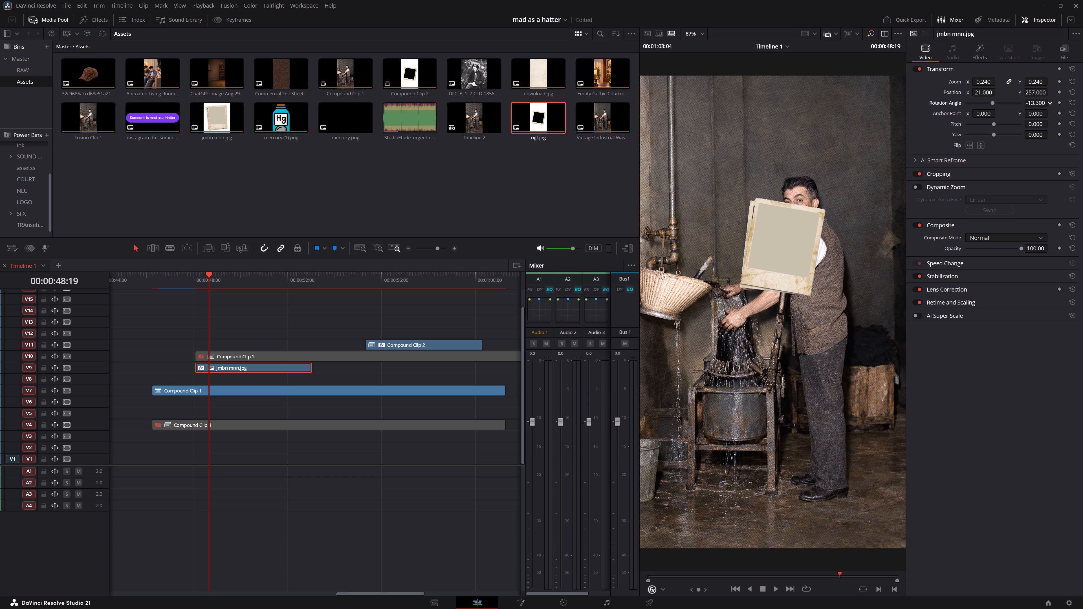
left_click_drag(976, 91, 960, 91)
left_click_drag(1034, 92, 1023, 92)
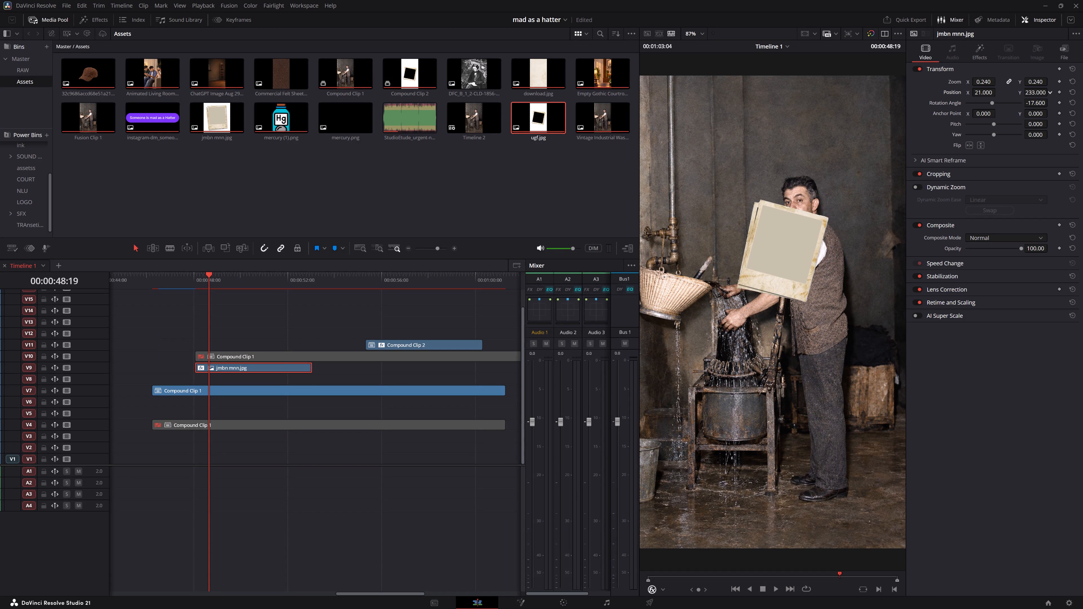
left_click_drag(1023, 92, 1038, 105)
Re-enable the Compound Clip 1 copy on V10 and preview from its start at 00:00:48:02.
left_click(286, 360)
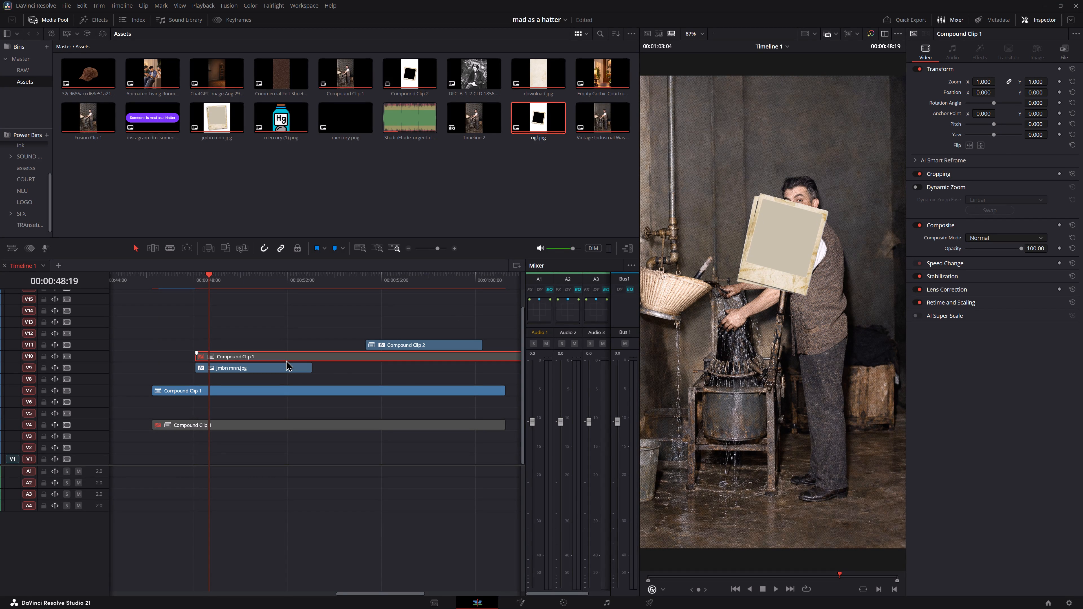
key("d")
left_click_drag(206, 285, 202, 285)
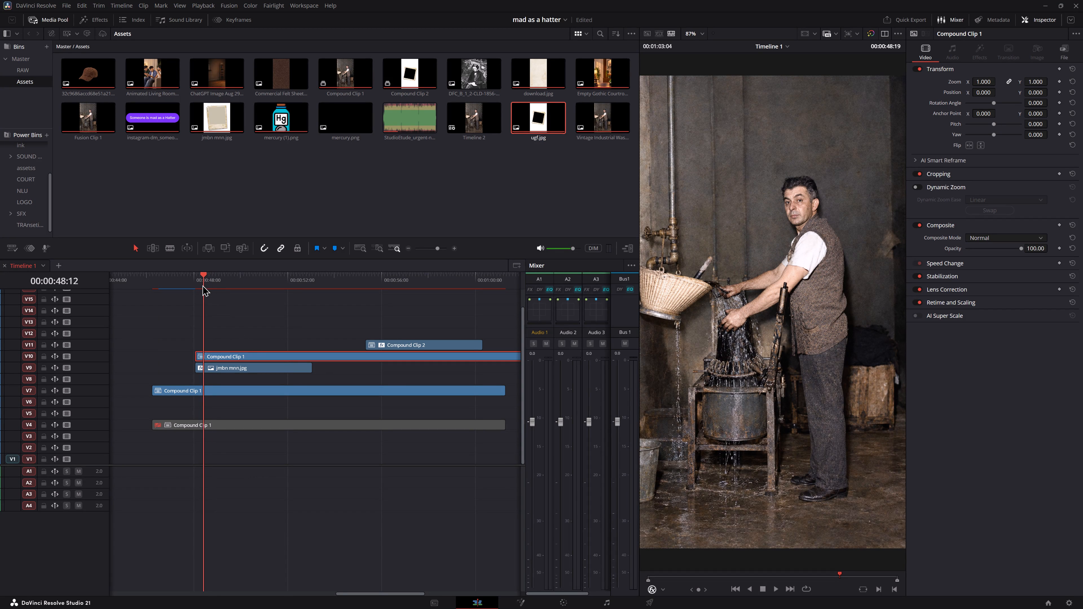
left_click_drag(202, 285, 197, 285)
left_click(228, 355)
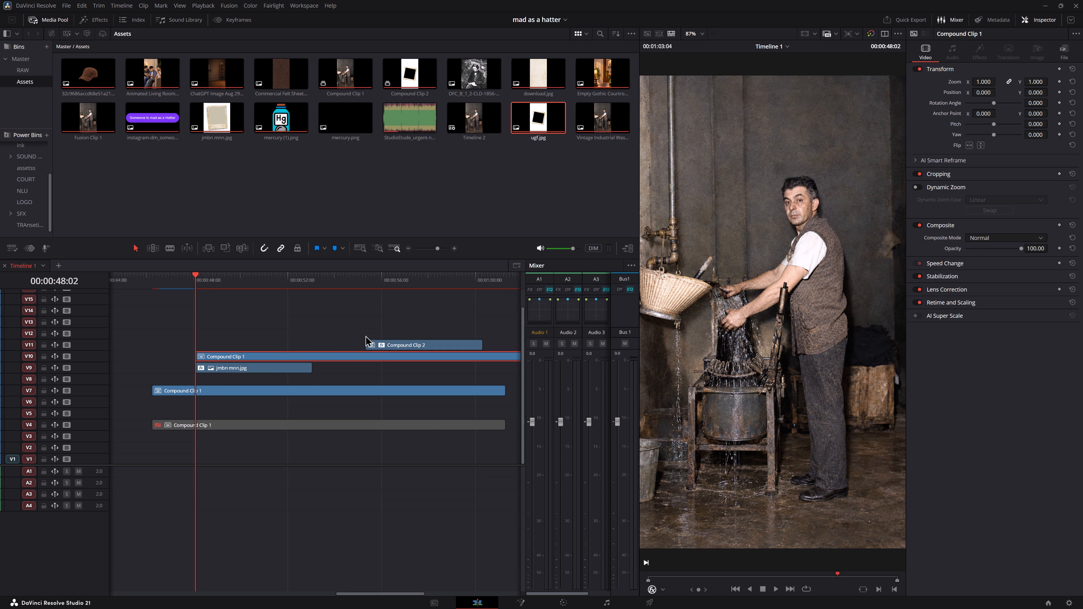
scroll(359, 334, "up", 19, "alt")
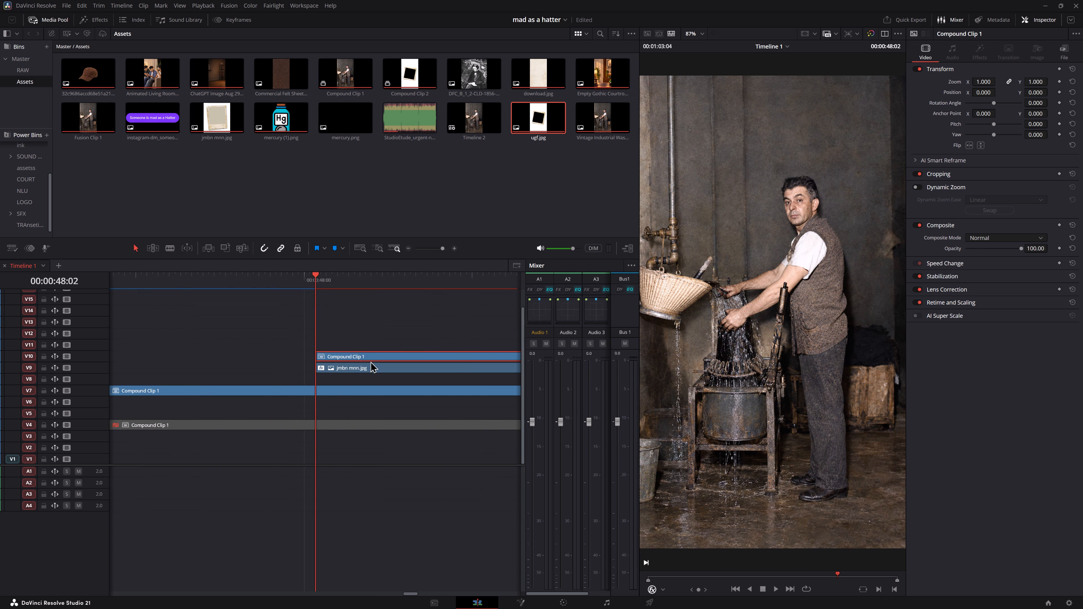
key("space")
key("space")
Crop the bottom of the V10 Compound Clip 1 copy by 1206 to uncover the lower part of the photo frame.
left_click(945, 179)
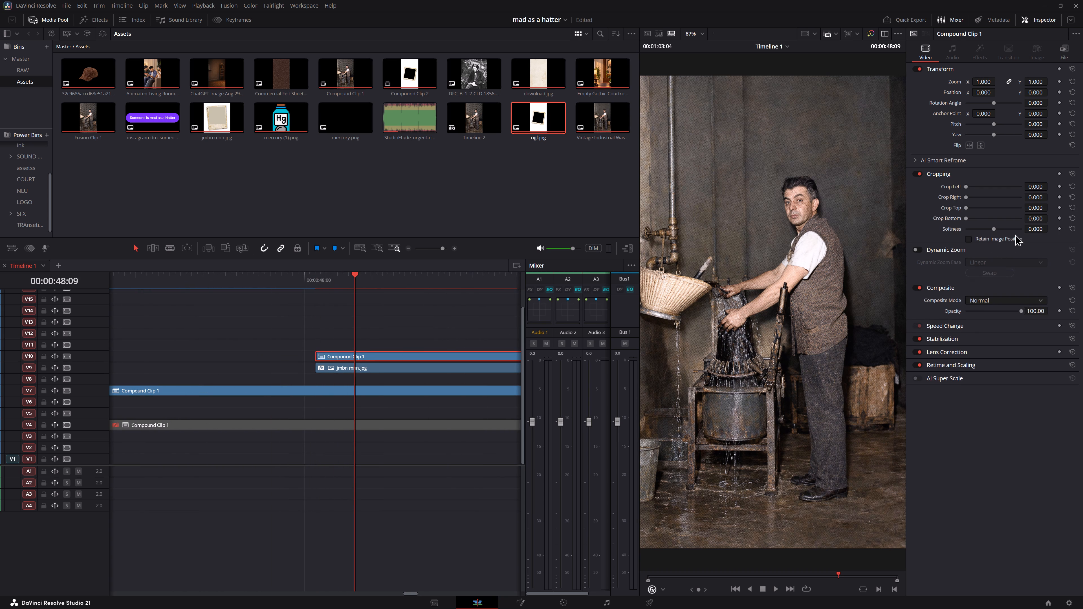
left_click_drag(1034, 220, 1032, 209)
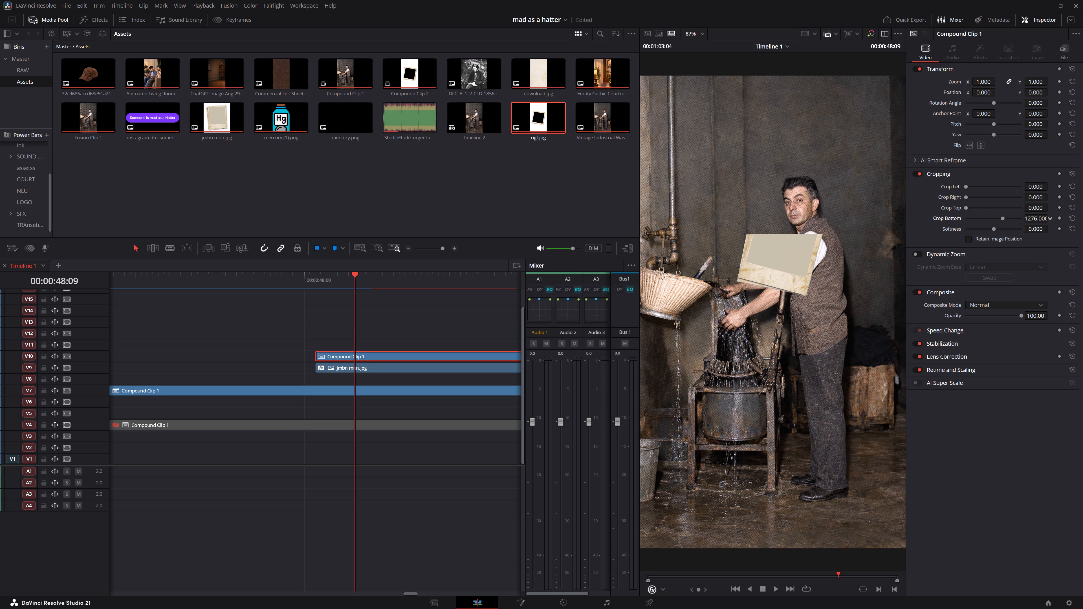
left_click_drag(1032, 209, 1026, 210)
left_click_drag(1026, 210, 1002, 212)
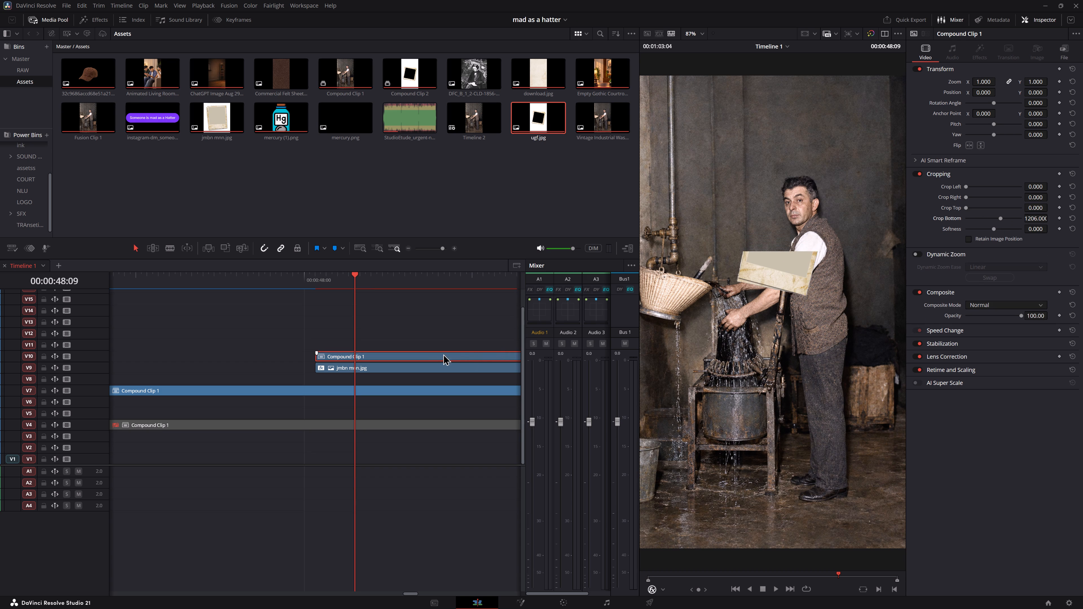
Reduce the tilt of the jmbn mnn.jpg frame on V9 by setting its rotation angle to -2.3 degrees.
left_click(424, 367)
left_click(1070, 101)
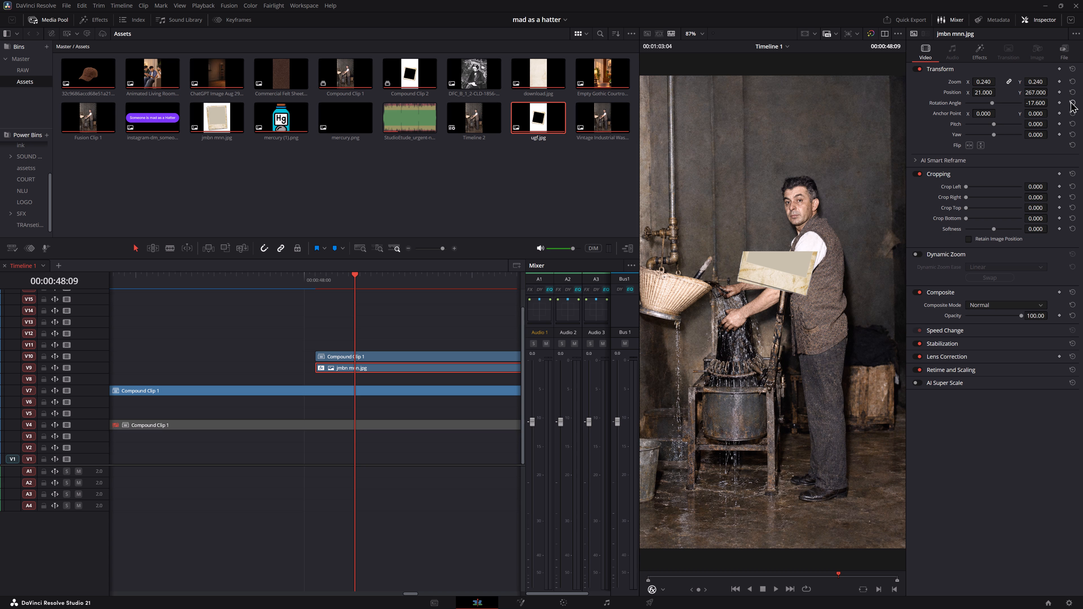
left_click_drag(1041, 103, 1037, 103)
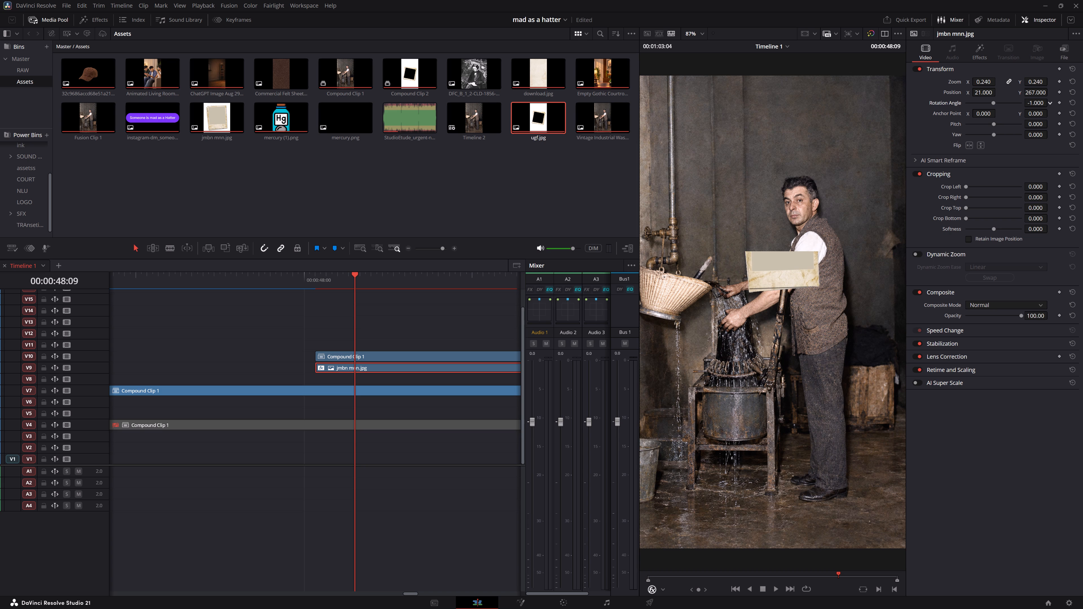
left_click_drag(1037, 103, 1034, 103)
left_click_drag(1040, 104, 1034, 104)
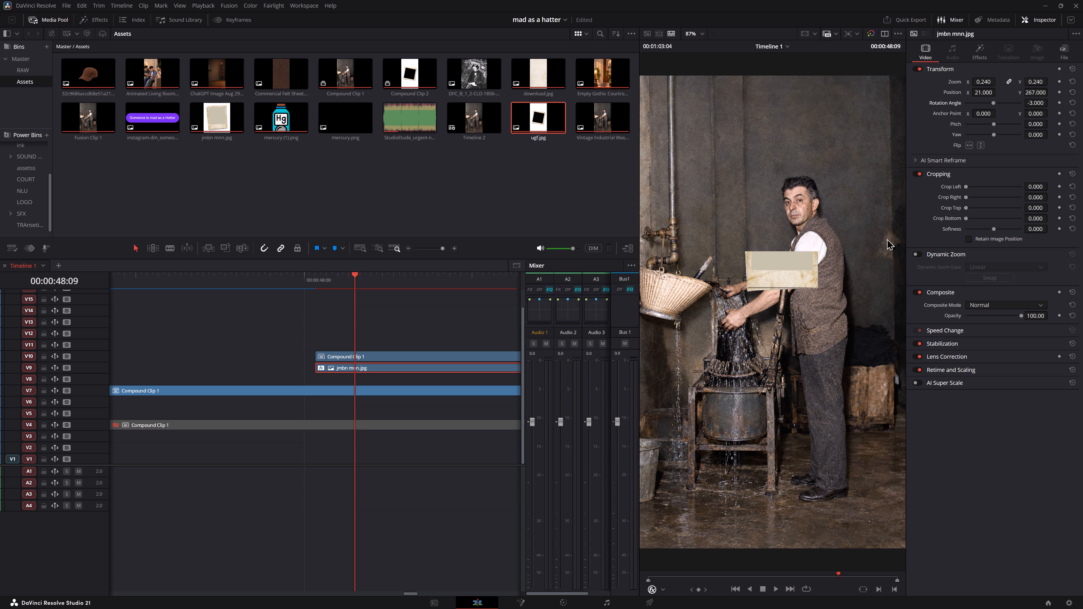
left_click(1039, 91)
left_click_drag(1041, 101, 1037, 101)
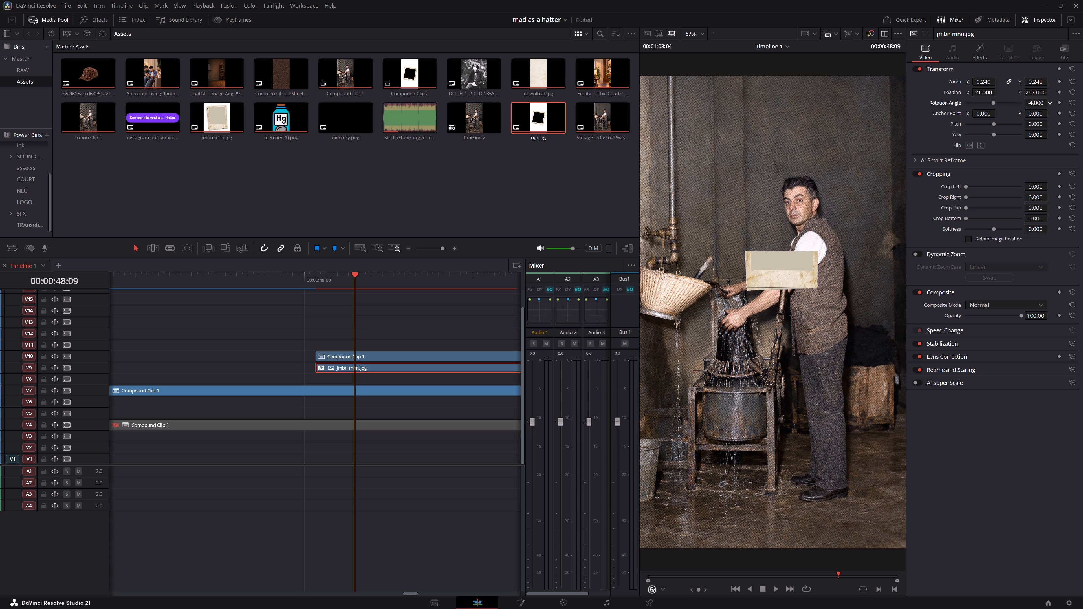
left_click_drag(1037, 101, 1044, 101)
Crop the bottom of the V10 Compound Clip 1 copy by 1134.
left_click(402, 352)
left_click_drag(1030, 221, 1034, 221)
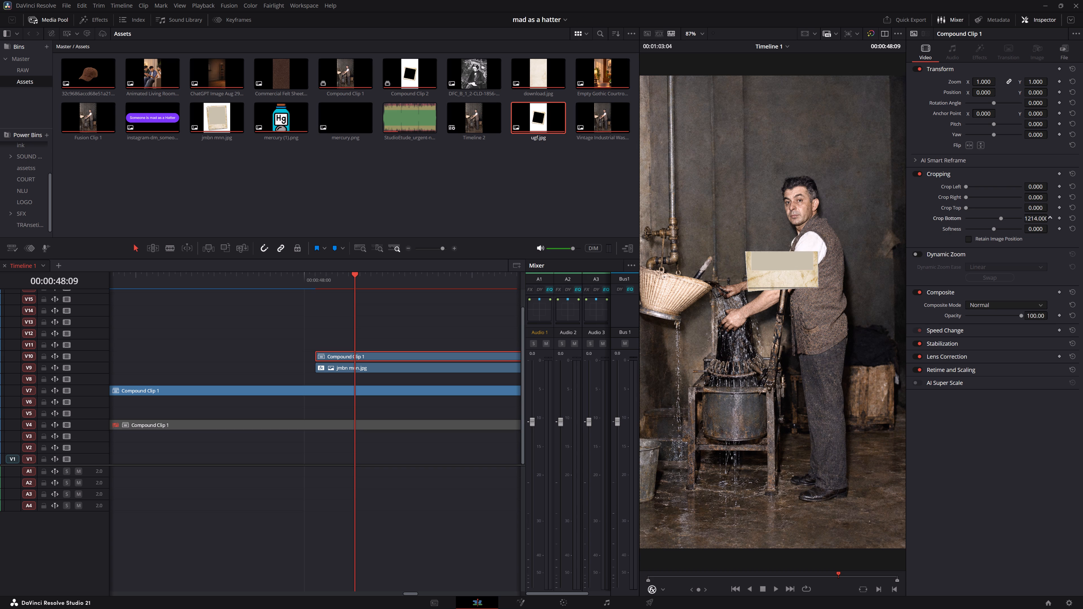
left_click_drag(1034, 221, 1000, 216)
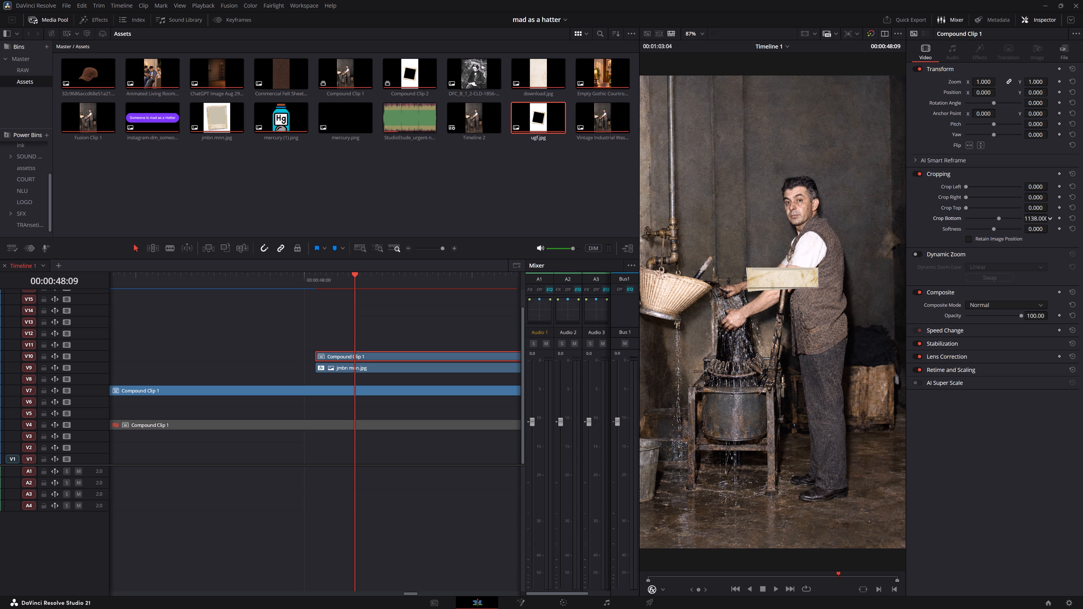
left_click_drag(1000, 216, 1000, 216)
Move the jmbn mnn.jpg frame on V9 to position X 64 and raise it around the man's head and shoulder.
left_click(400, 365)
left_click_drag(984, 93, 998, 94)
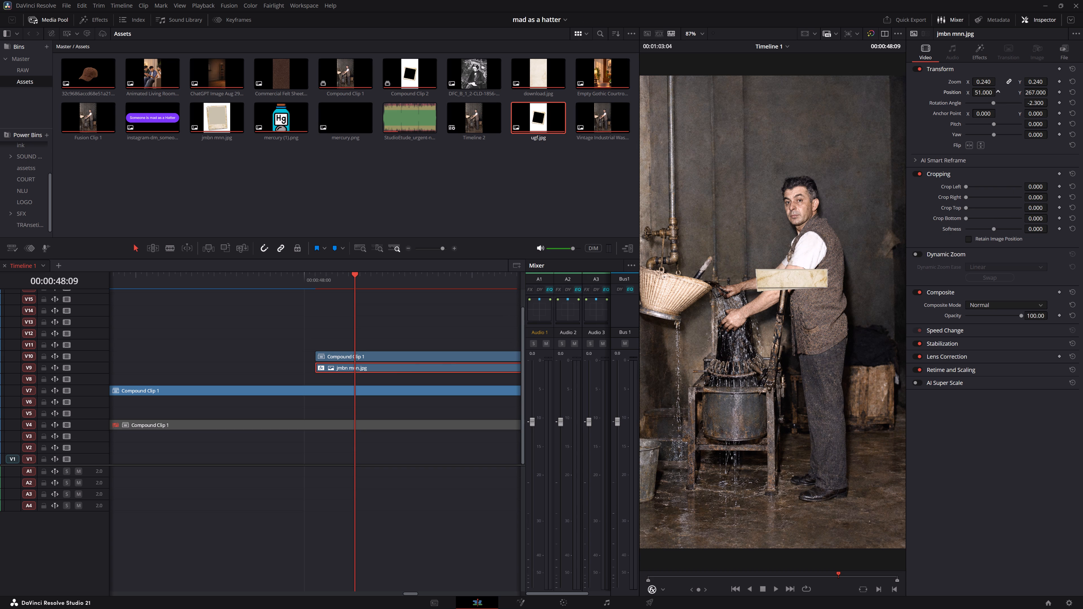
left_click_drag(998, 94, 1003, 94)
left_click_drag(1039, 91, 1044, 91)
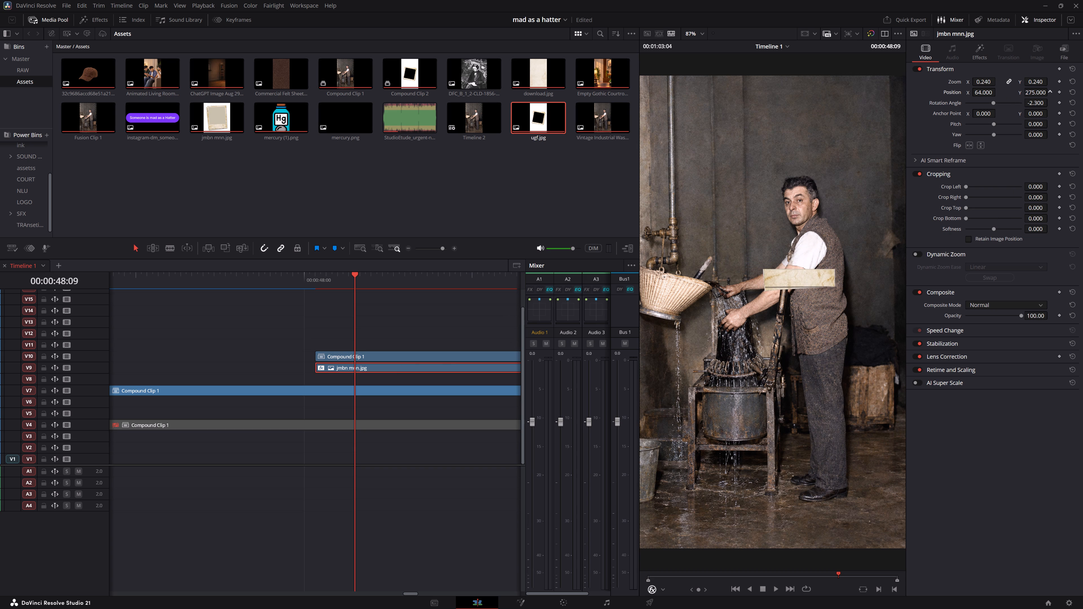
left_click_drag(1044, 91, 1055, 91)
Set the bottom crop of the V10 Compound Clip 1 copy to 1172 to fit the frame's lower inner edge.
left_click(462, 356)
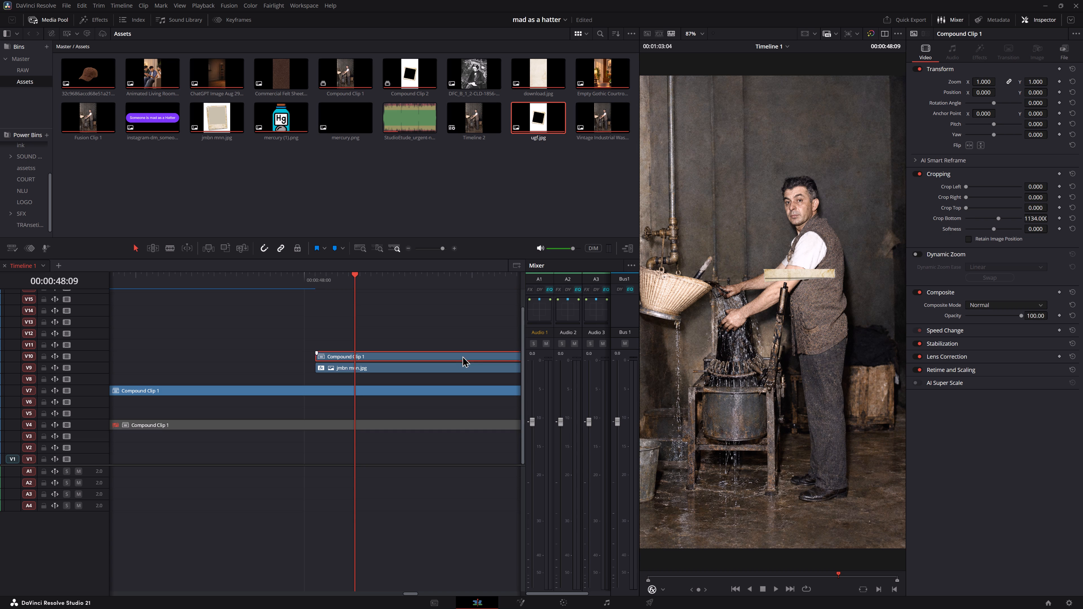
left_click_drag(1031, 217, 1058, 219)
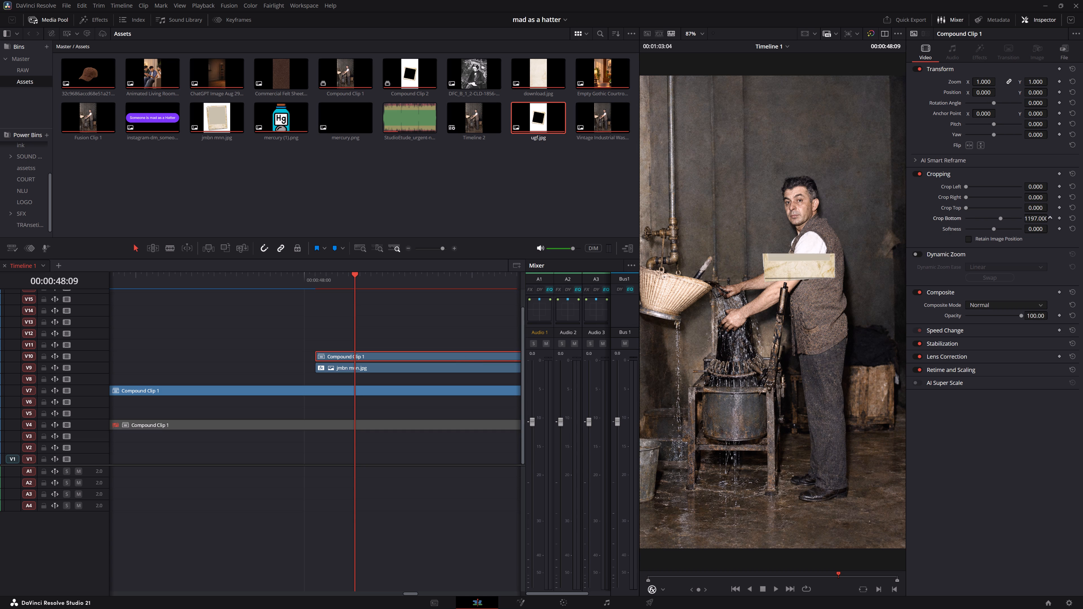
left_click_drag(1058, 219, 1047, 220)
Crop the top of the V10 Compound Clip 1 copy by 487 to uncover the photo frame's upper border.
left_click_drag(1034, 208, 1036, 208)
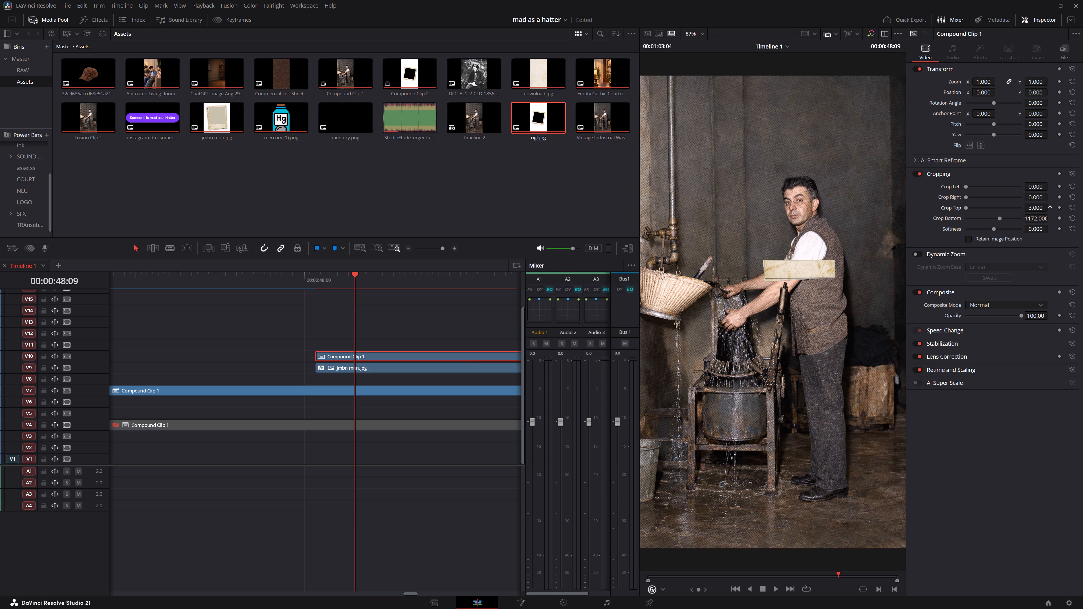
left_click_drag(1036, 208, 719, 289)
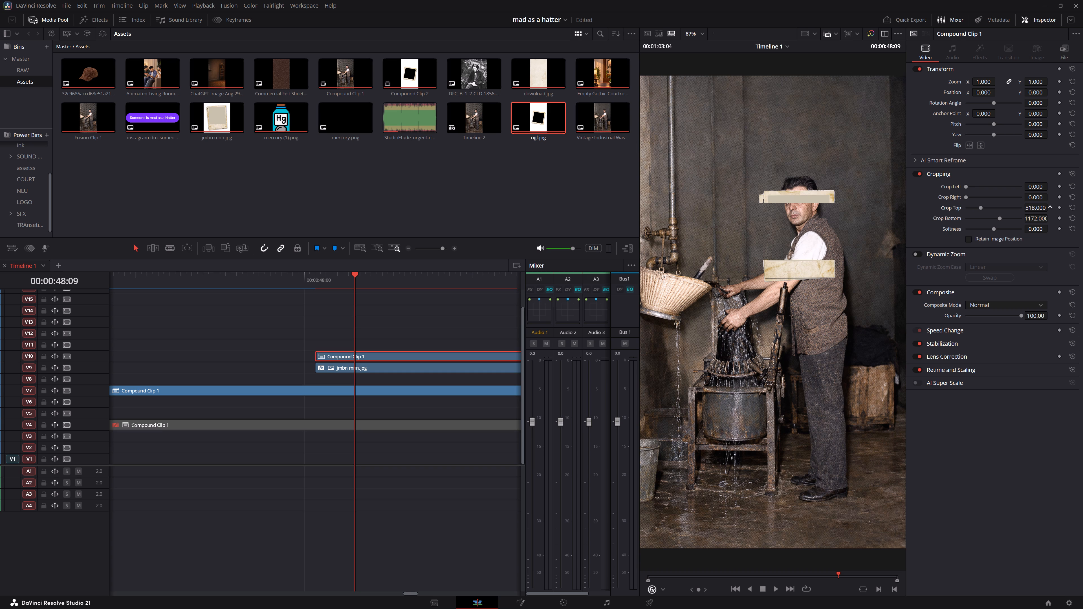
left_click_drag(719, 289, 665, 288)
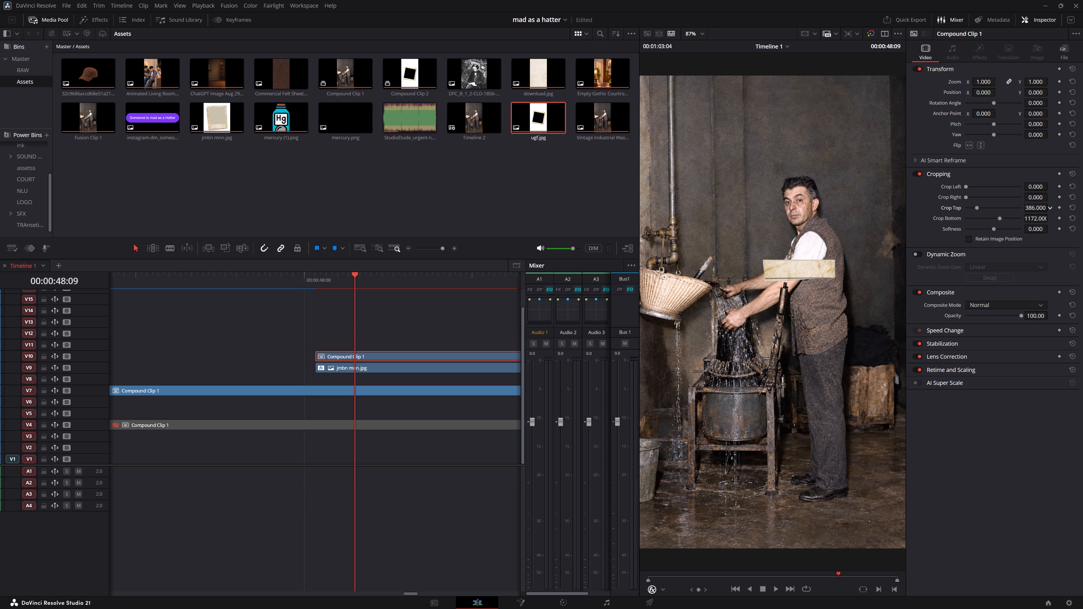
left_click_drag(665, 288, 730, 284)
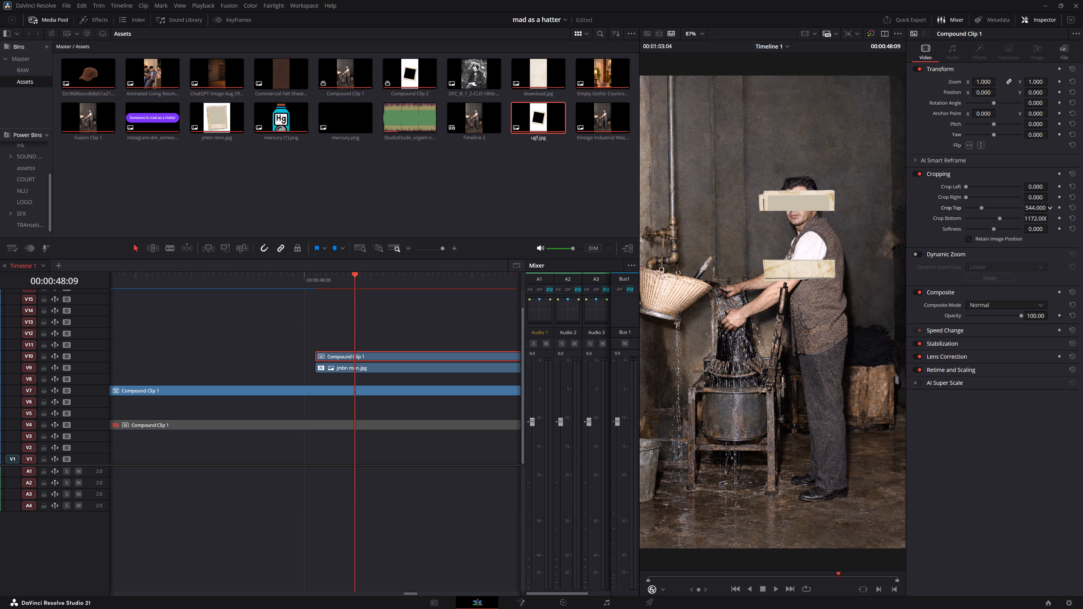
left_click_drag(730, 284, 708, 284)
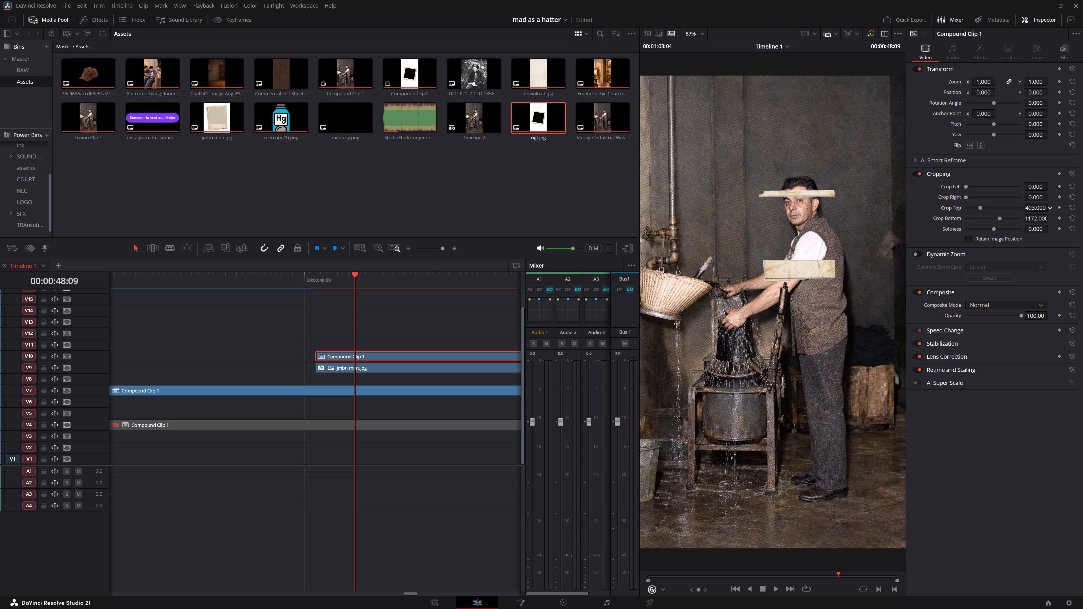
left_click_drag(708, 284, 705, 284)
left_click_drag(705, 284, 706, 284)
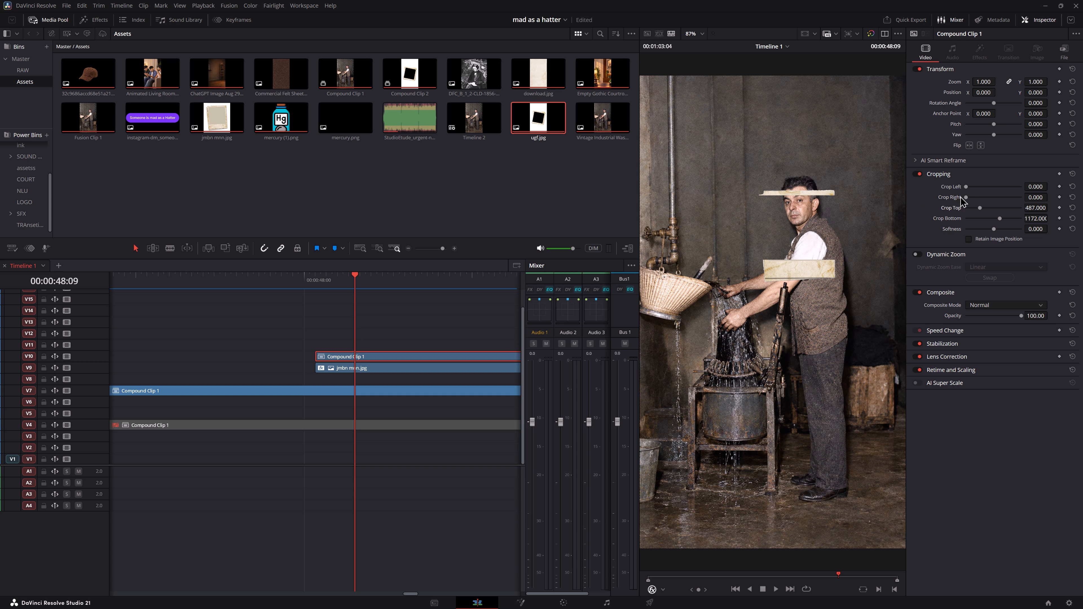
Crop the right side of the V10 Compound Clip 1 copy by 310 to uncover the frame's right border.
left_click_drag(1032, 196, 636, 299)
left_click_drag(636, 299, 632, 289)
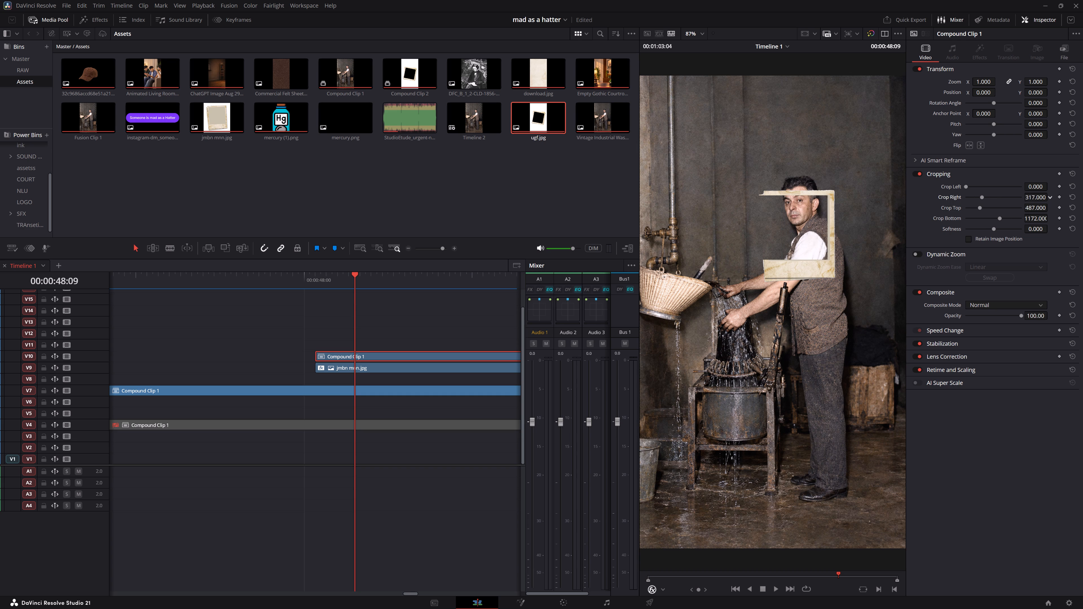
left_click_drag(632, 289, 635, 294)
left_click_drag(635, 294, 630, 294)
Crop the left side of the V10 Compound Clip 1 copy by 519 to fit the frame's left inner edge.
left_click_drag(1034, 188, 735, 314)
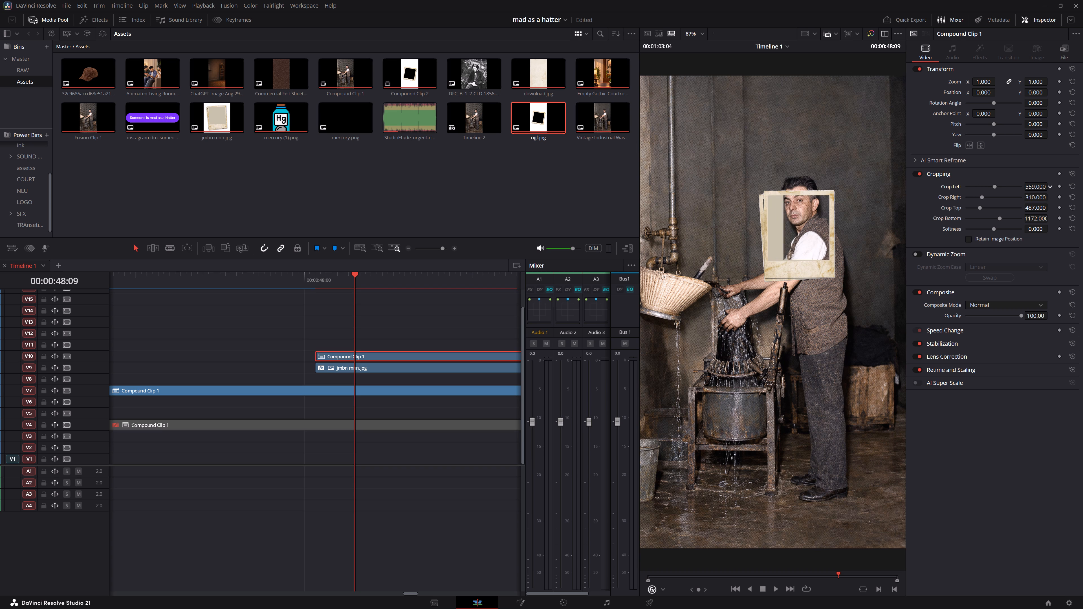
left_click_drag(735, 314, 721, 315)
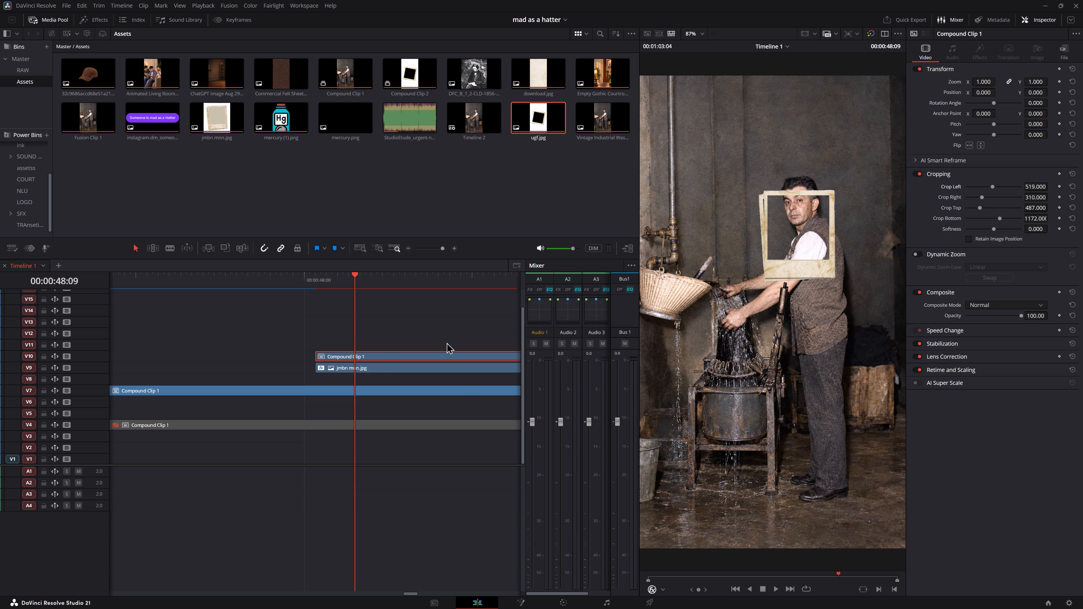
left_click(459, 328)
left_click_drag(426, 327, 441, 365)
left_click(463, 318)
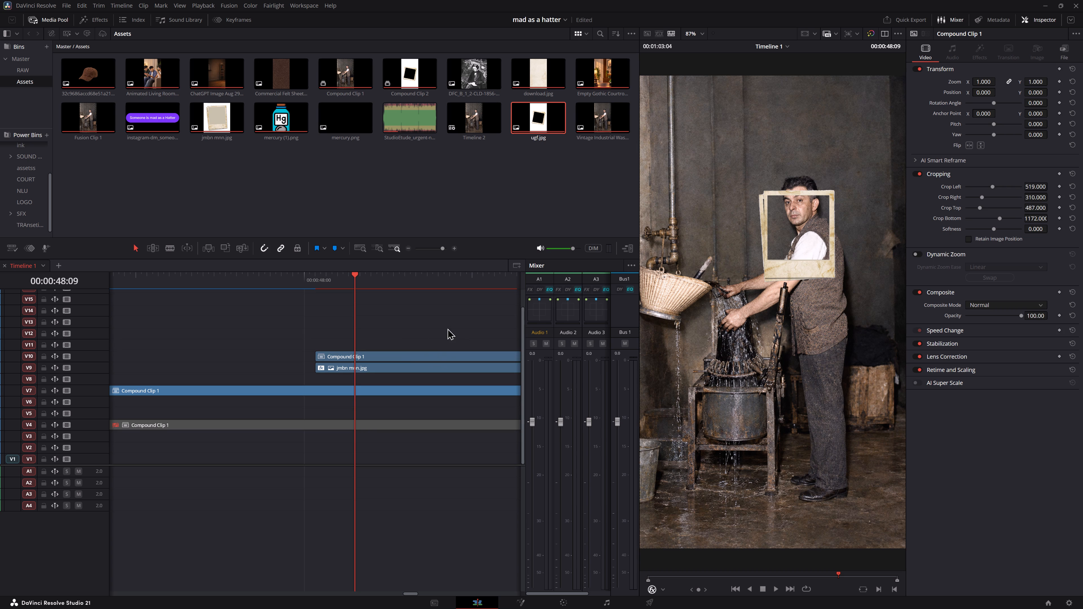
Set the clip color of the V10 Compound Clip 1 copy to orange.
left_click(402, 356)
right_click(402, 356)
left_click(588, 300)
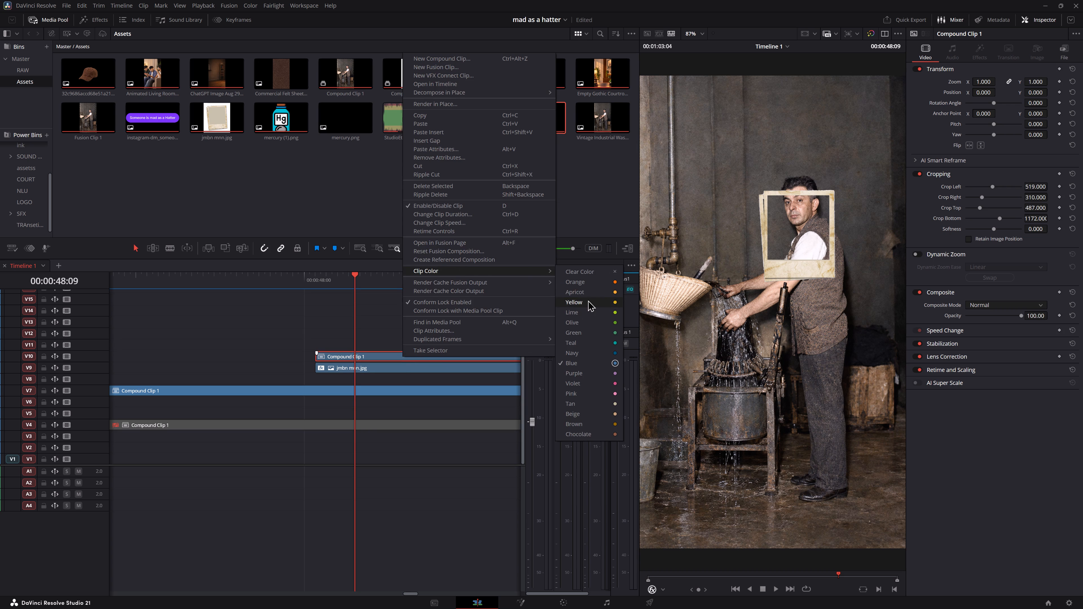
Open the orange V10 Compound Clip 1 copy on the Color page for grading.
left_click(565, 598)
scroll(484, 378, "up", 6)
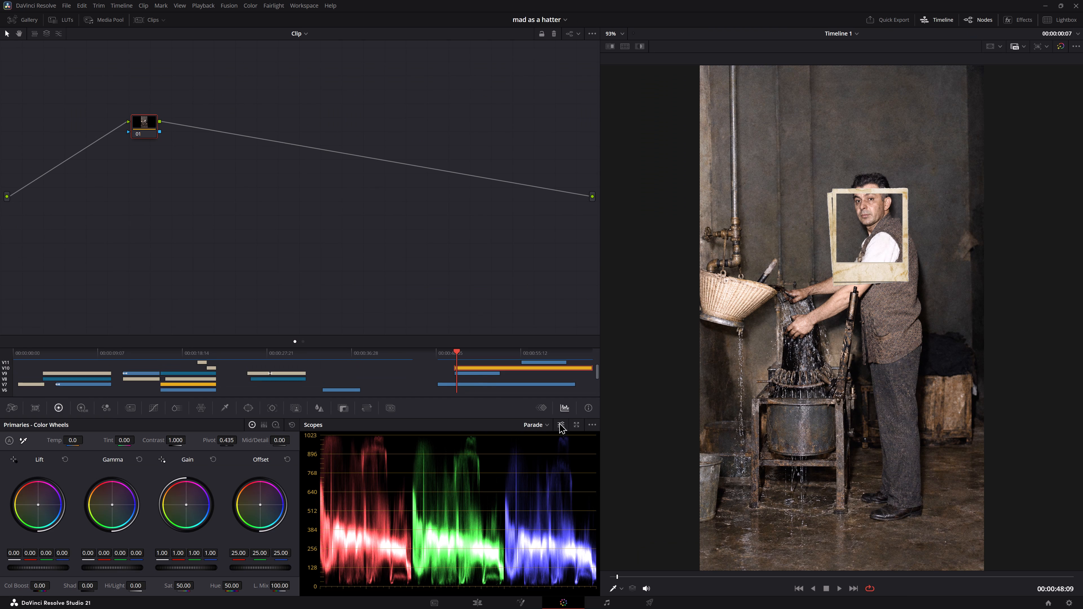
left_click(466, 366)
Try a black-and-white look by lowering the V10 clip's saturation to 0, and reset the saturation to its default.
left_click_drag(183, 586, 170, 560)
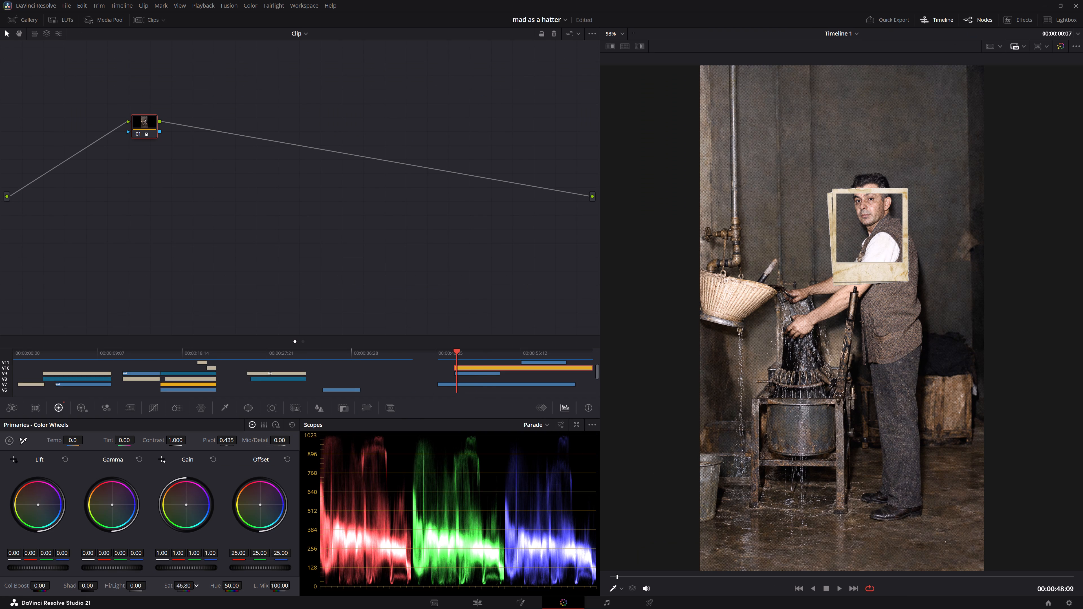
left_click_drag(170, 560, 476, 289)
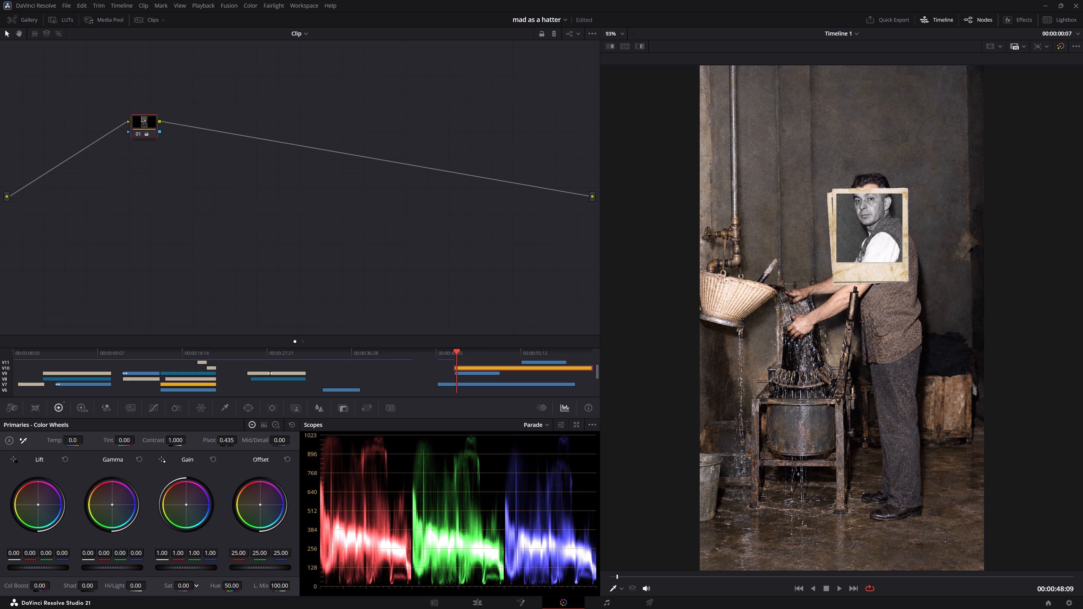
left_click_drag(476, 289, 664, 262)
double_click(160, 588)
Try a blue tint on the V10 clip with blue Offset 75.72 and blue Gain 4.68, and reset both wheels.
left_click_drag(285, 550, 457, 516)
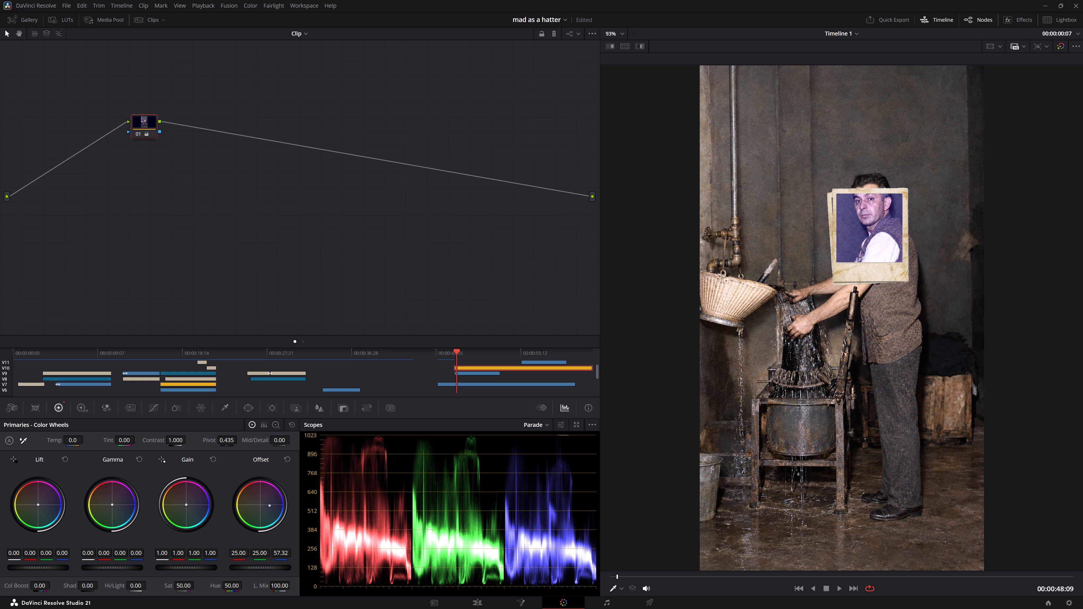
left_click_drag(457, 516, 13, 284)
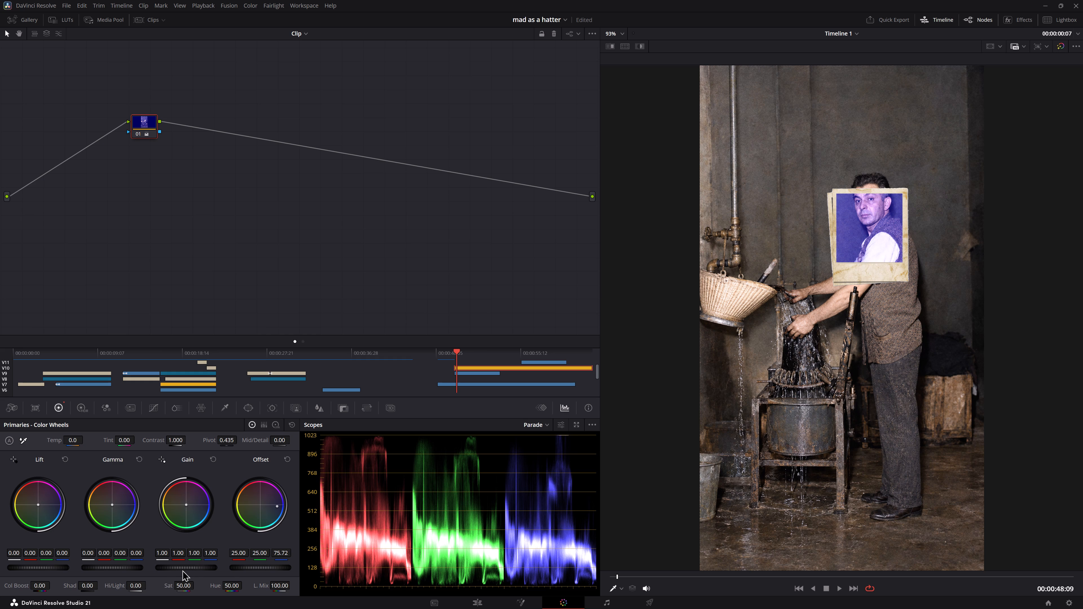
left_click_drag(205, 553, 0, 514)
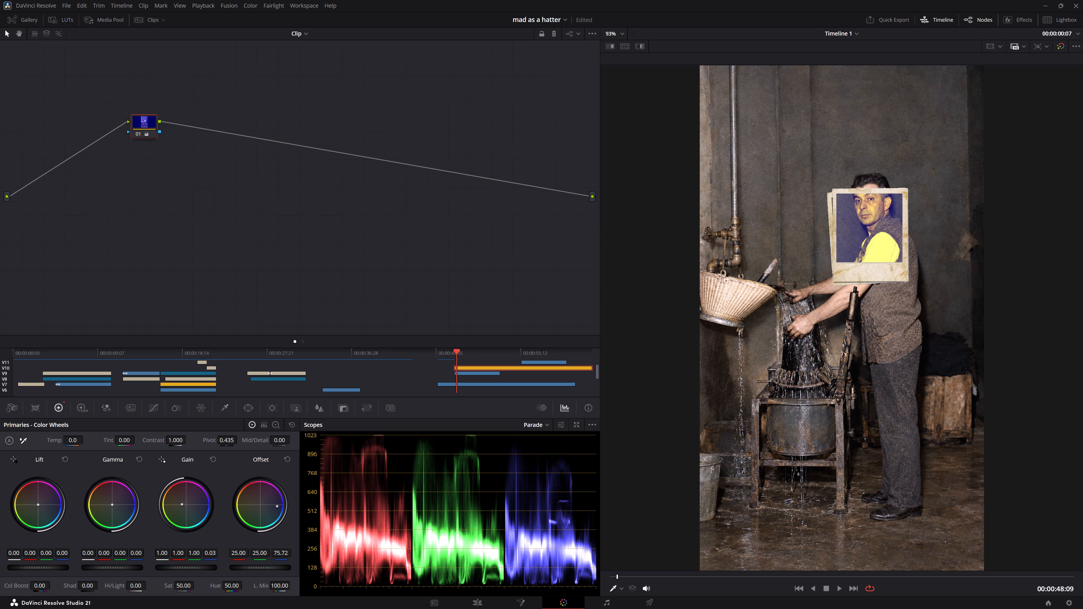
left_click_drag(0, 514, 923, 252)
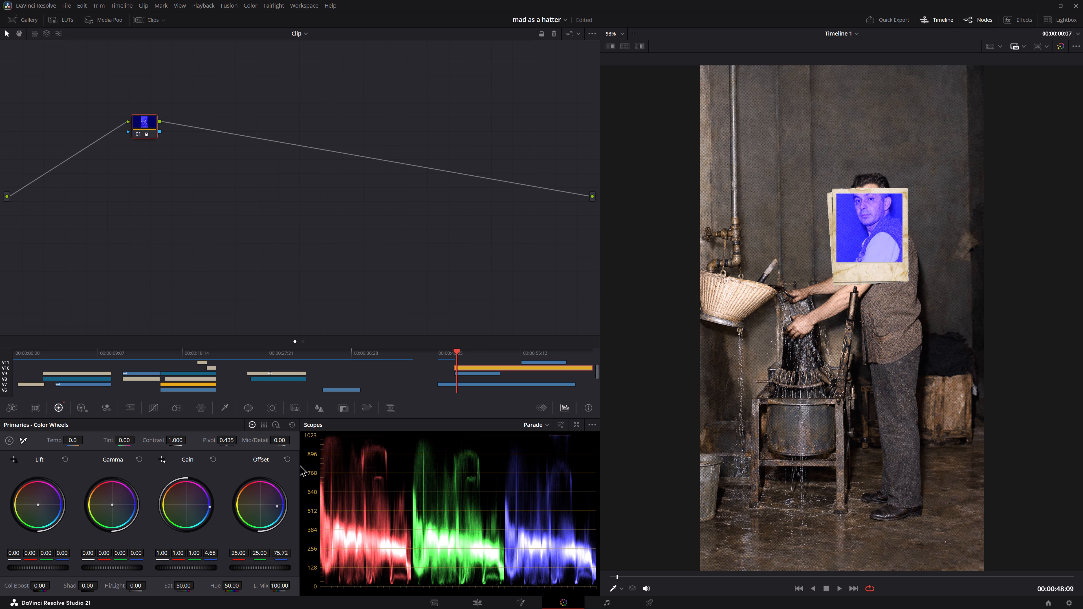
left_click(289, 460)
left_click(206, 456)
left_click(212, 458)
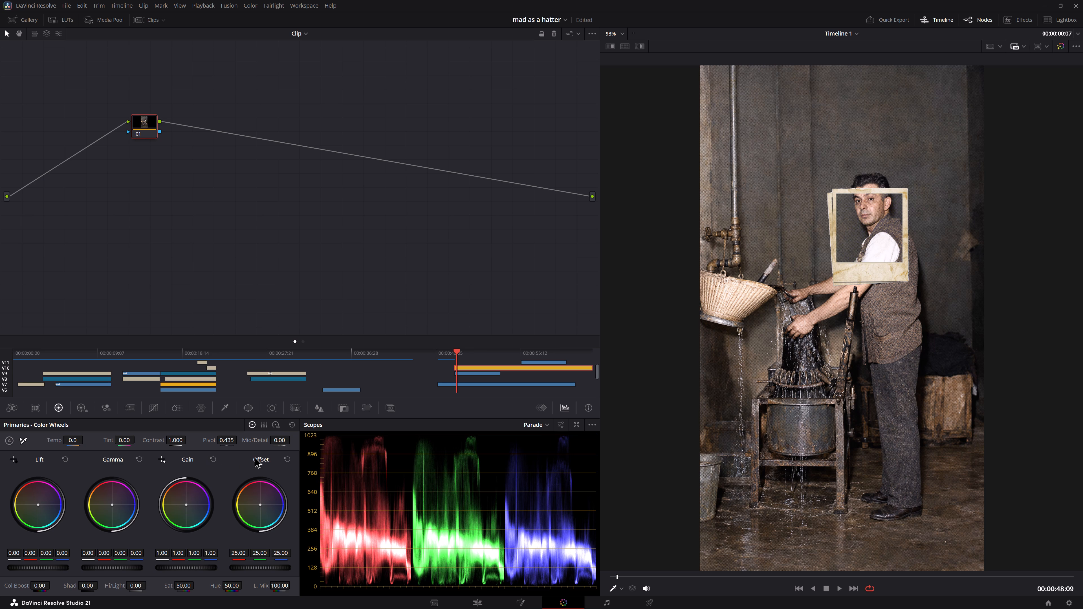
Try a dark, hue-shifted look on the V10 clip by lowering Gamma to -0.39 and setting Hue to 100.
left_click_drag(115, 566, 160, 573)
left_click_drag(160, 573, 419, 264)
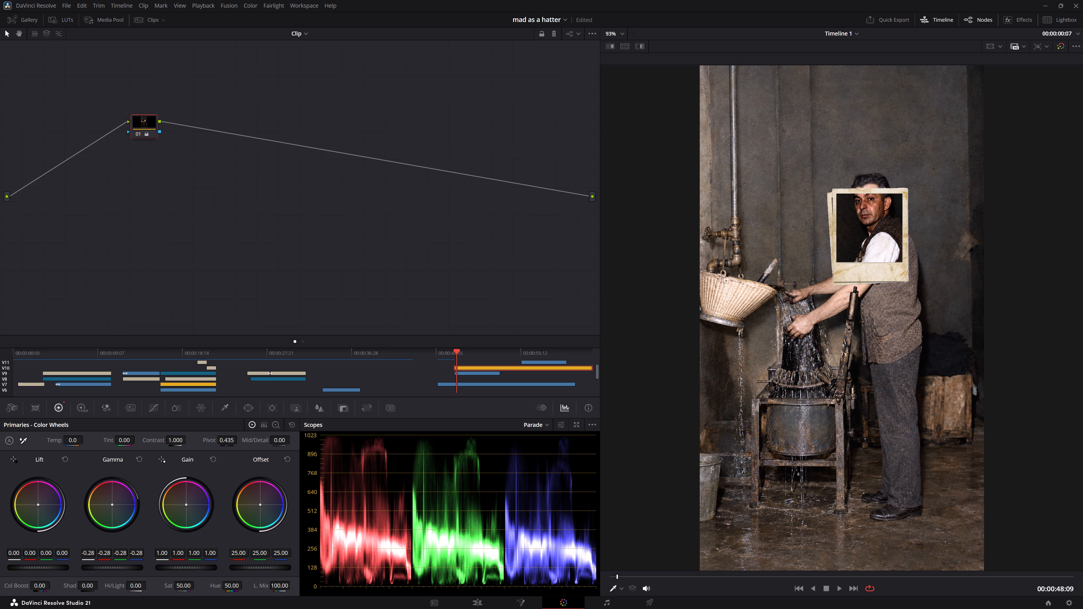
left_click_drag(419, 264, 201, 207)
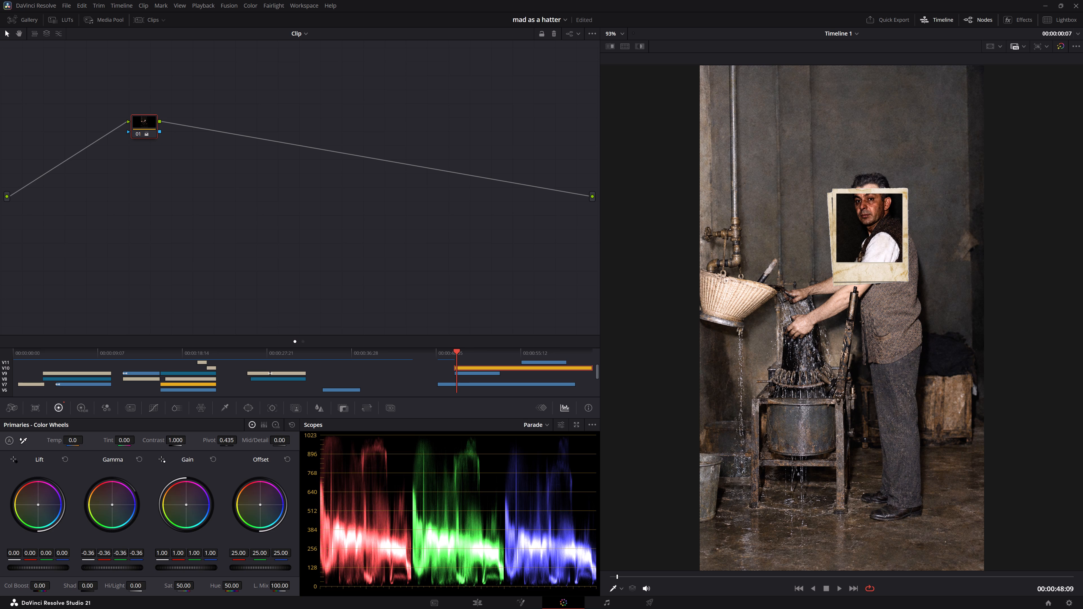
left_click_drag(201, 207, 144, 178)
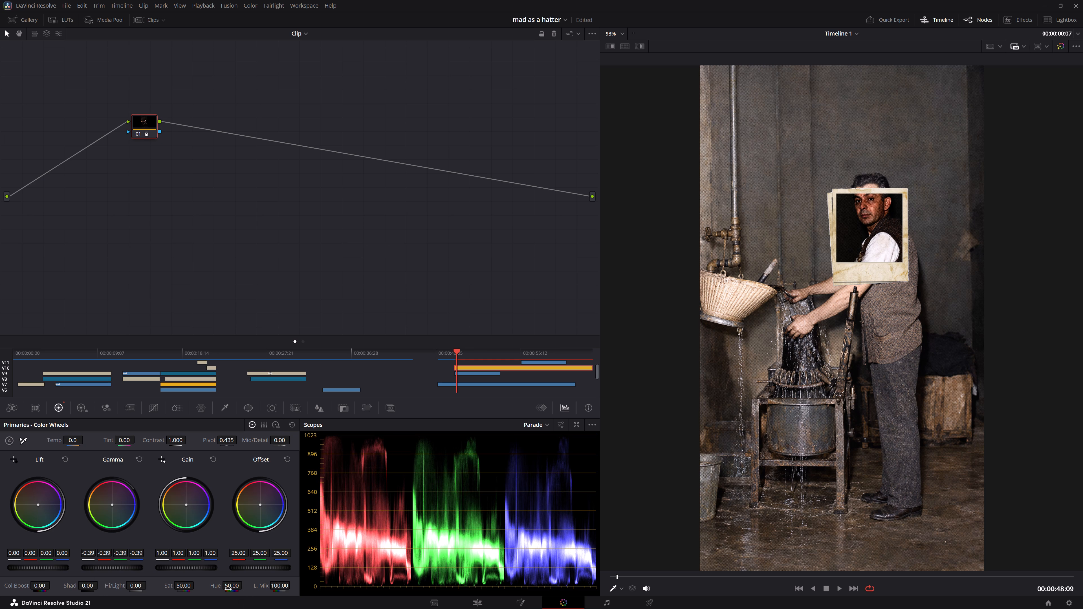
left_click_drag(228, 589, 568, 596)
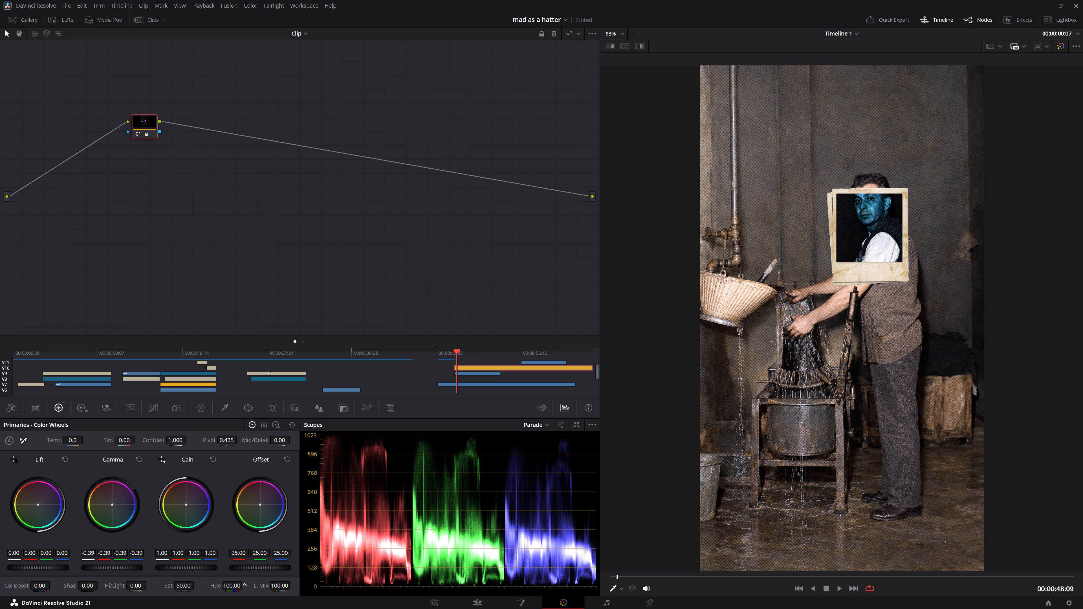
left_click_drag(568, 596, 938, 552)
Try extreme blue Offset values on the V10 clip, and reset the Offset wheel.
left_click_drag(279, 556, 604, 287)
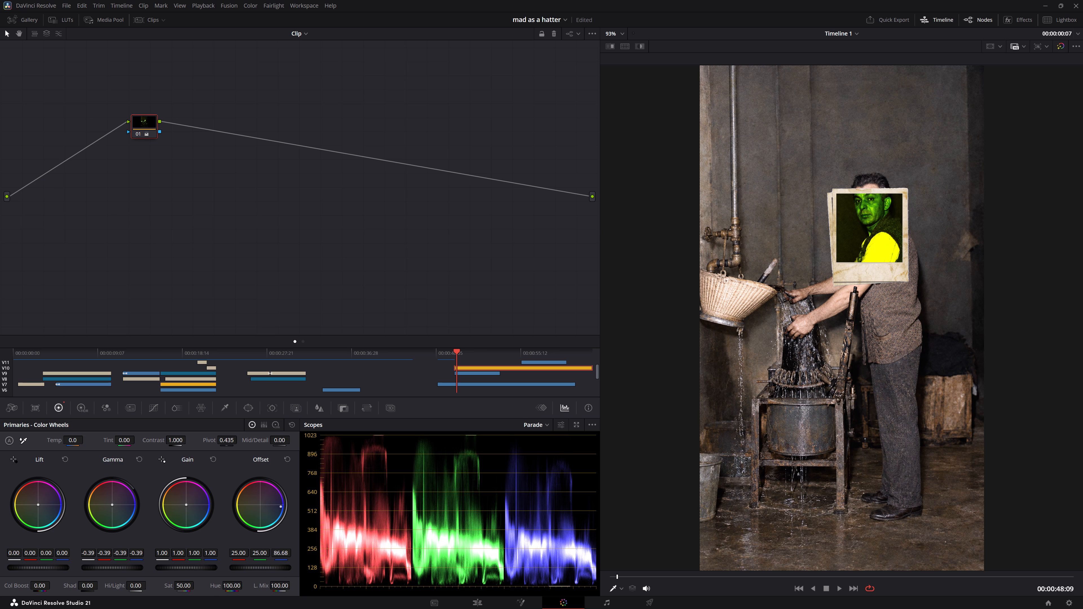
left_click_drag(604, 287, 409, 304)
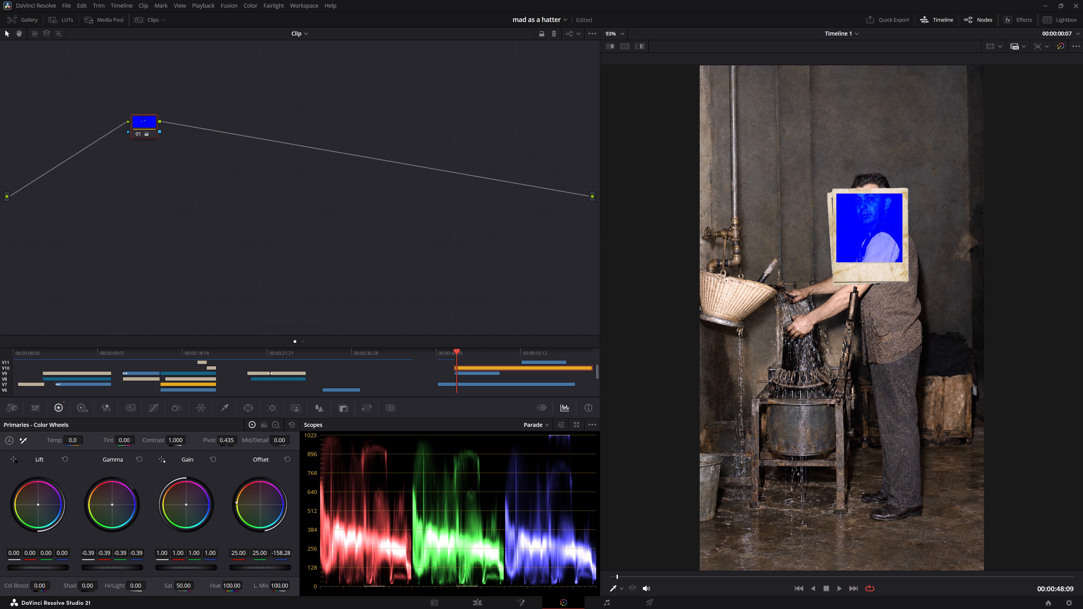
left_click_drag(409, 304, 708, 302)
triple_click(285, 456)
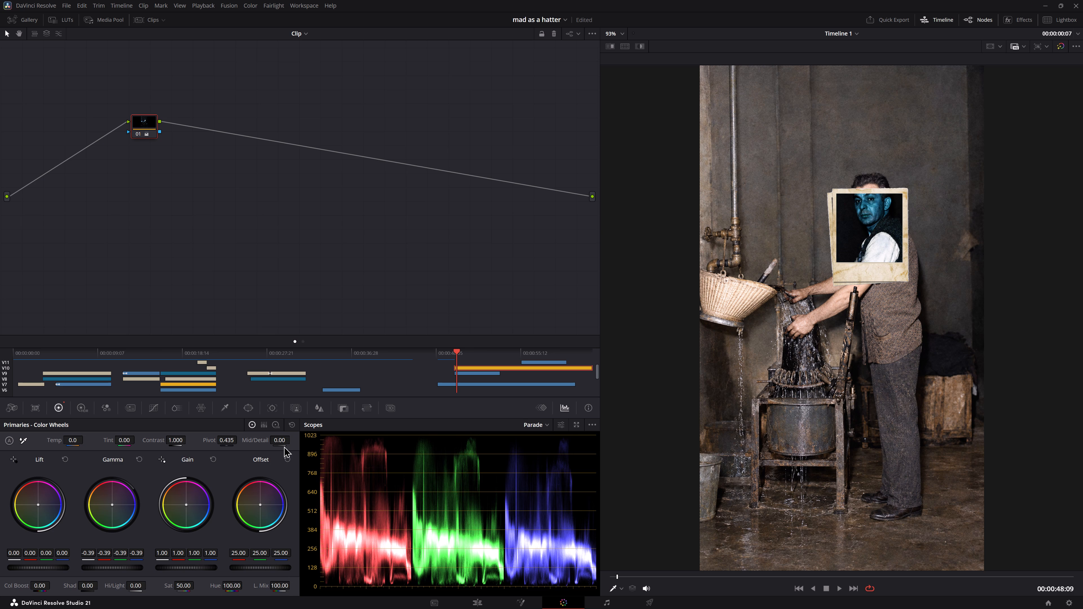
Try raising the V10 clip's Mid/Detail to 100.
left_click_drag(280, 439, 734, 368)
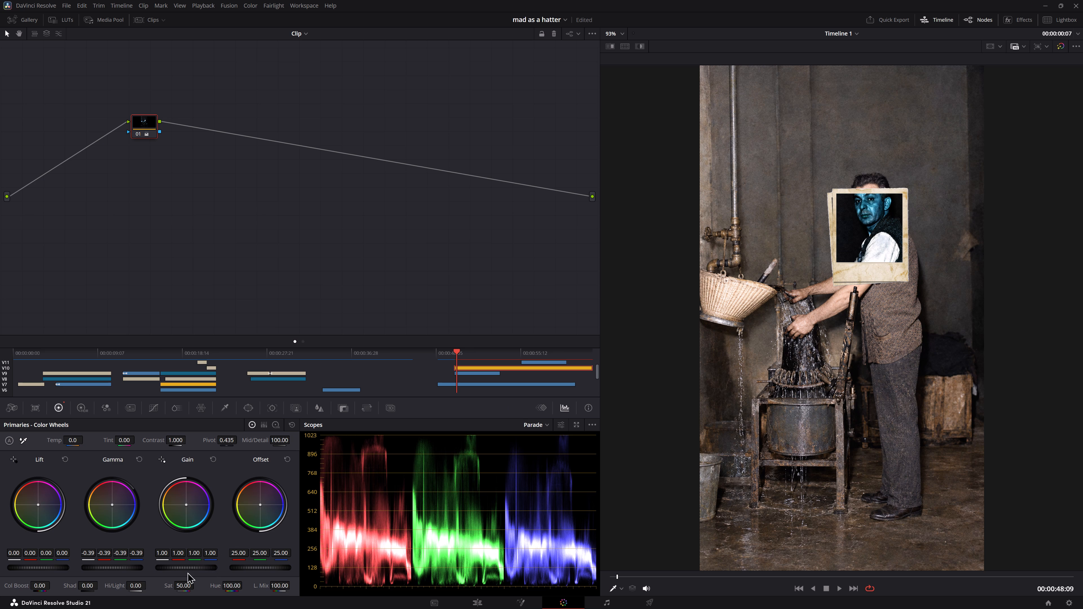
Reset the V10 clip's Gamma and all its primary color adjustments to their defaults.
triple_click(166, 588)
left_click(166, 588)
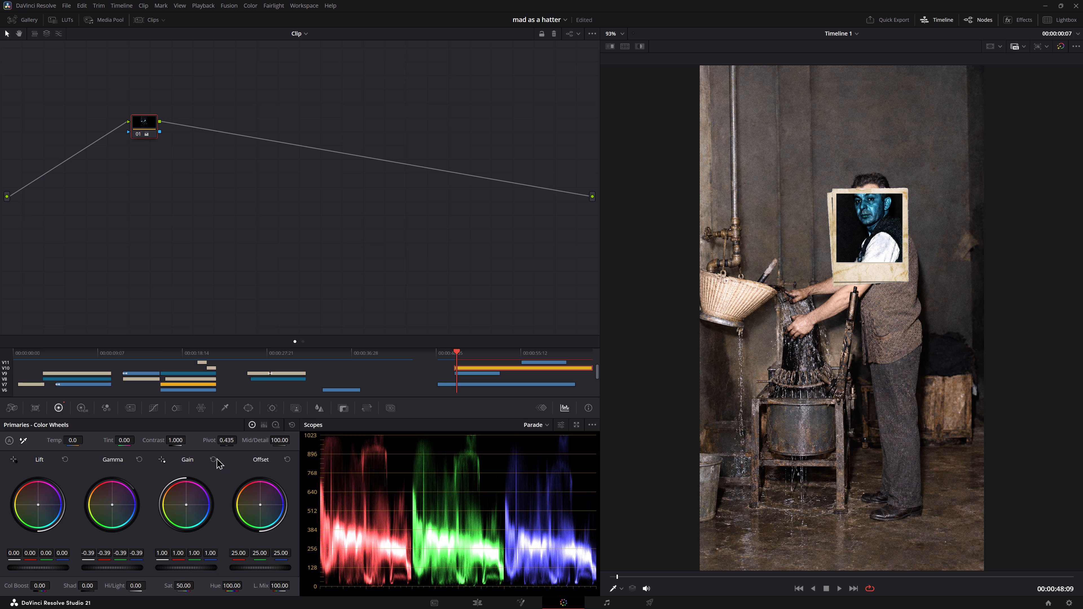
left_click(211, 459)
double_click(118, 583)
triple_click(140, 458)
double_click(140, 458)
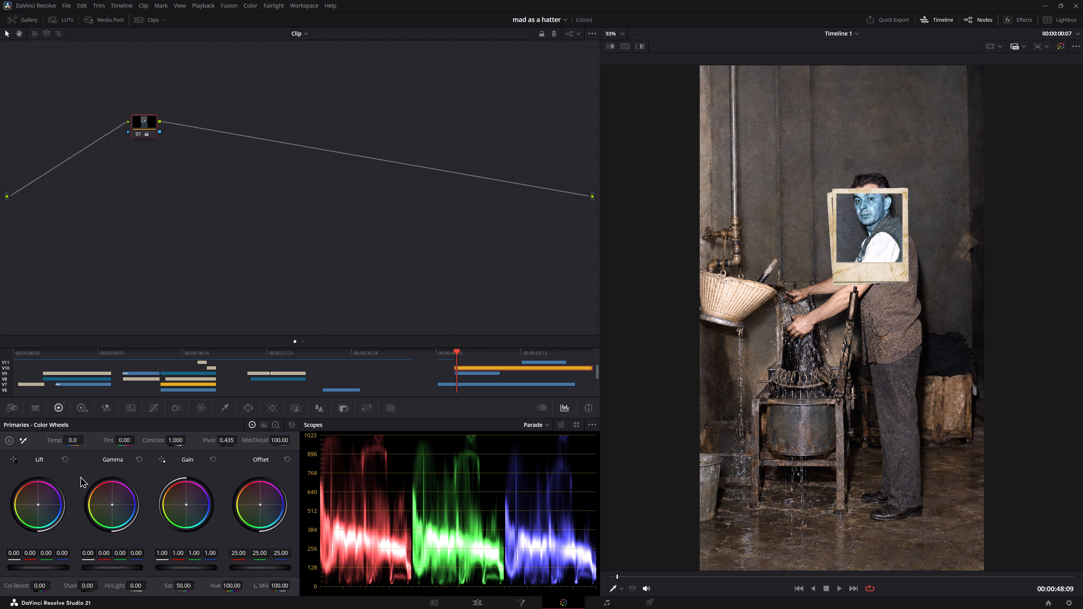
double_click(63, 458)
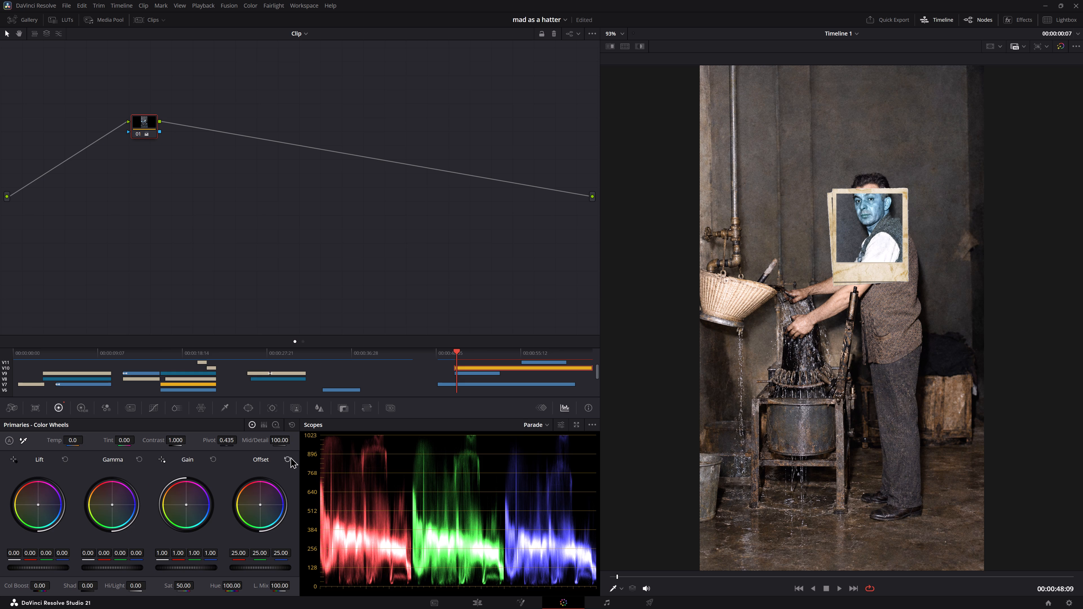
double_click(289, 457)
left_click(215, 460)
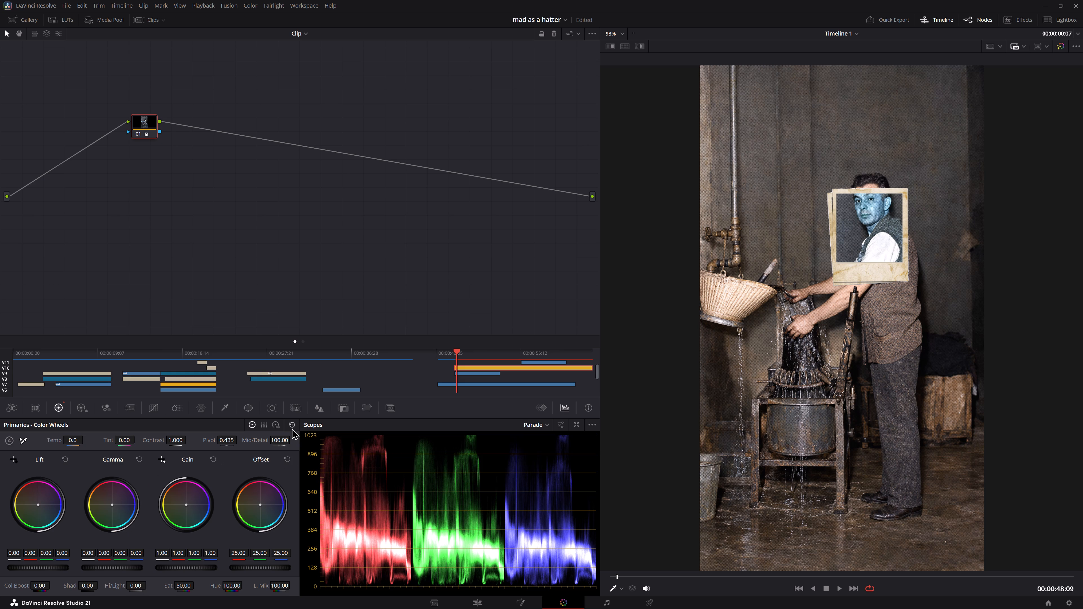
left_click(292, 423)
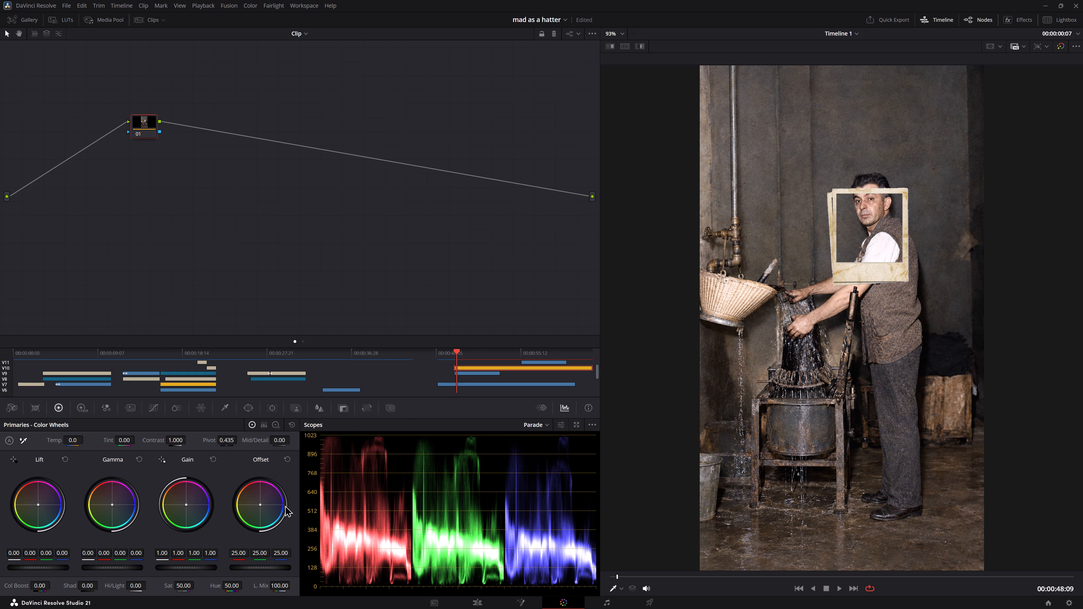
Tint the V10 clip strongly blue by shifting the Offset color balance to about -32.87, 31.82 and 110.51.
left_click_drag(260, 504, 267, 509)
left_click_drag(267, 509, 249, 479)
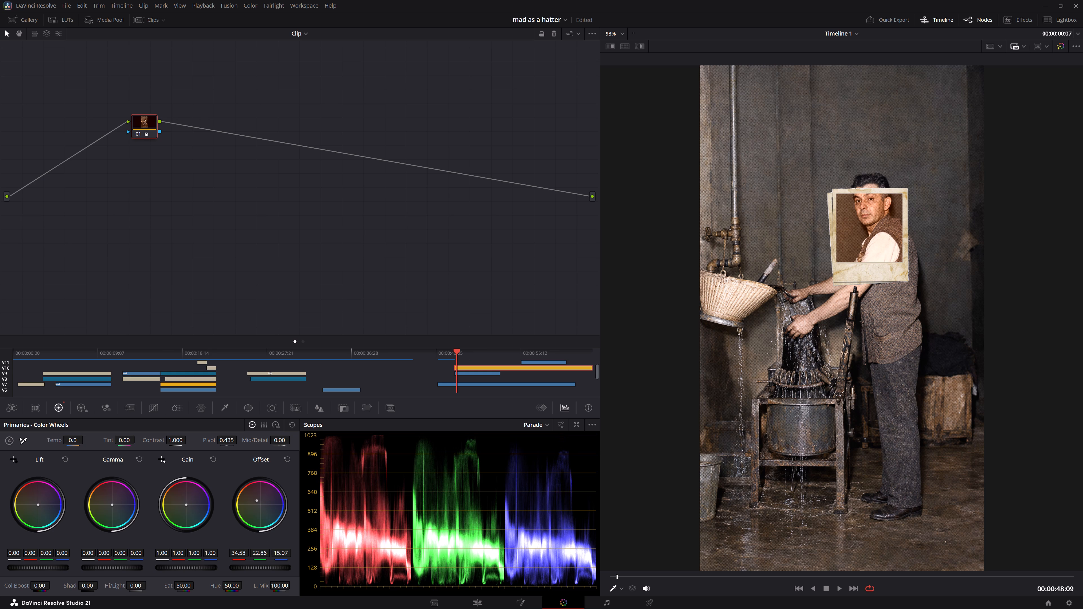
left_click_drag(249, 479, 623, 334)
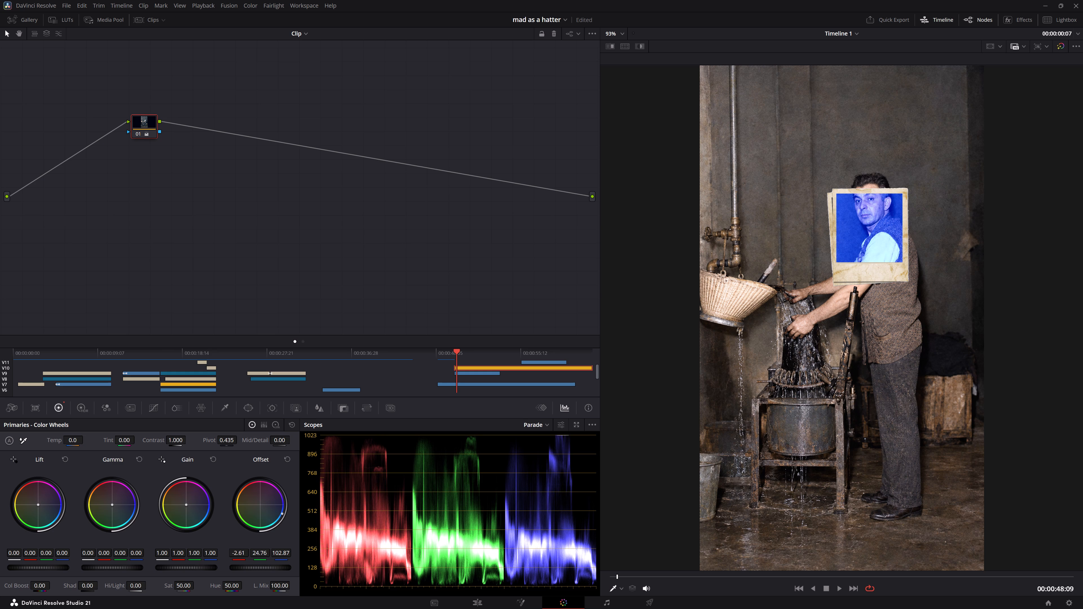
left_click_drag(623, 334, 684, 311)
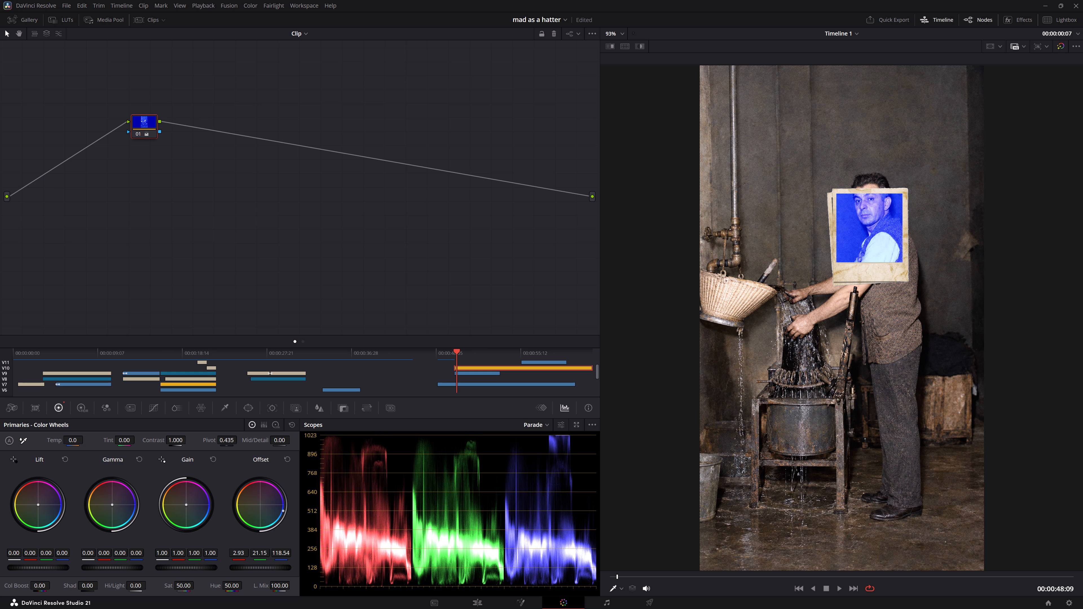
left_click_drag(684, 311, 663, 464)
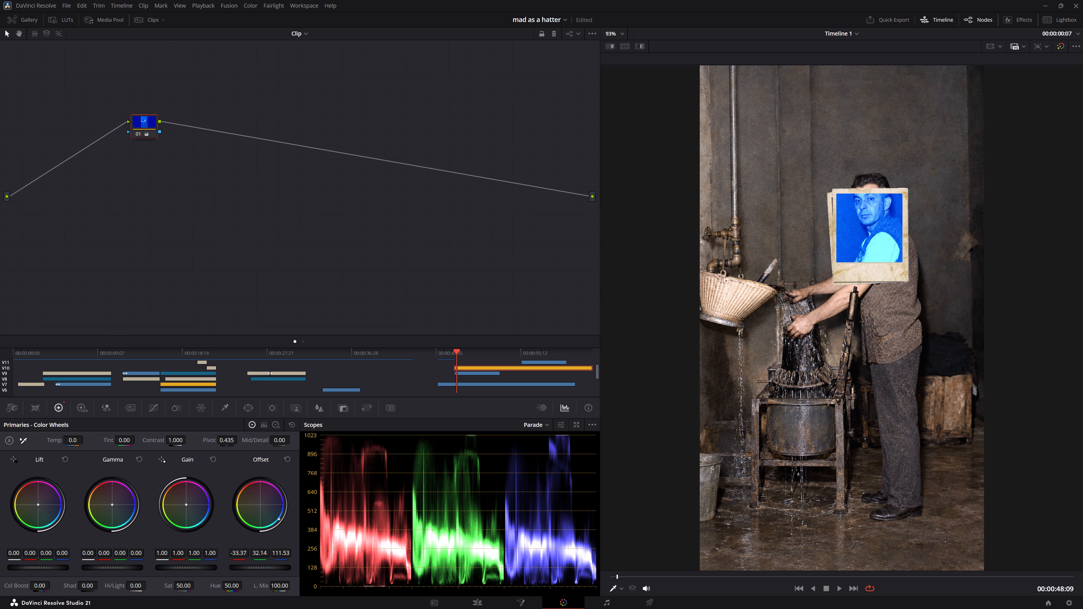
left_click_drag(663, 464, 662, 462)
Return to the Edit page and open the composite mode choices for the orange V10 Compound Clip 1 copy.
left_click(476, 600)
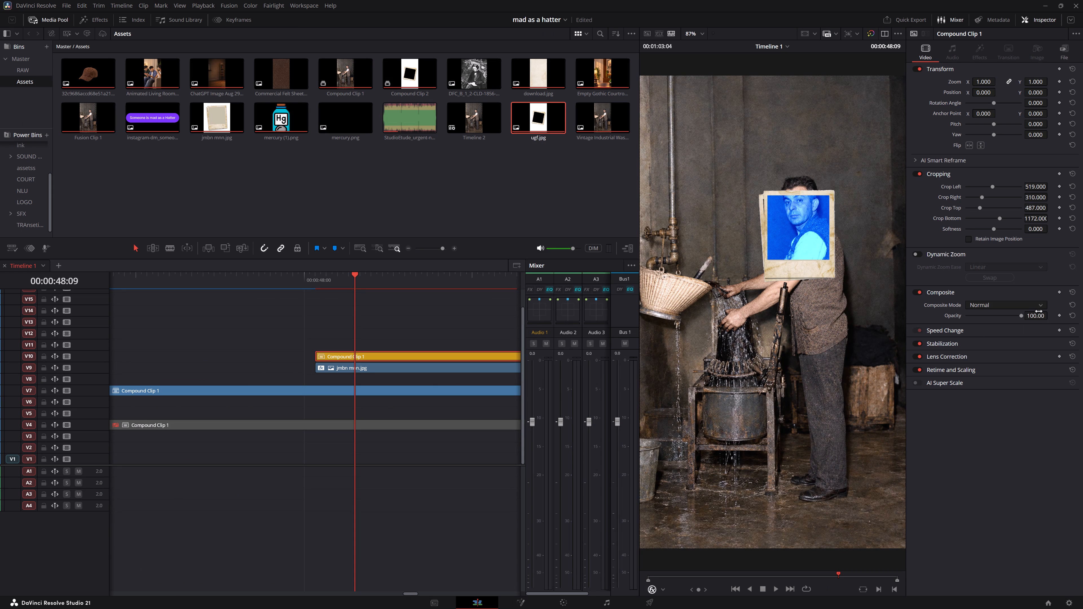
left_click(1031, 304)
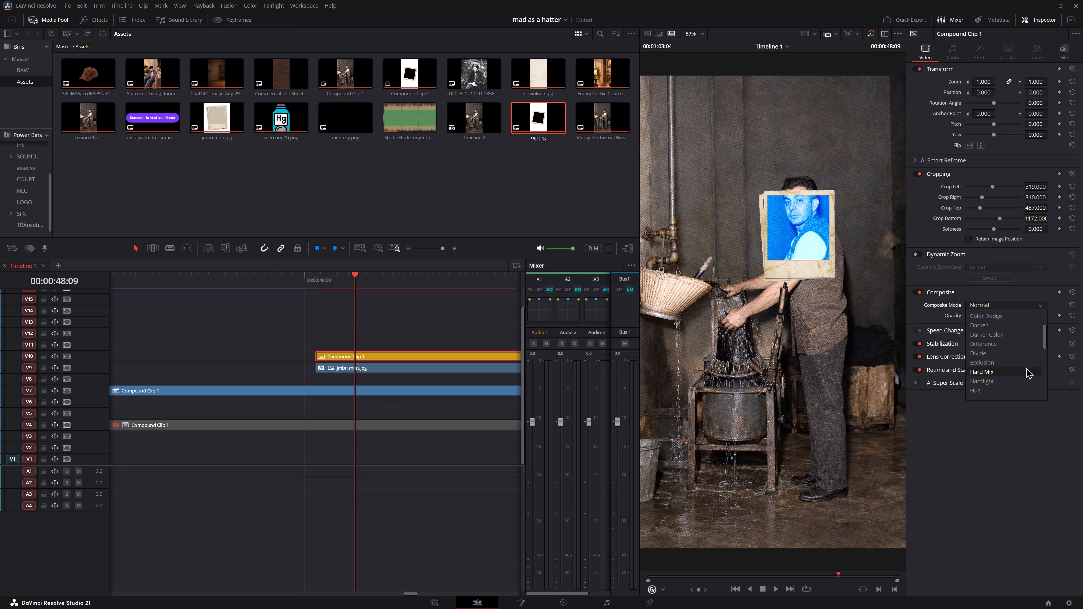
Set the composite mode of the orange V10 Compound Clip 1 copy to Luminosity.
scroll(1027, 375, "down", 1)
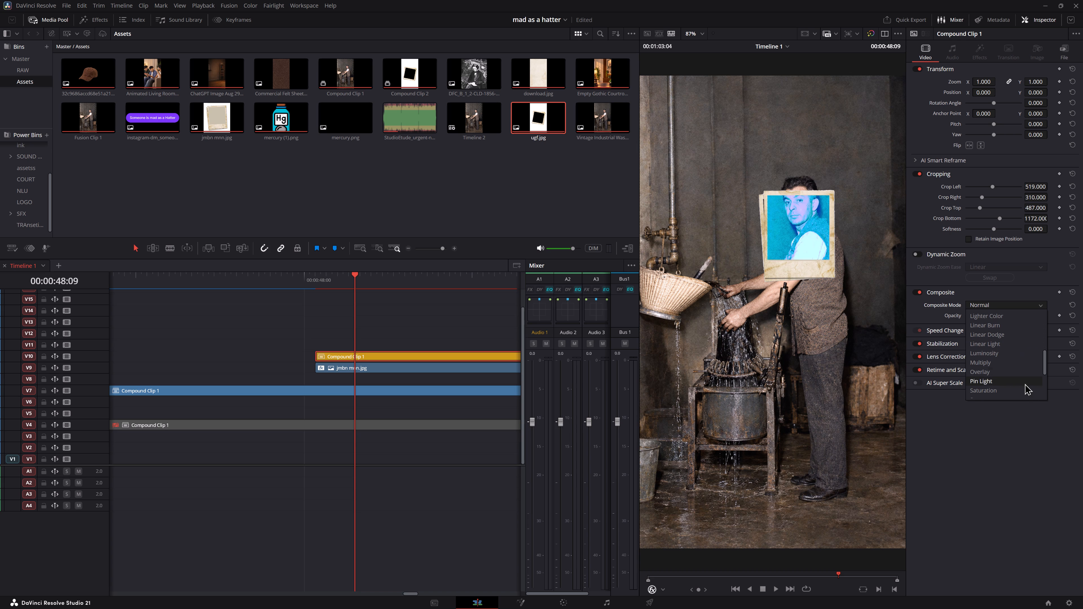
left_click(1021, 358)
left_click(372, 328)
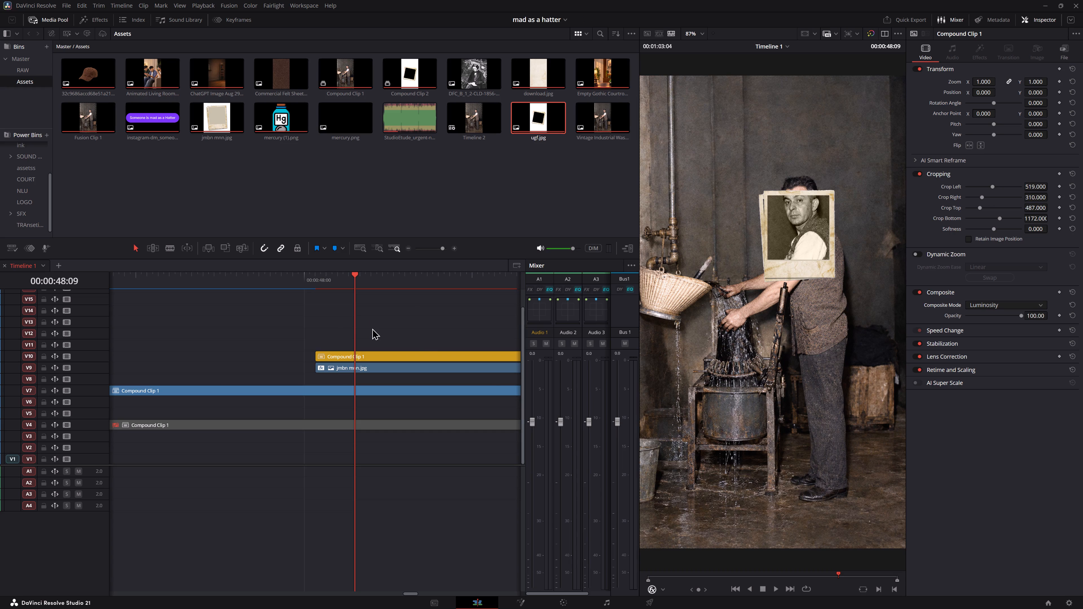
Switch to the Chrome browser with the Pinterest page of Polaroid frame images.
key("alt+Tab")
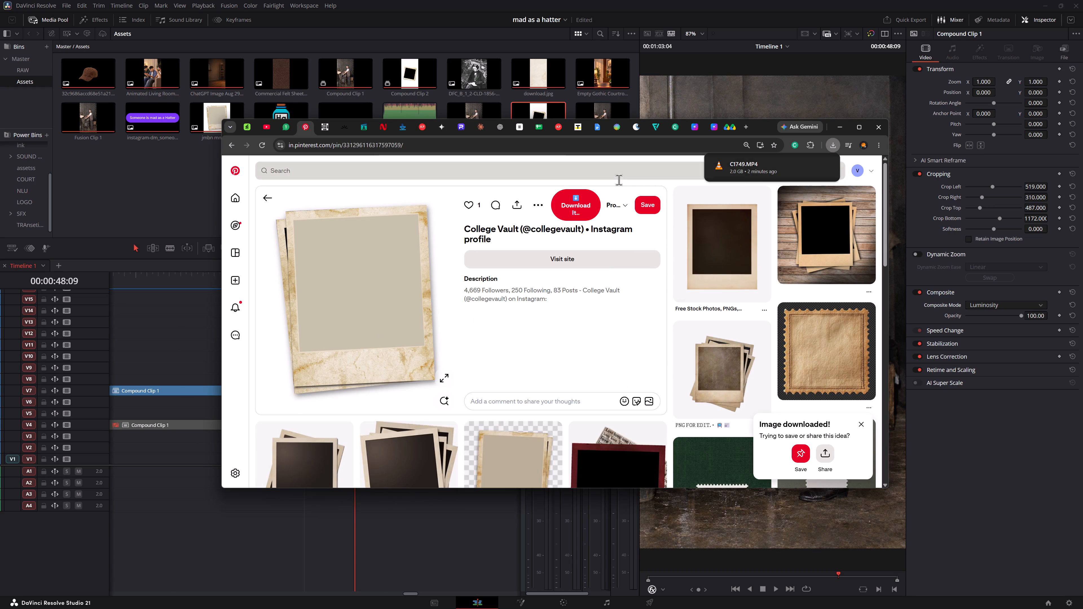
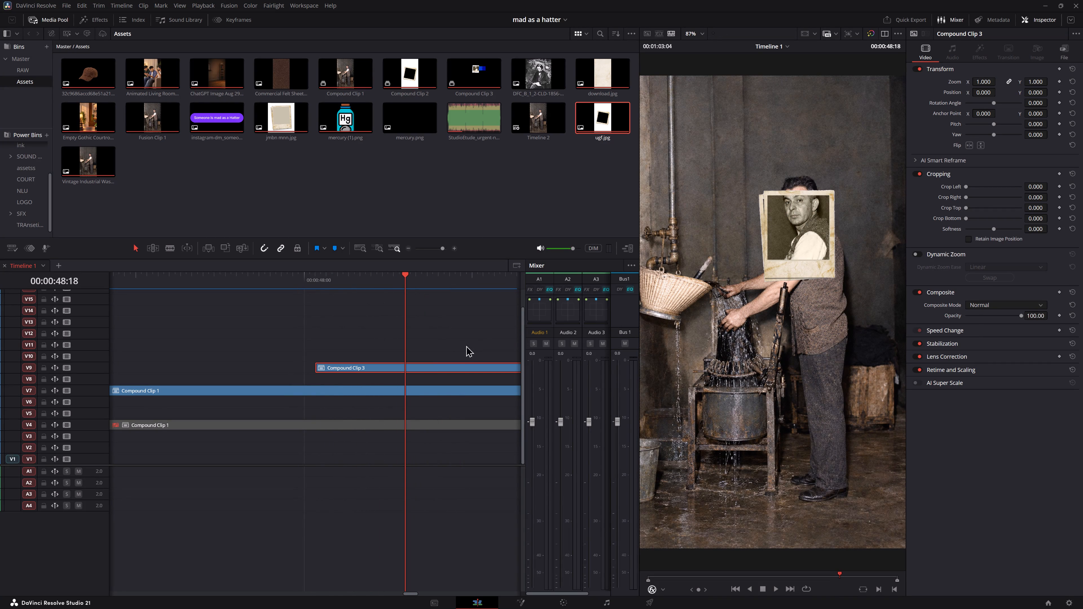
Play Compound Clip 3 on V9 from its start and add Position and Zoom keyframes to it at 00:00:48:21.
left_click(425, 365)
left_click(307, 277)
left_click_drag(307, 277, 318, 280)
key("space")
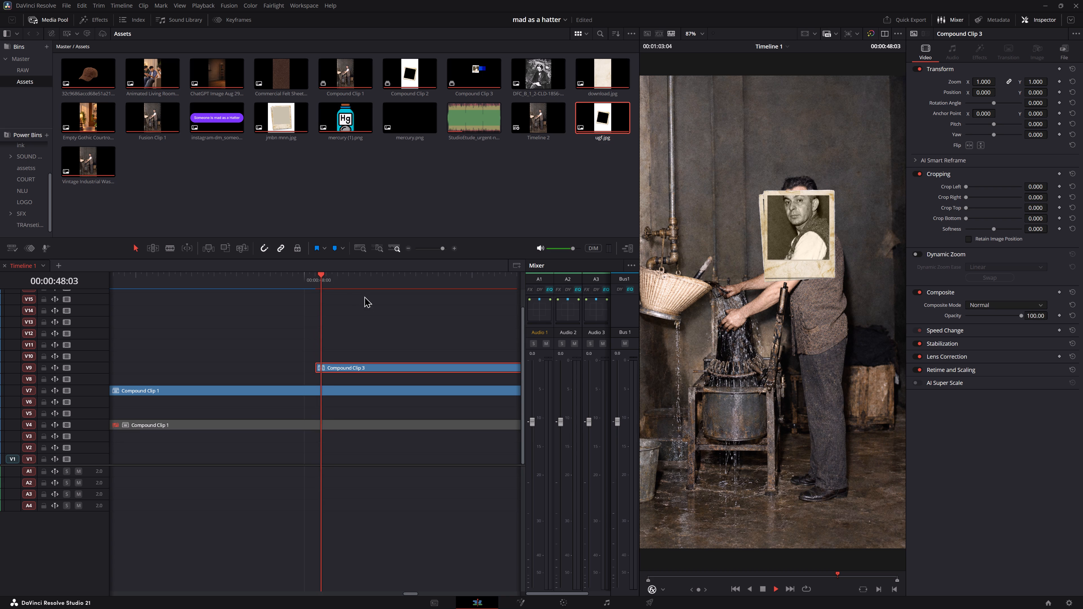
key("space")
left_click(416, 366)
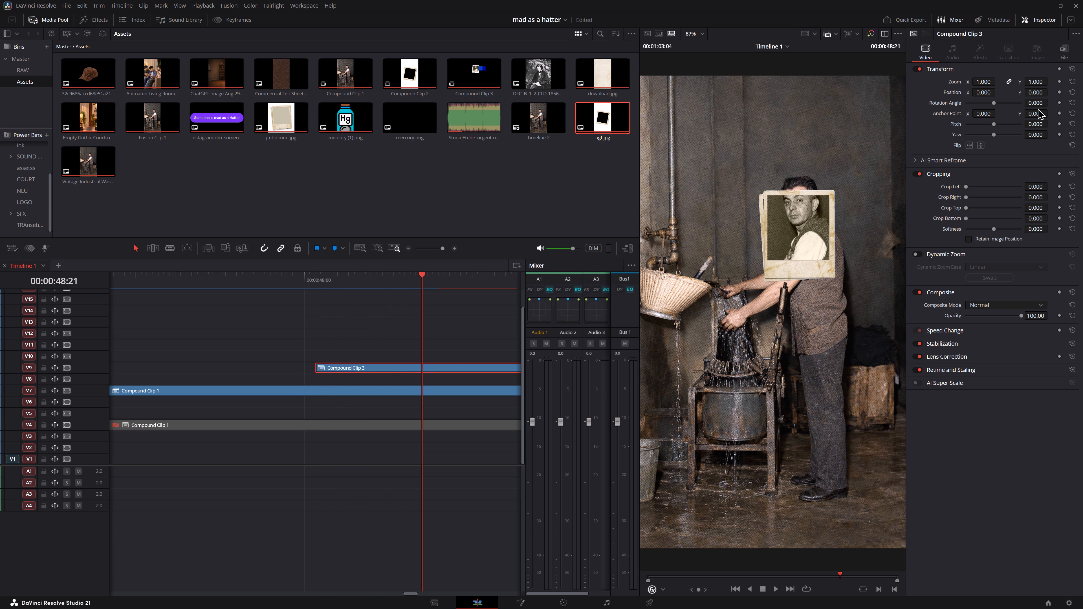
left_click(1058, 92)
left_click(1060, 79)
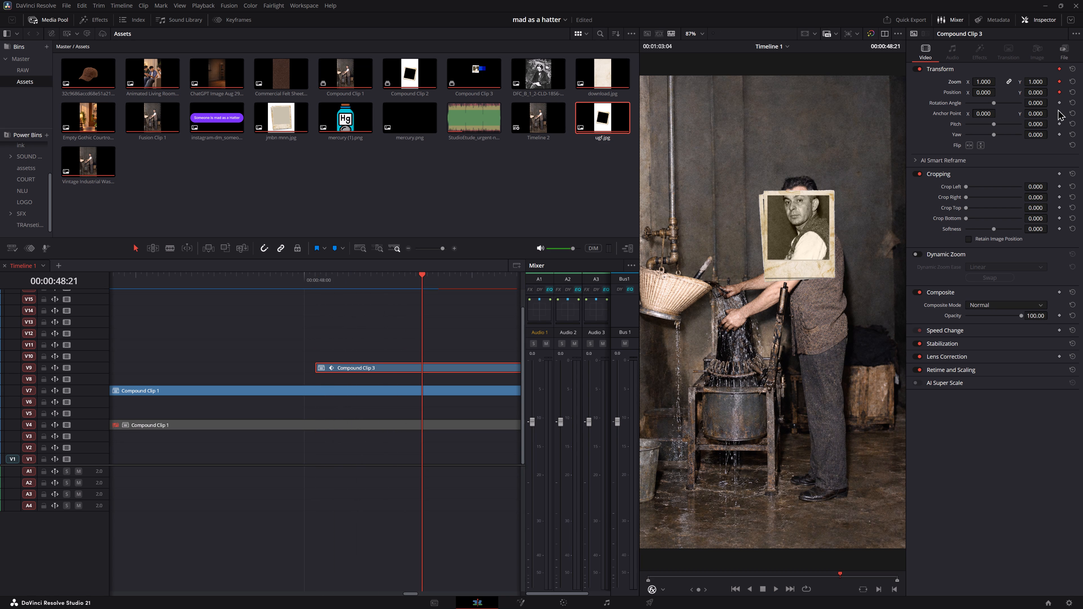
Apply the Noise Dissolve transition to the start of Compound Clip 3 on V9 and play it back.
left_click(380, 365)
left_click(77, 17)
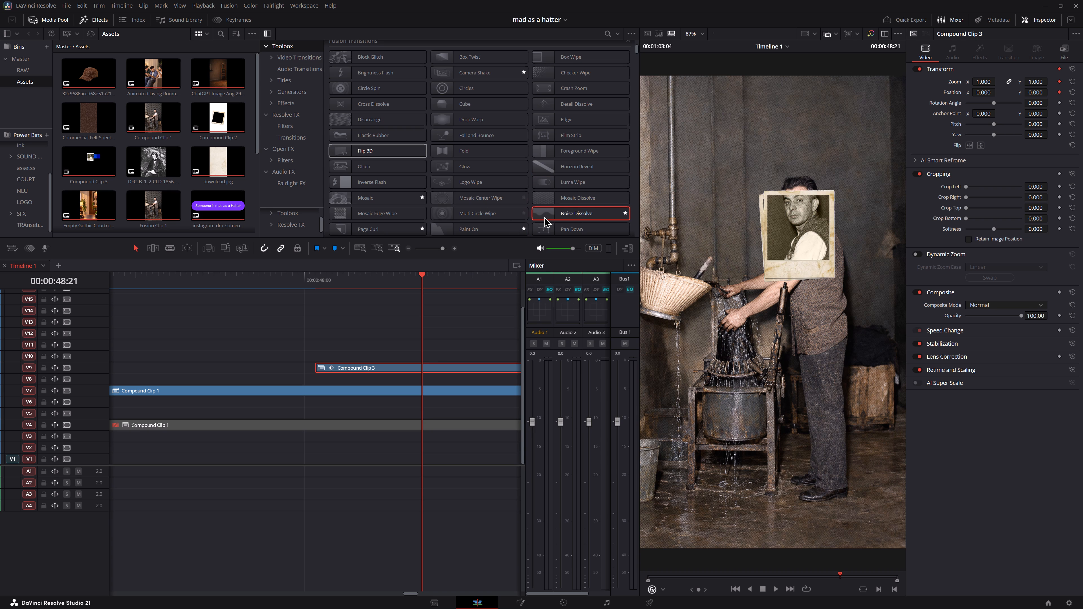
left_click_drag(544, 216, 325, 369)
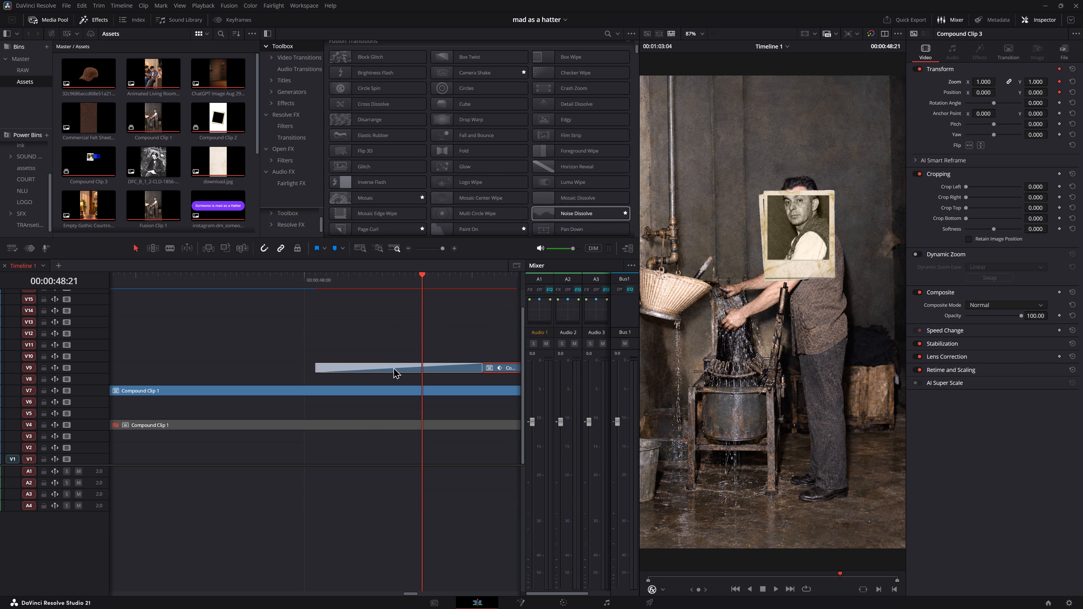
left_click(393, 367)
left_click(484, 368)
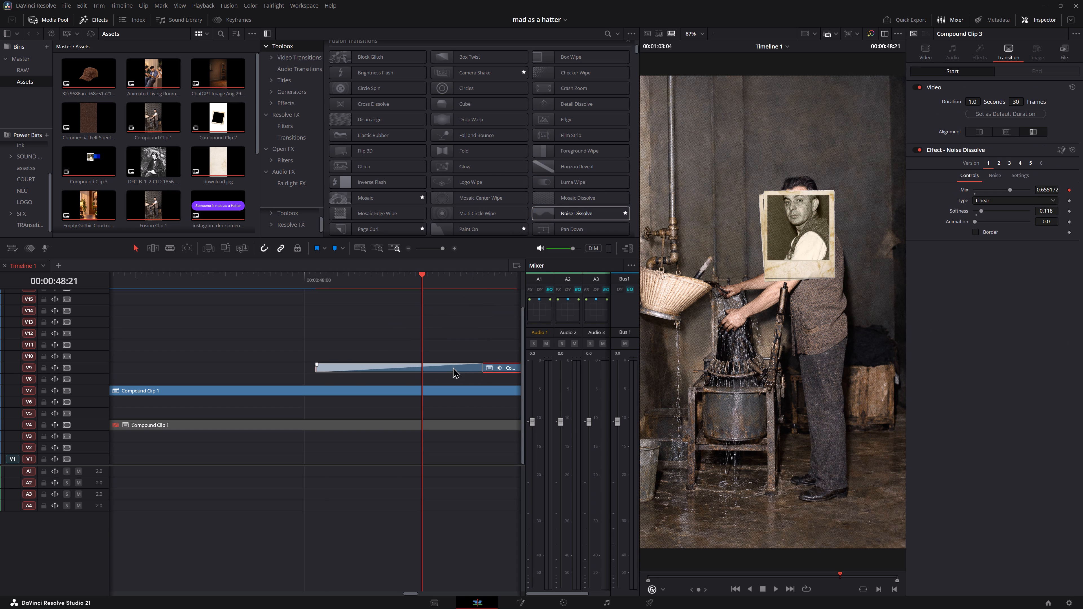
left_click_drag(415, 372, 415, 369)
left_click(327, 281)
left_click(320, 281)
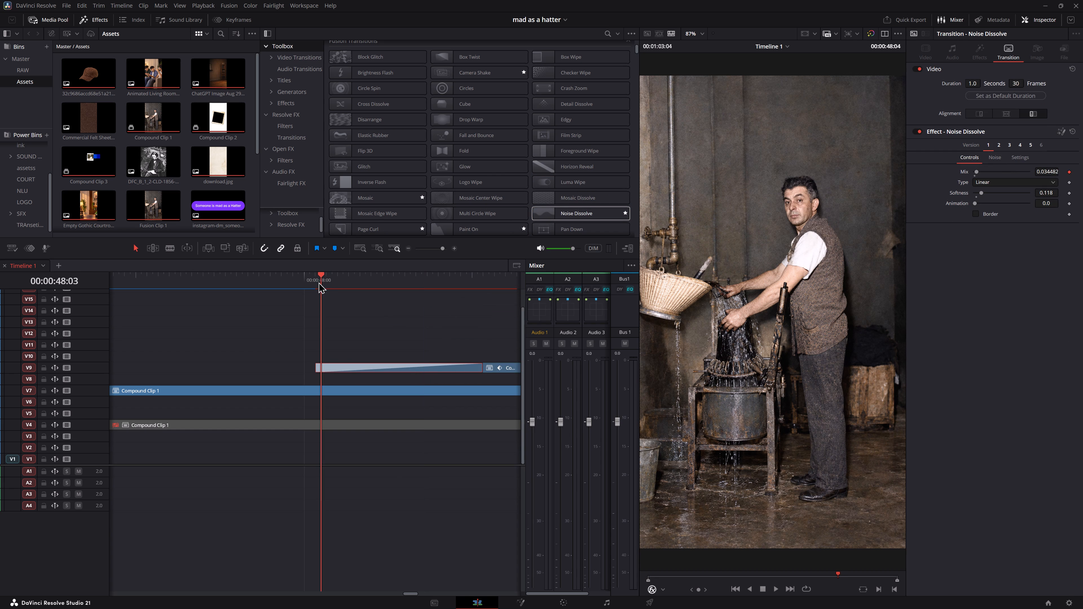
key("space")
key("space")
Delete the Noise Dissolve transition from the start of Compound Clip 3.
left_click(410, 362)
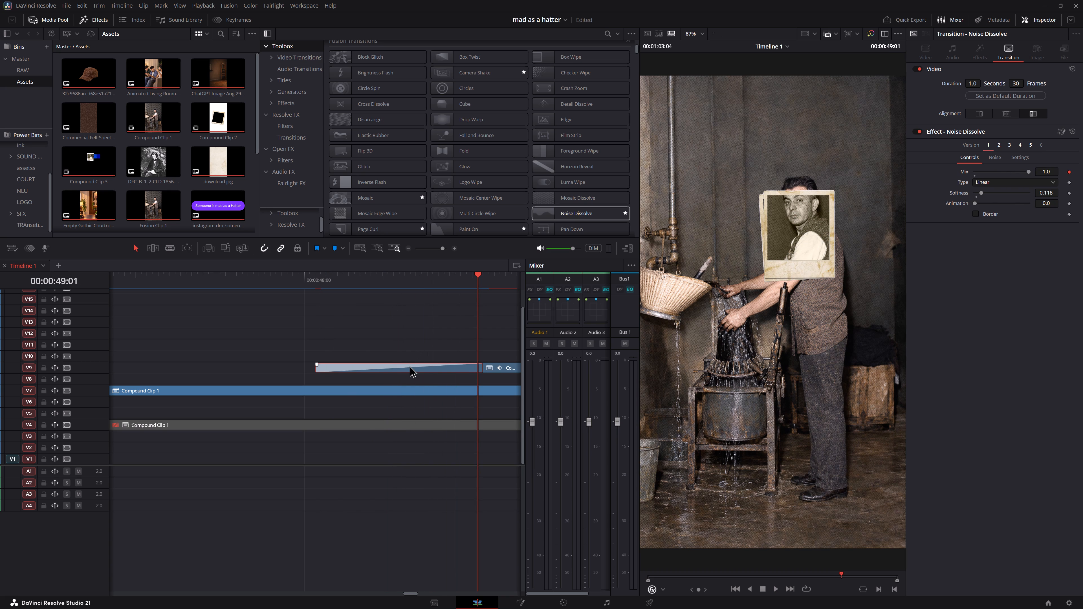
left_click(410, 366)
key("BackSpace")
Apply the Page Curl transition to the start of Compound Clip 3 on V9 and play it back.
left_click_drag(349, 230, 365, 294)
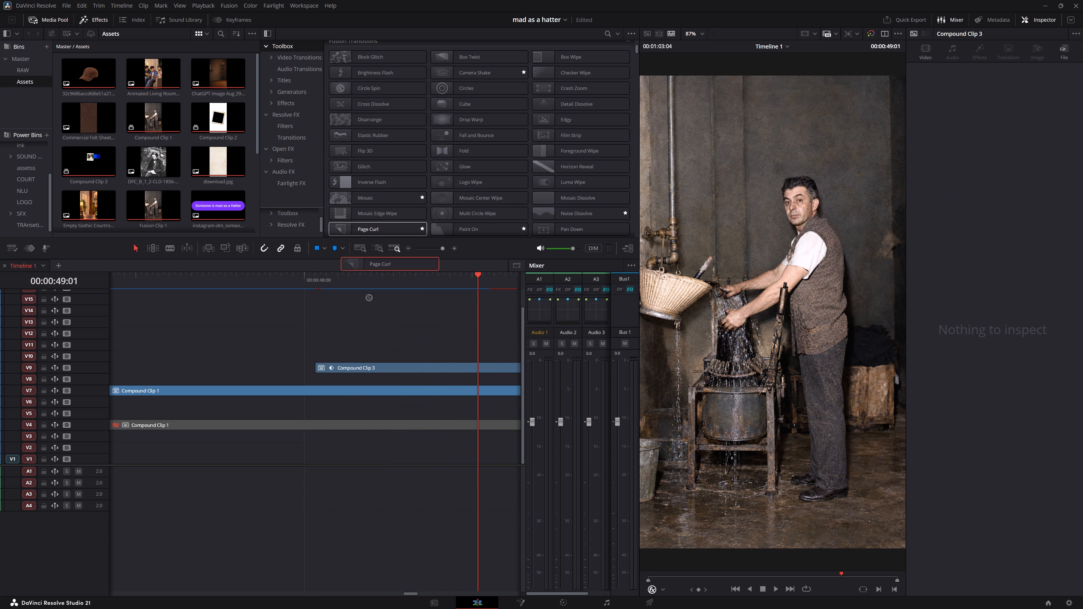
left_click_drag(365, 294, 325, 370)
left_click(292, 286)
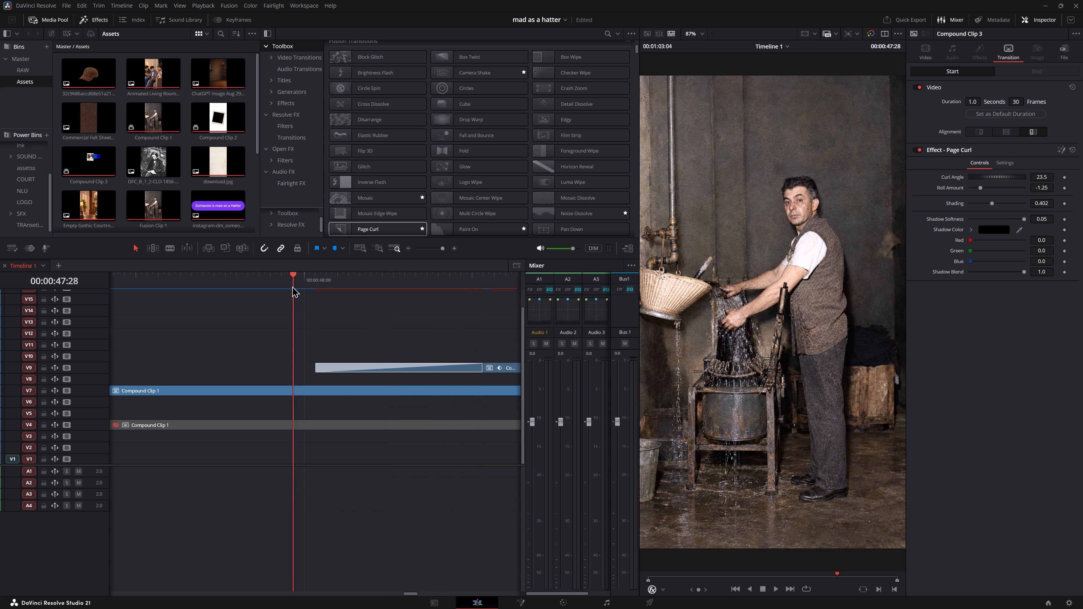
key("space")
key("space")
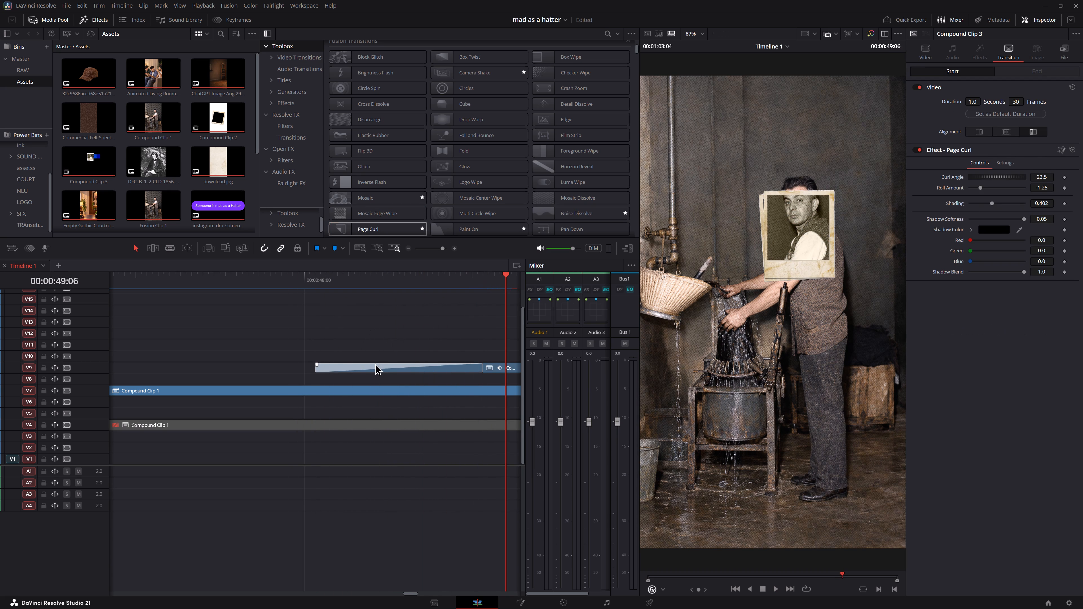
left_click(376, 367)
left_click_drag(335, 281, 305, 277)
key("space")
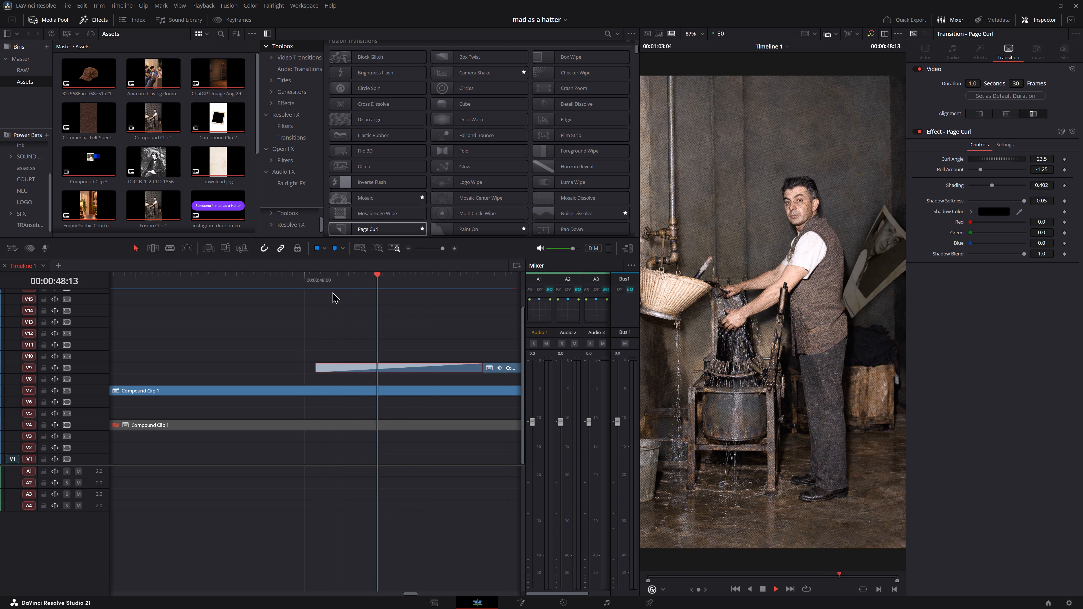
key("space")
left_click_drag(340, 283, 311, 282)
key("space")
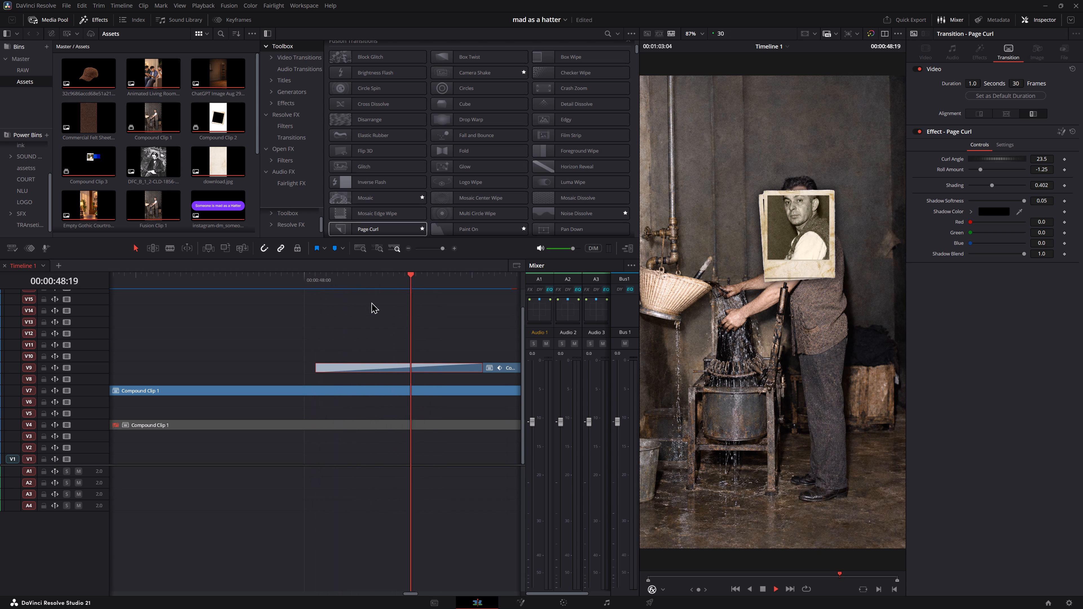
key("space")
Lengthen the Page Curl transition on Compound Clip 3 to about 2.5 seconds (74 frames).
scroll(382, 331, "down", 12, "alt")
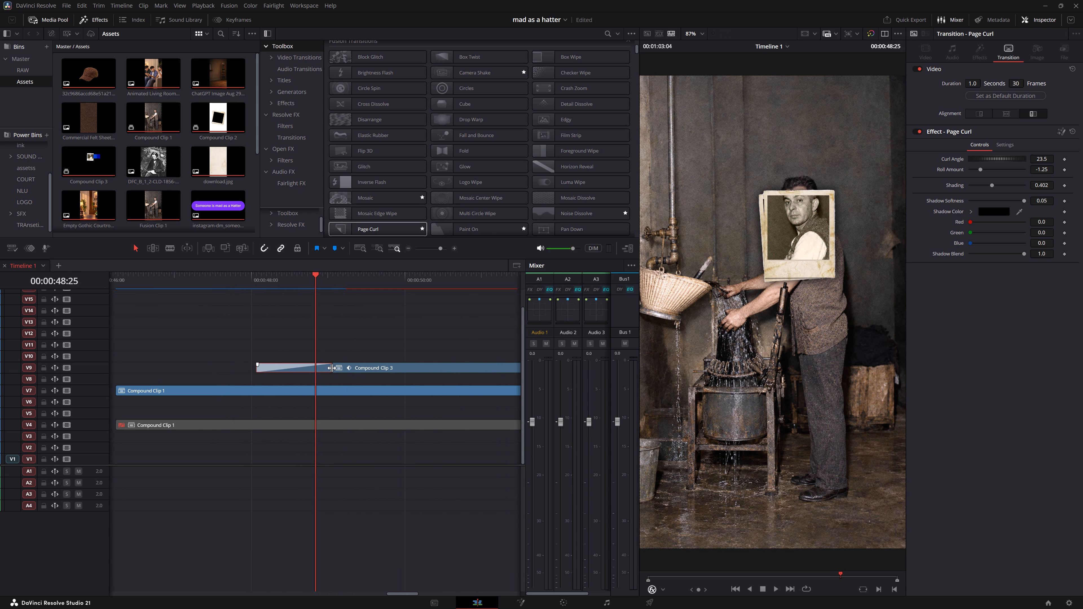
left_click_drag(332, 367, 446, 366)
left_click(399, 329)
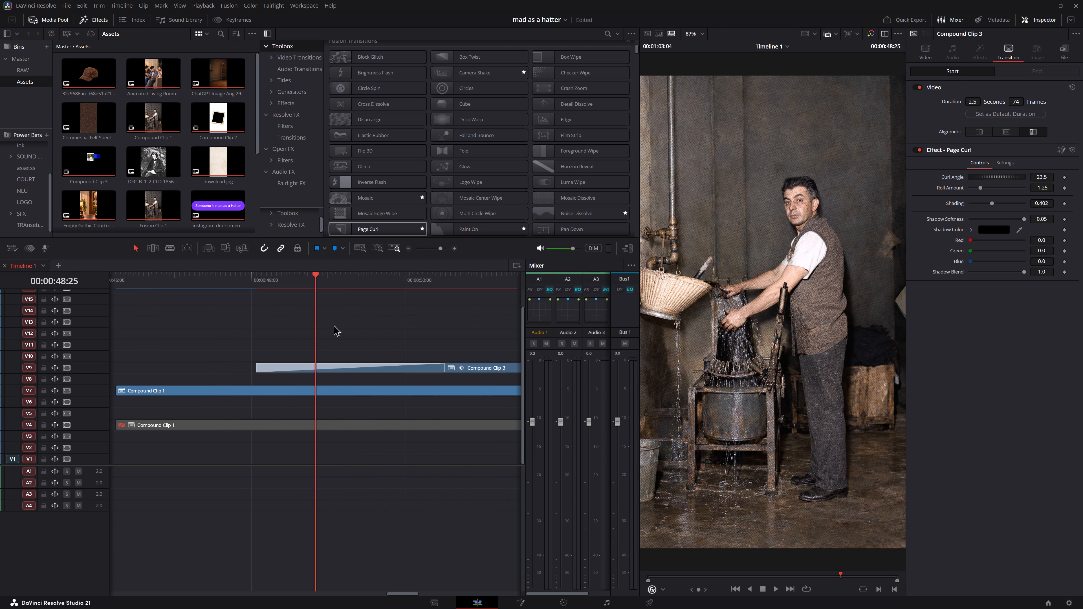
Play the timeline repeatedly from just before Compound Clip 3 to check the speed and look of the page curl.
left_click(489, 280)
left_click(223, 280)
key("space")
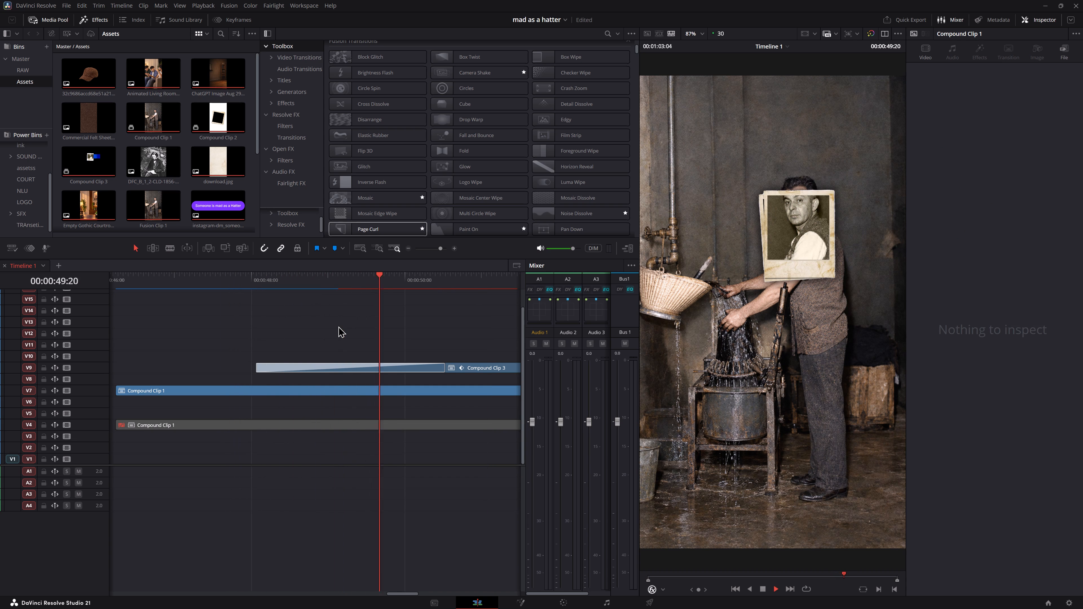
key("space")
scroll(370, 339, "down", 6)
scroll(369, 341, "down", 2, "alt")
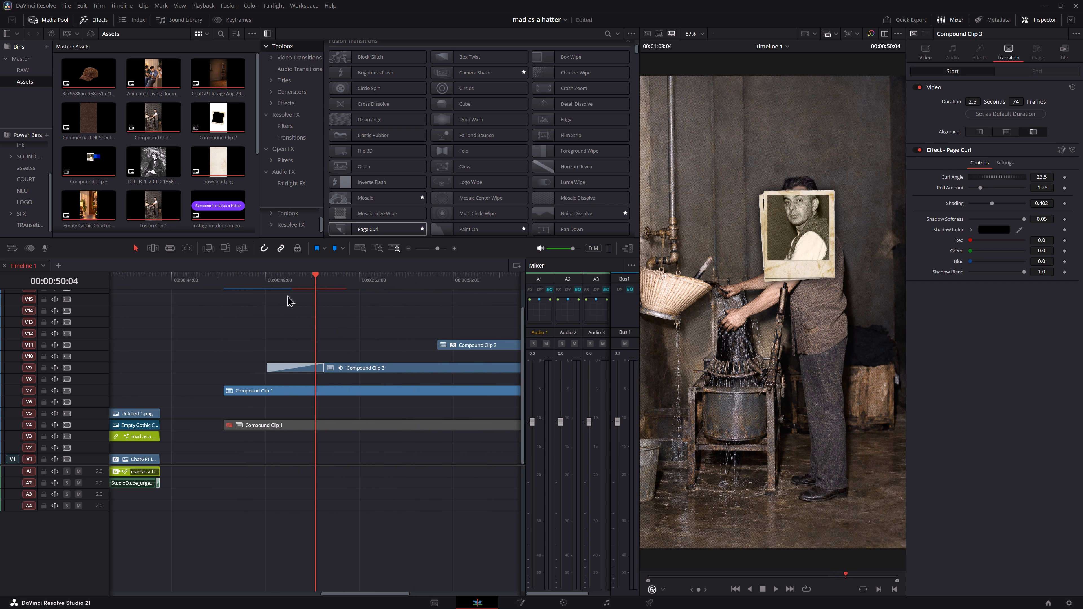
left_click(258, 283)
key("space")
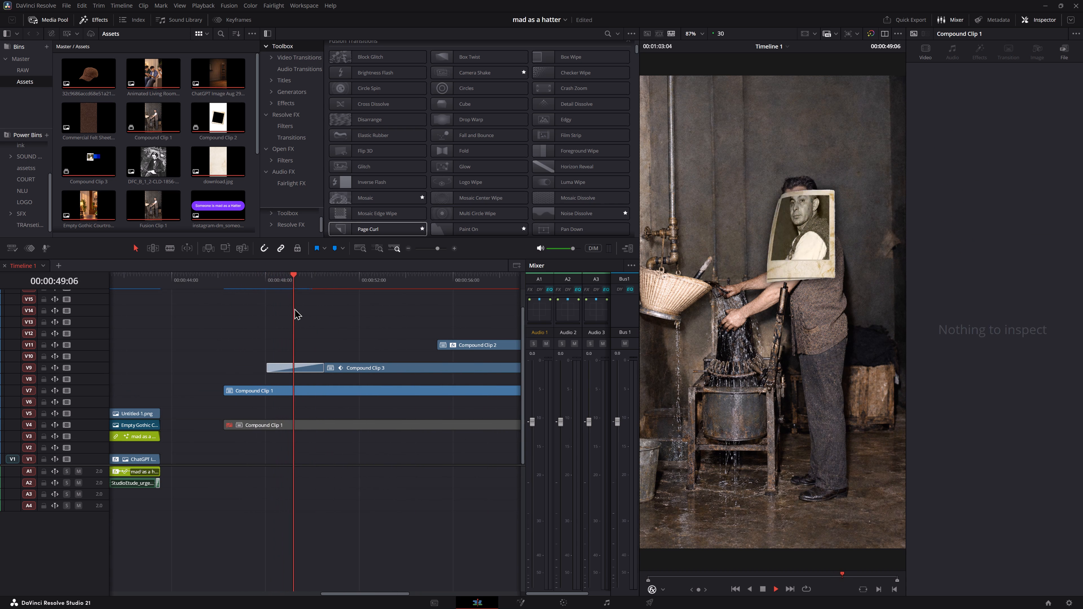
key("space")
left_click(259, 279)
key("space")
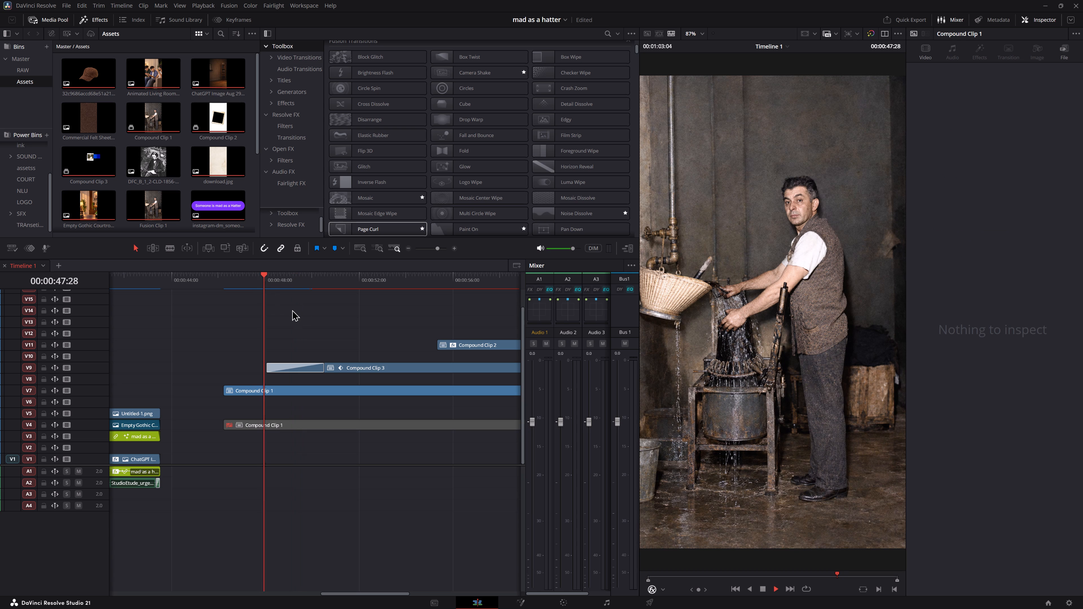
key("space")
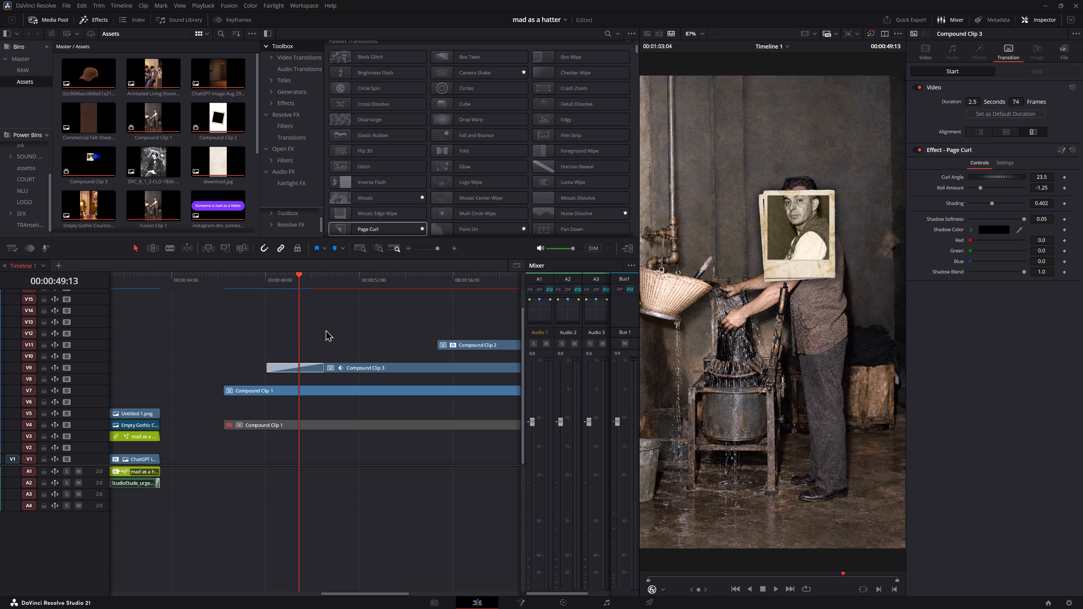
left_click(311, 370)
left_click(379, 336)
left_click(259, 283)
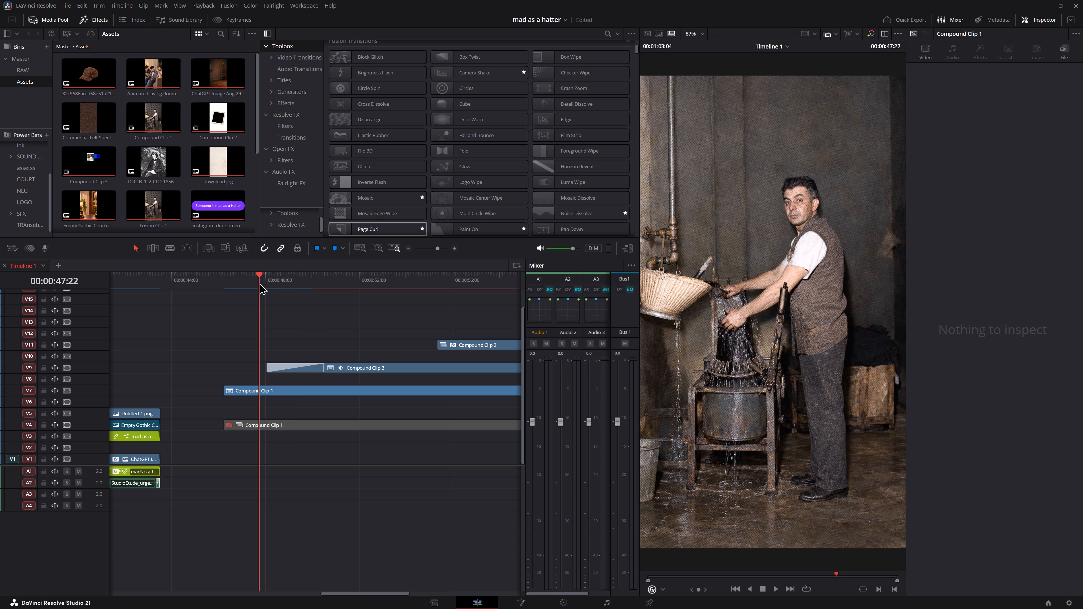
key("space")
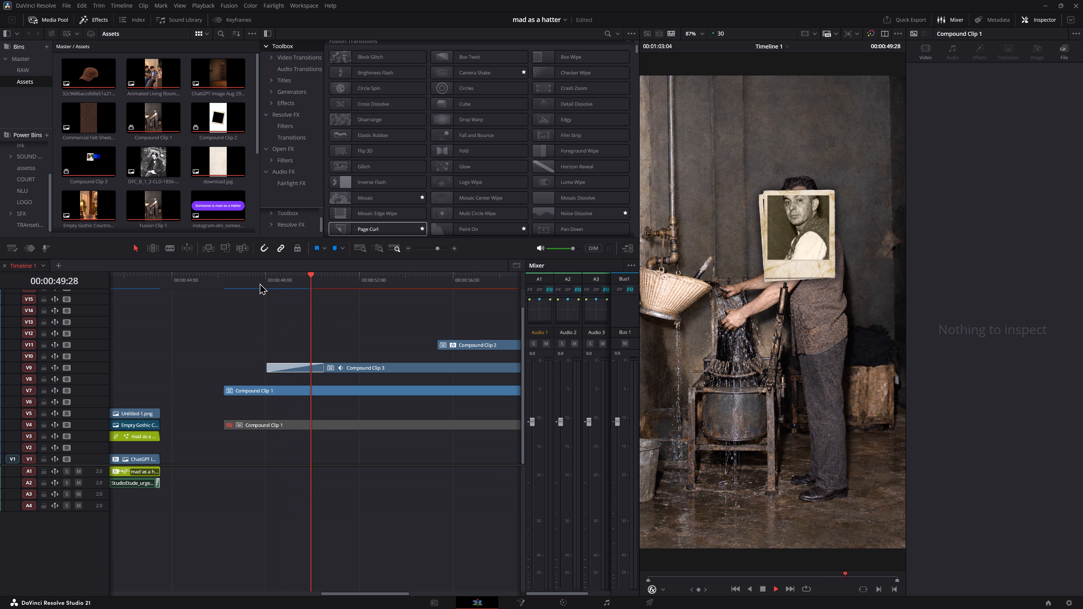
key("space")
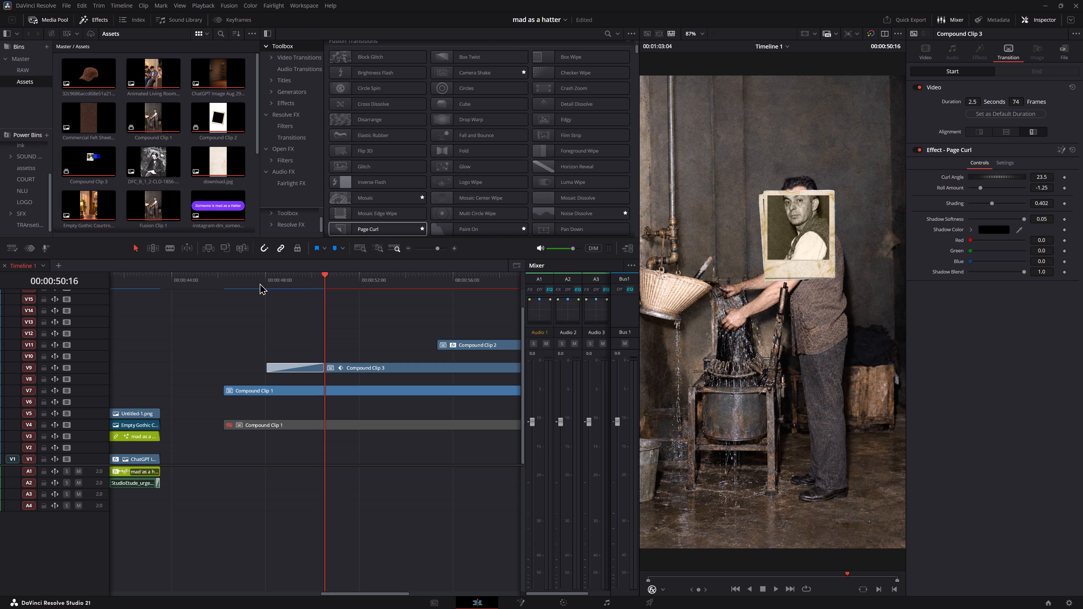
left_click(291, 347)
Save the project.
key("ctrl+s")
key("ctrl+s")
Replay the start of Compound Clip 3 to examine how the photo curls into the frame.
type("c")
key("space")
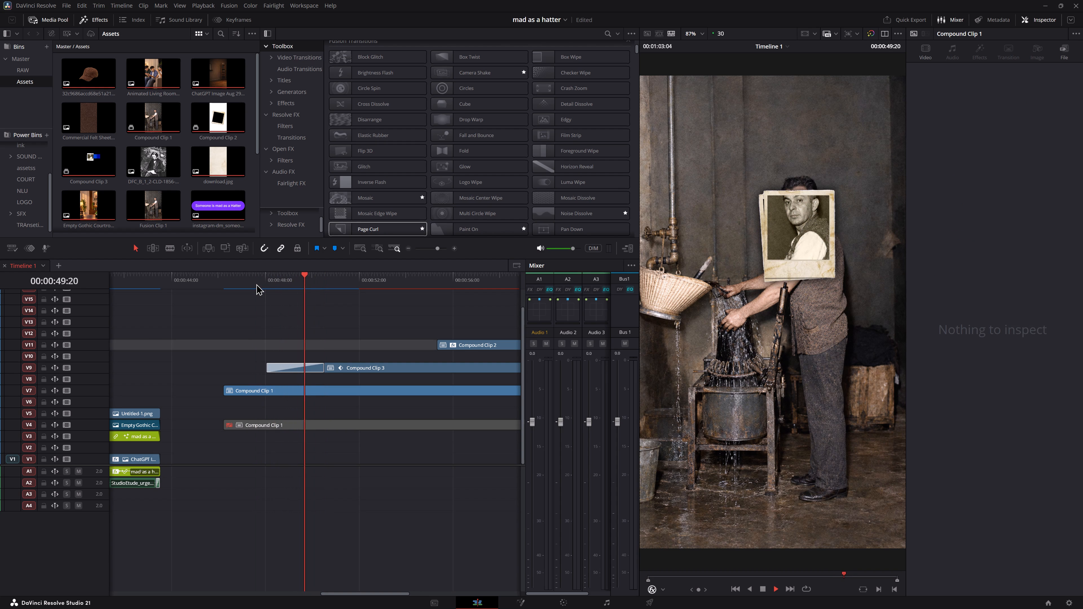
key("space")
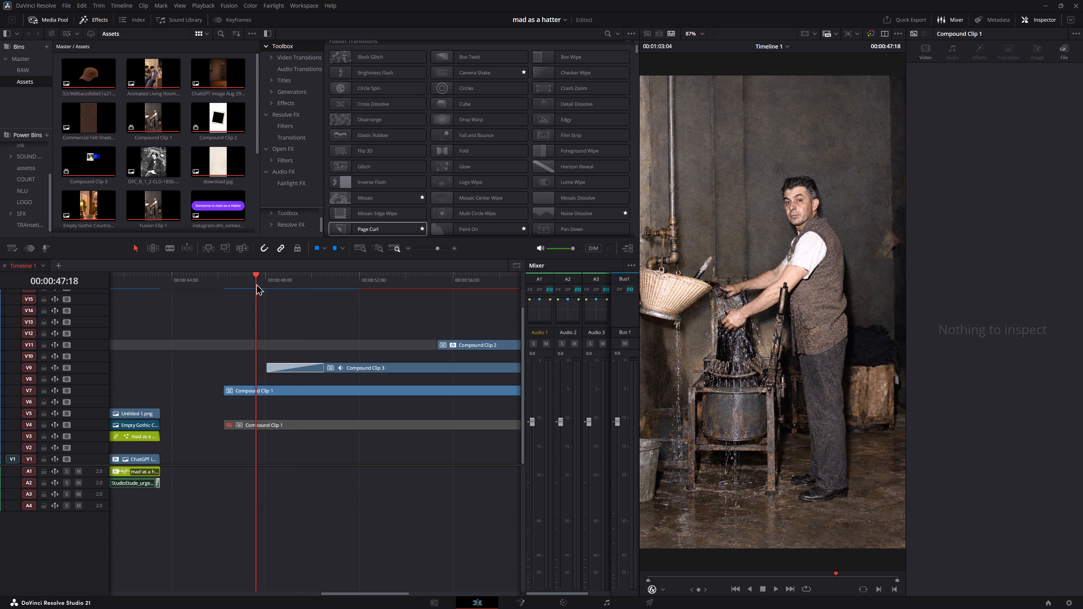
key("c")
key("space")
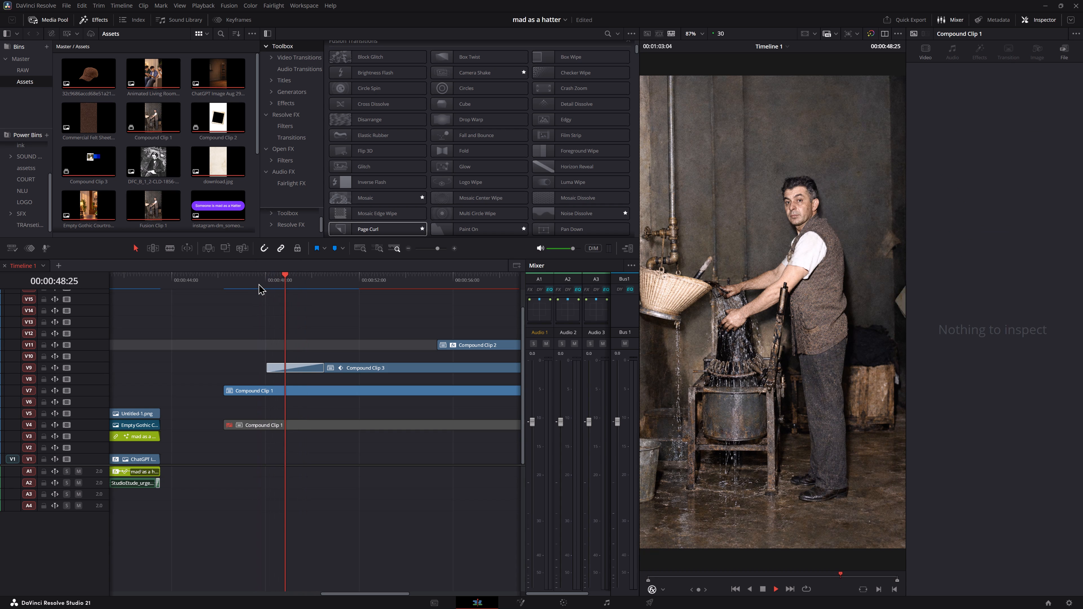
key("space")
left_click(267, 268)
left_click(267, 283)
key("space")
key("space")
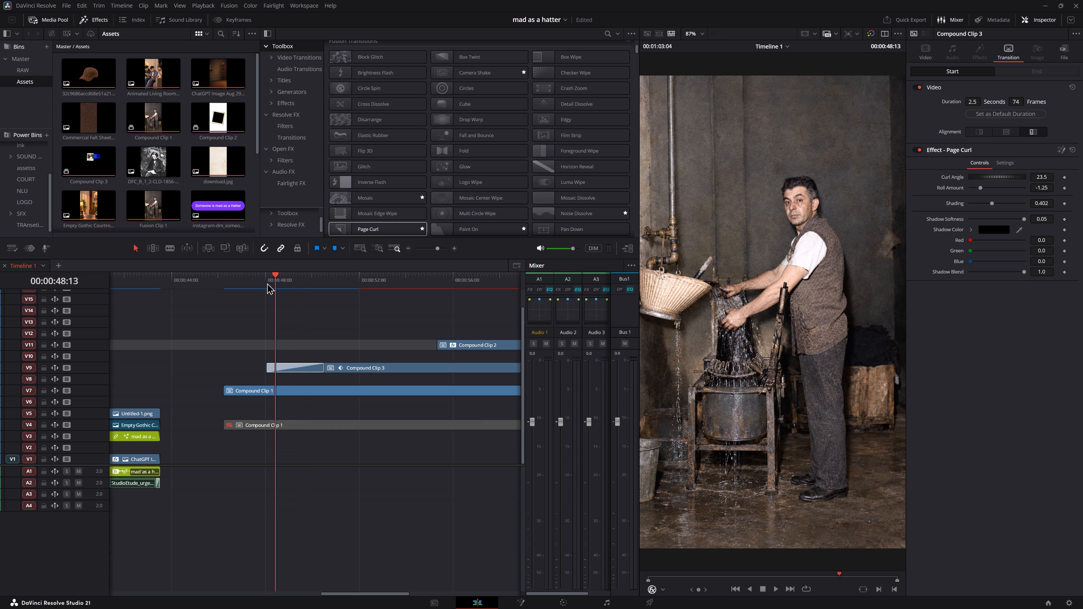
key("space")
key("space")
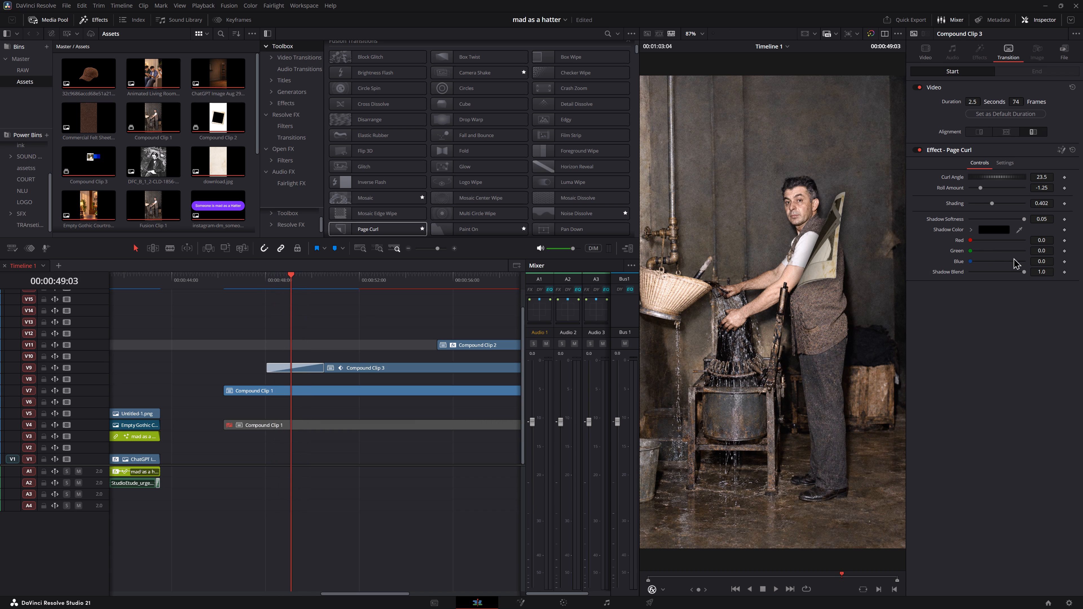
Set the Page Curl transition's Roll Amount to -2.0.
left_click_drag(1041, 220, 899, 160)
left_click_drag(899, 160, 574, 111)
left_click_drag(1046, 189, 371, 156)
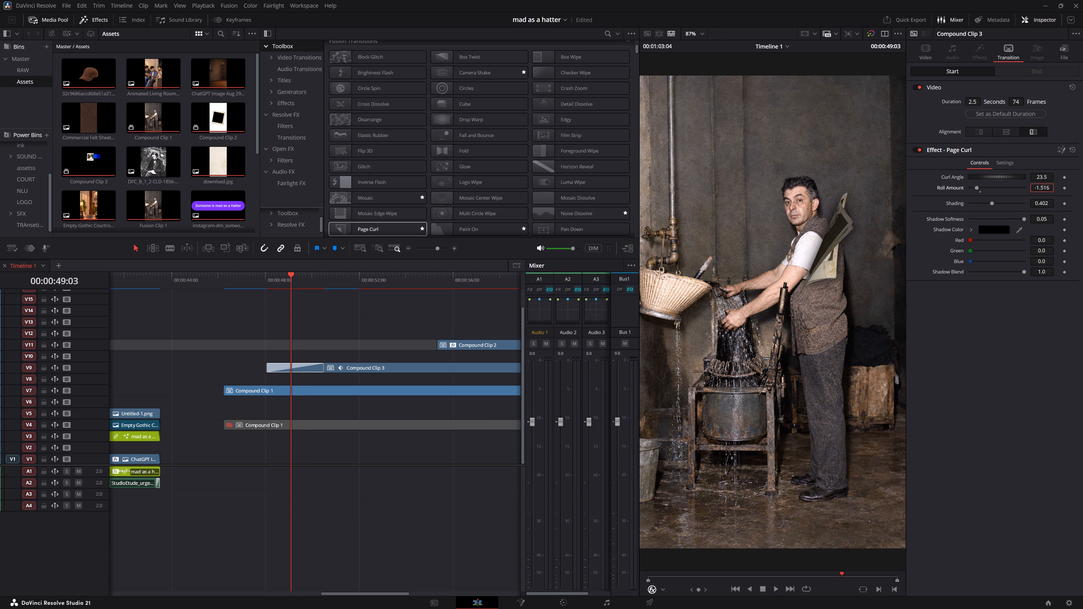
left_click_drag(371, 156, 168, 125)
Play back the start of Compound Clip 3 to review the adjusted page curl.
left_click(254, 284)
key("space")
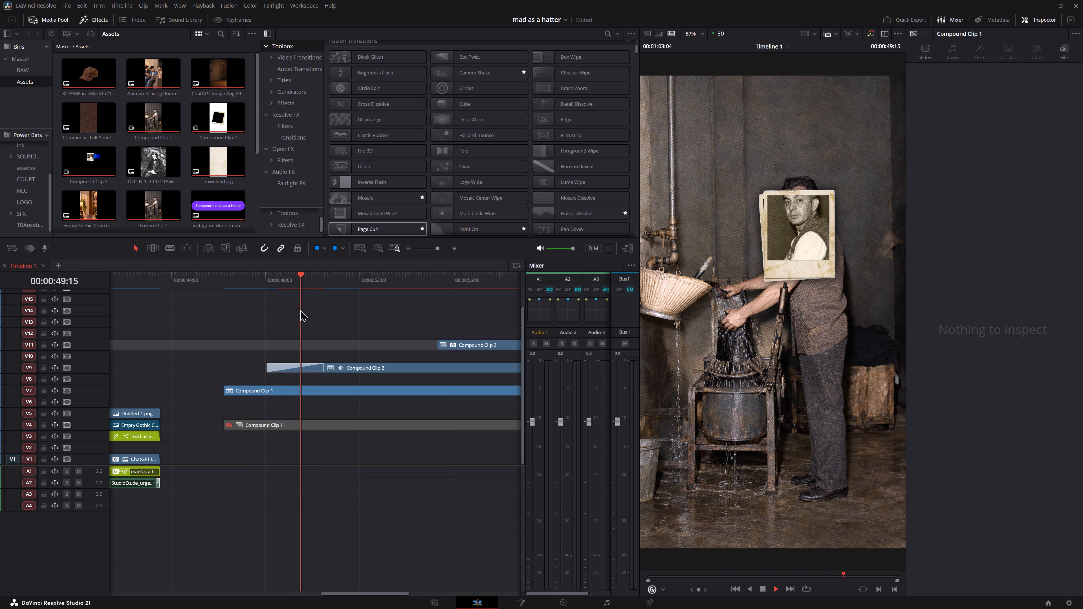
key("space")
left_click(277, 271)
key("space")
left_click(278, 283)
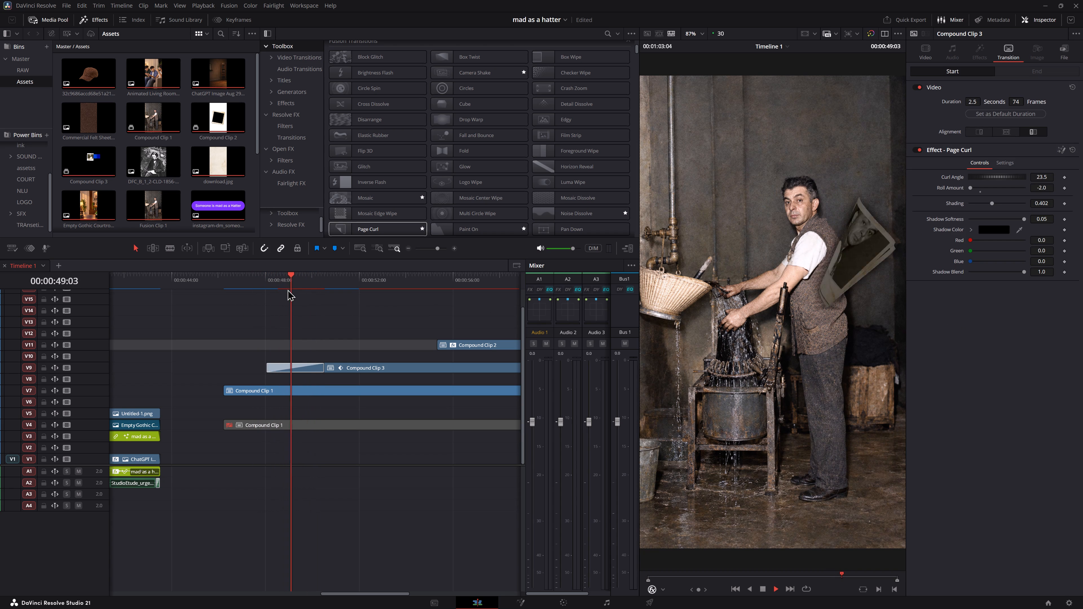
left_click(271, 284)
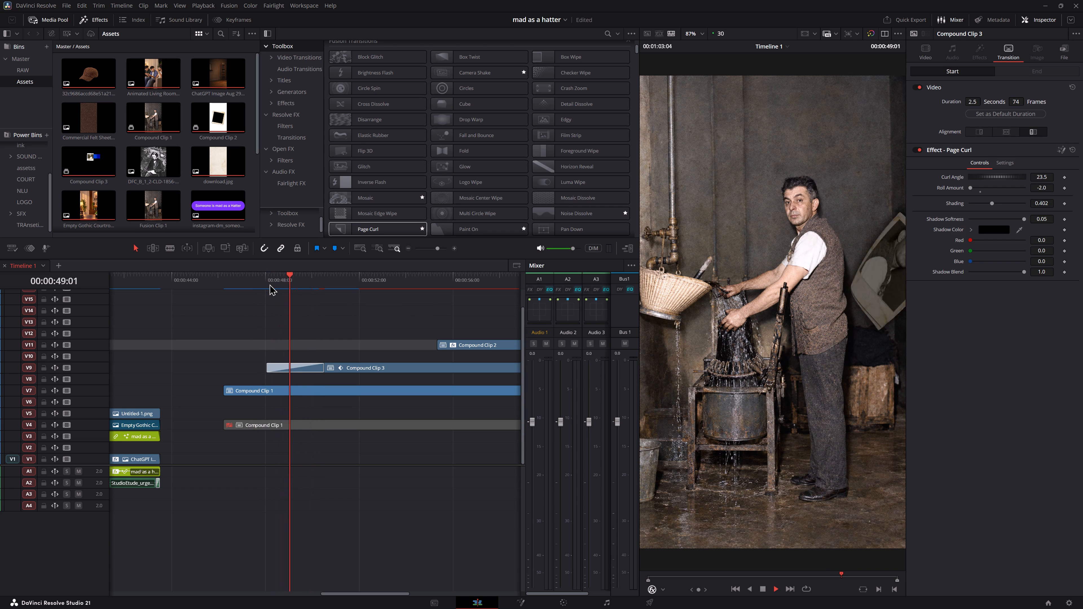
key("space")
Set the Page Curl transition's Curl Angle to 316.6 on Compound Clip 3.
left_click_drag(1043, 176, 1007, 172)
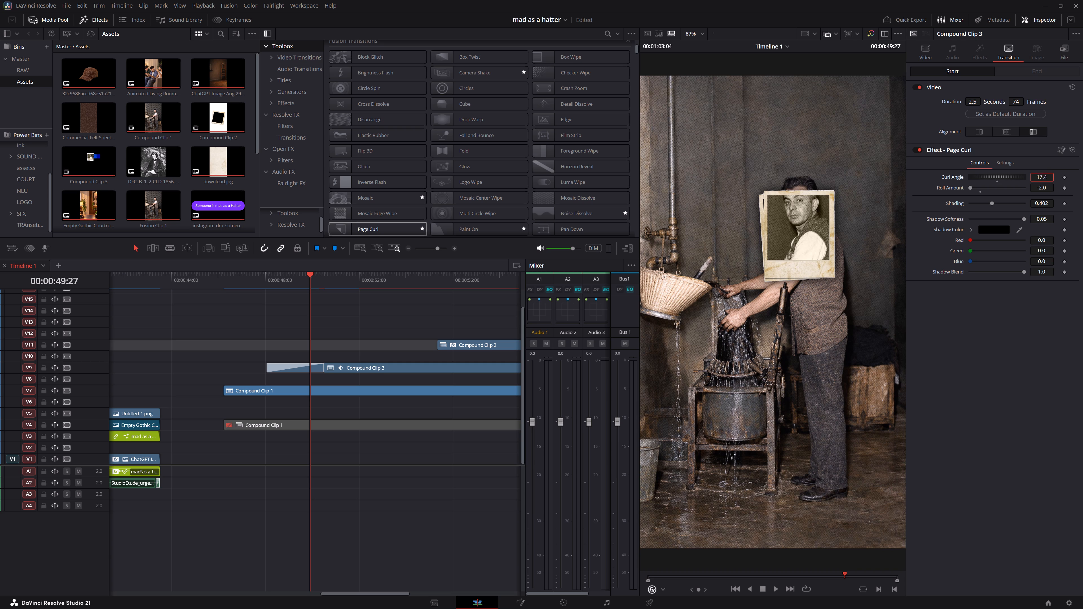
left_click_drag(1007, 172, 556, 0)
left_click_drag(556, 0, 662, 4)
Replay the start of Compound Clip 3 several times to examine the photo's curl with the new angle.
key("space")
key("space")
left_click(258, 285)
key("space")
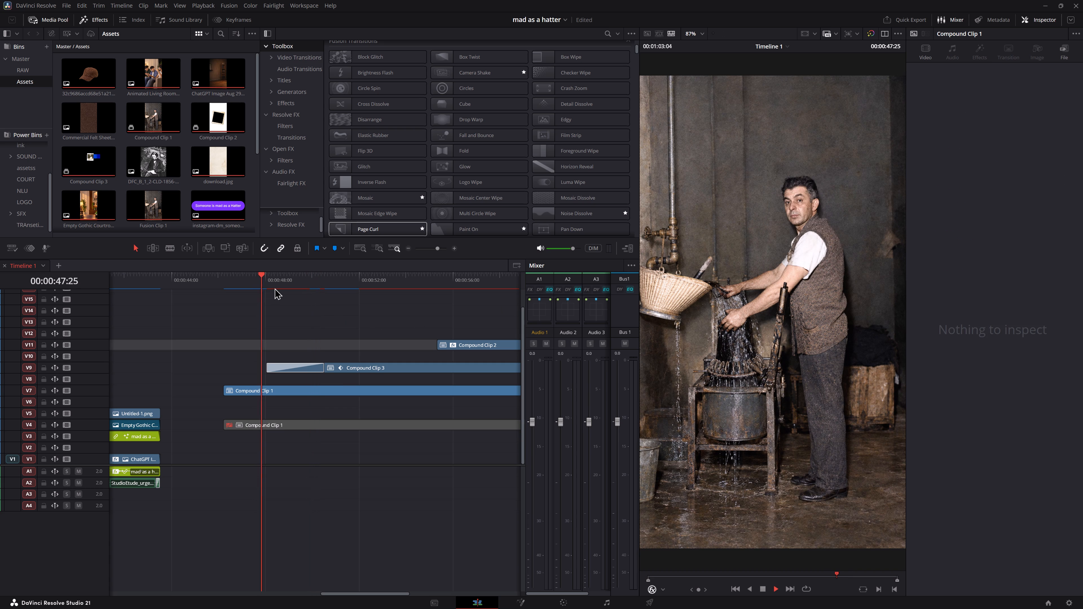
key("space")
left_click(266, 288)
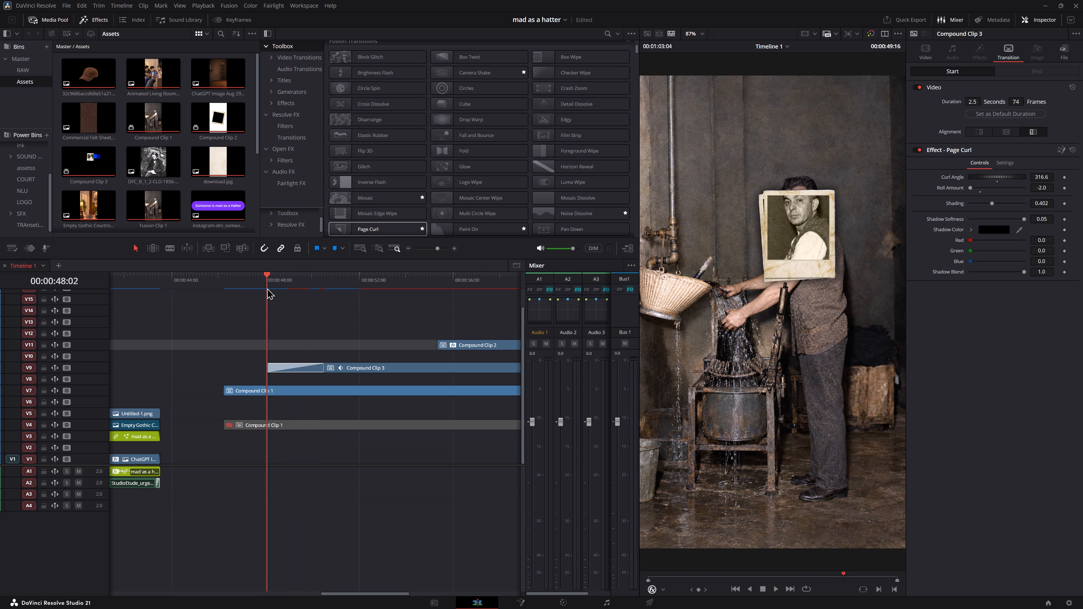
key("space")
key("space")
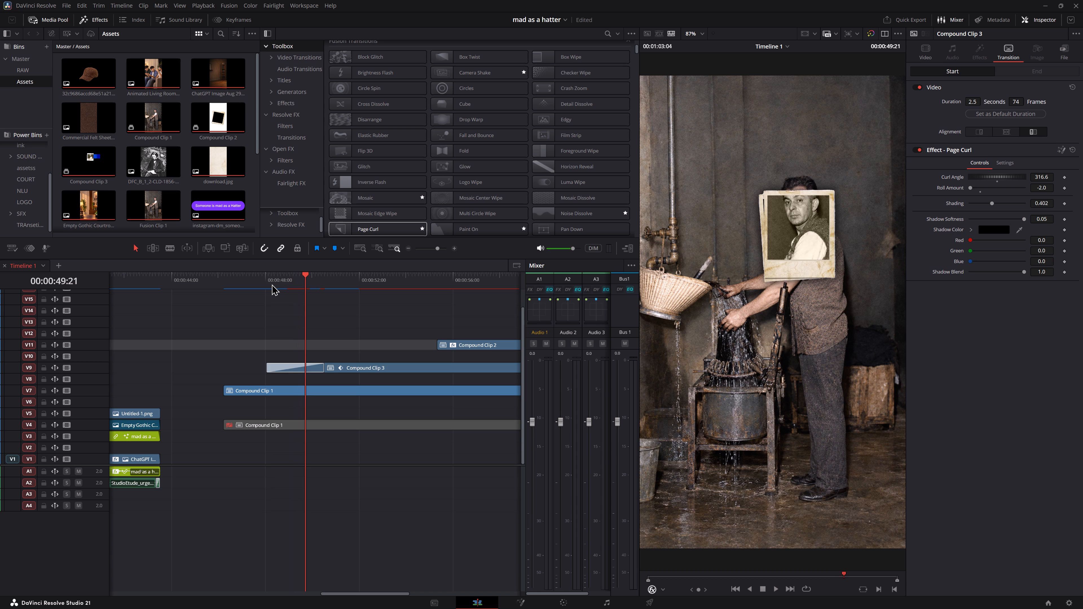
left_click(272, 284)
key("space")
key("space")
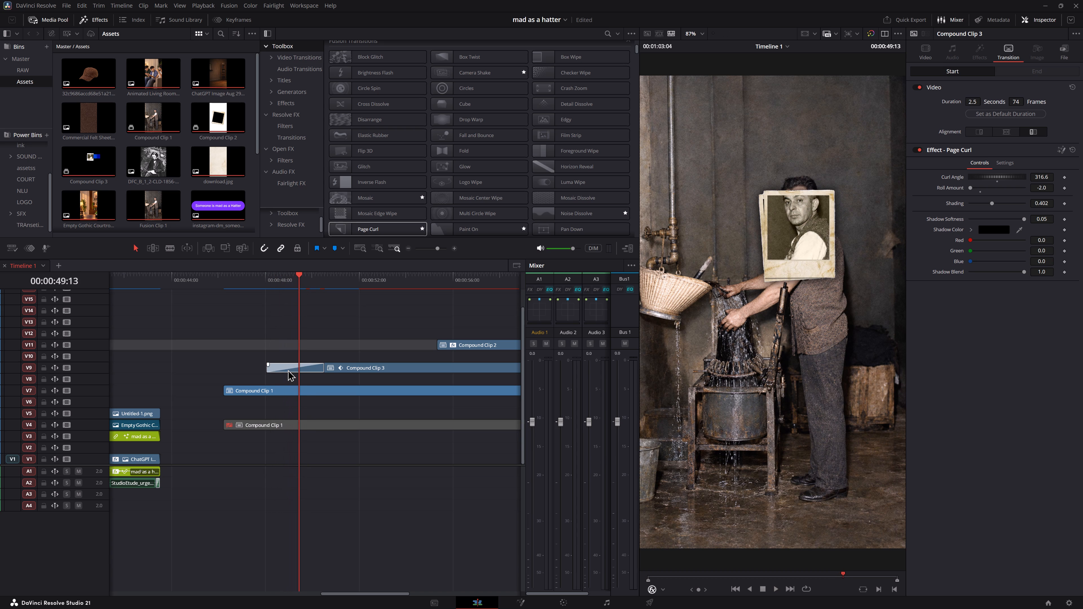
key("space")
key("space")
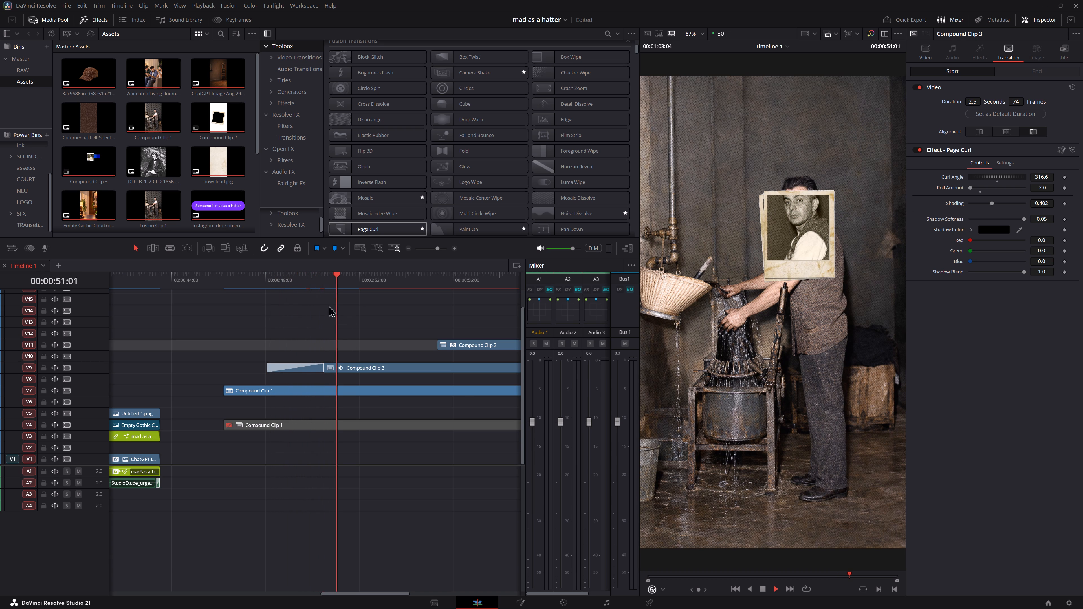
left_click(304, 292)
left_click(304, 279)
key("space")
key("space")
Set the Shadow Blend of Compound Clip 3's Page Curl transition to 0.0.
left_click(301, 368)
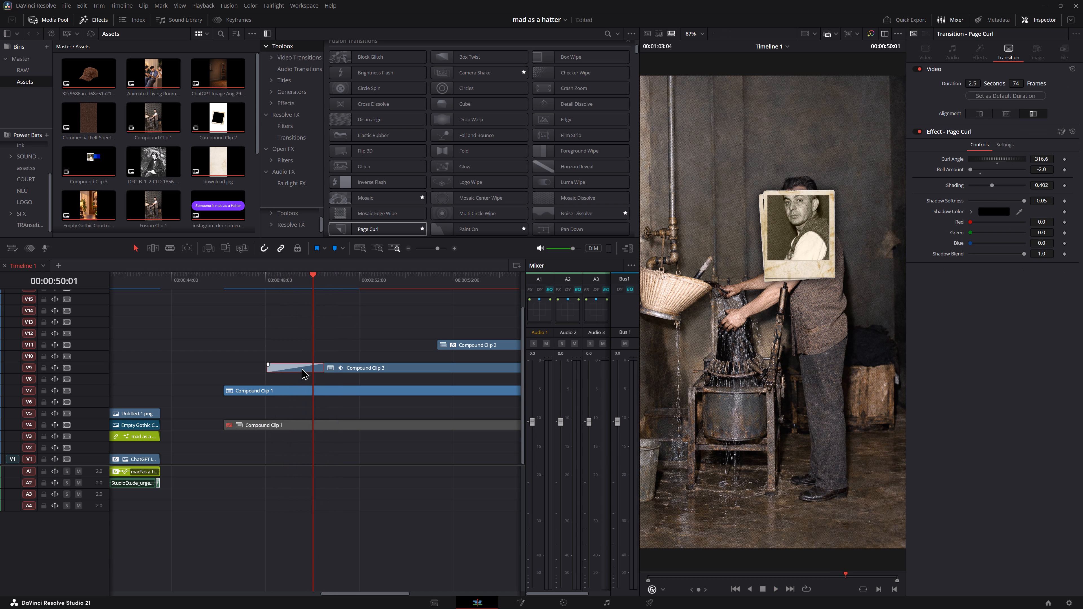
left_click_drag(1049, 258, 1028, 253)
left_click_drag(1043, 253, 1042, 251)
left_click_drag(1042, 251, 496, 134)
Replay the start of Compound Clip 3 to review the page curl with the changed shadow blend.
left_click(256, 275)
key("space")
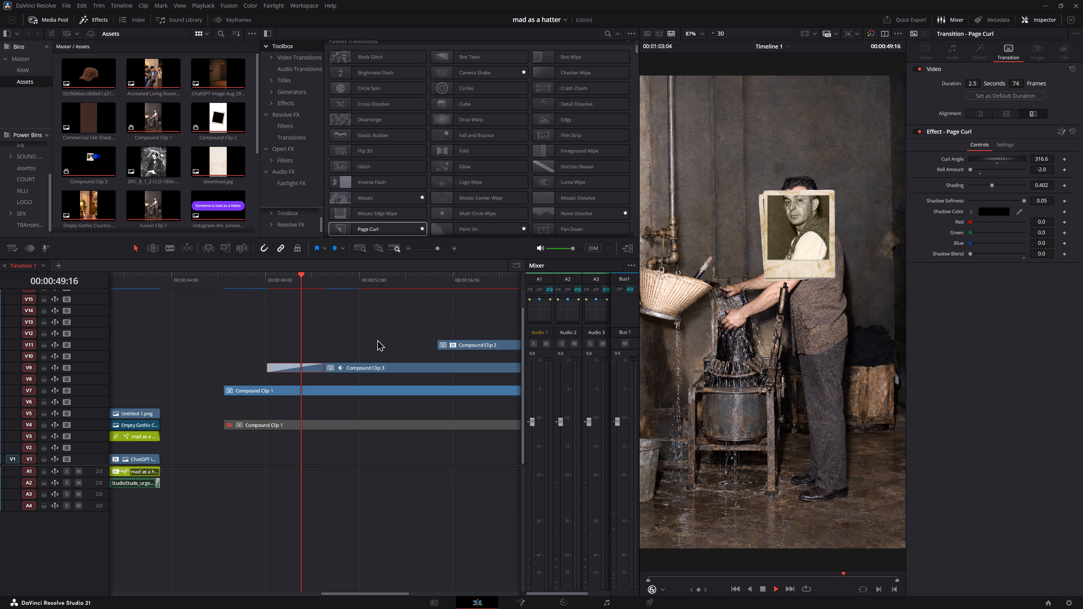
key("space")
left_click(257, 275)
key("space")
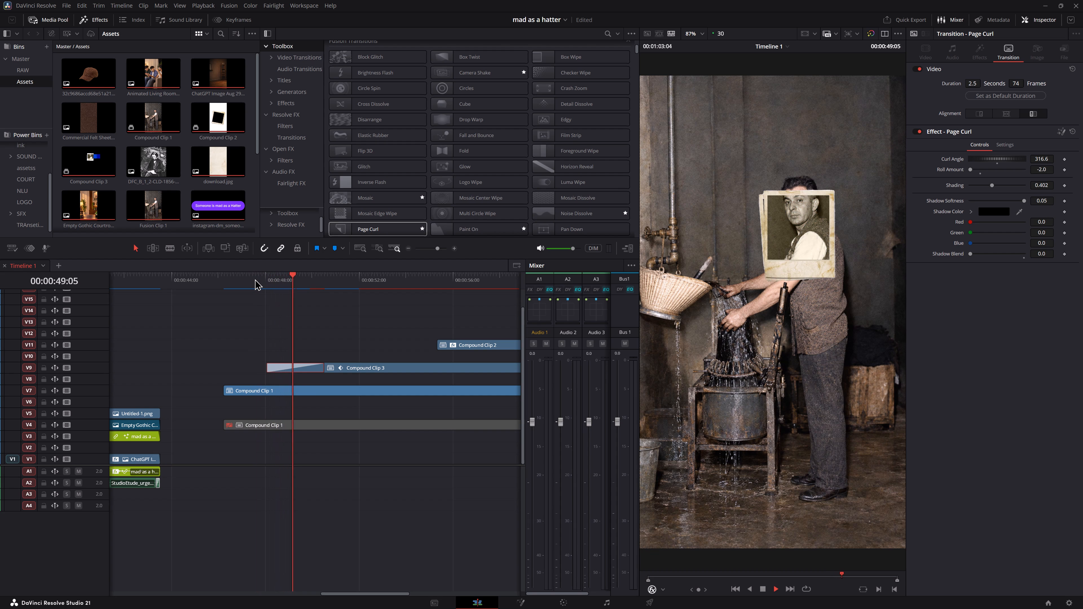
left_click(255, 279)
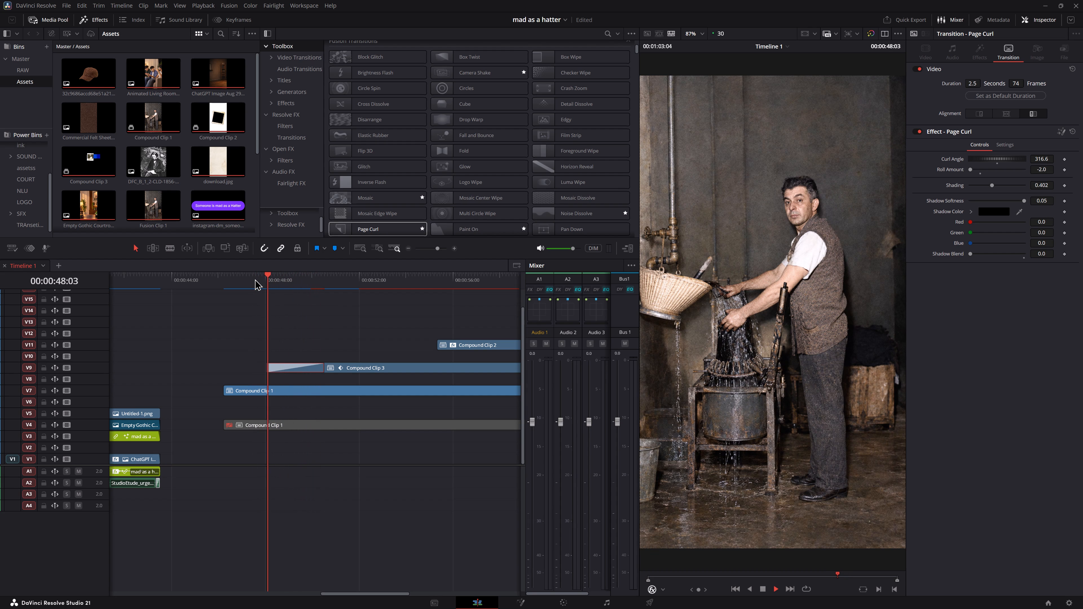
key("space")
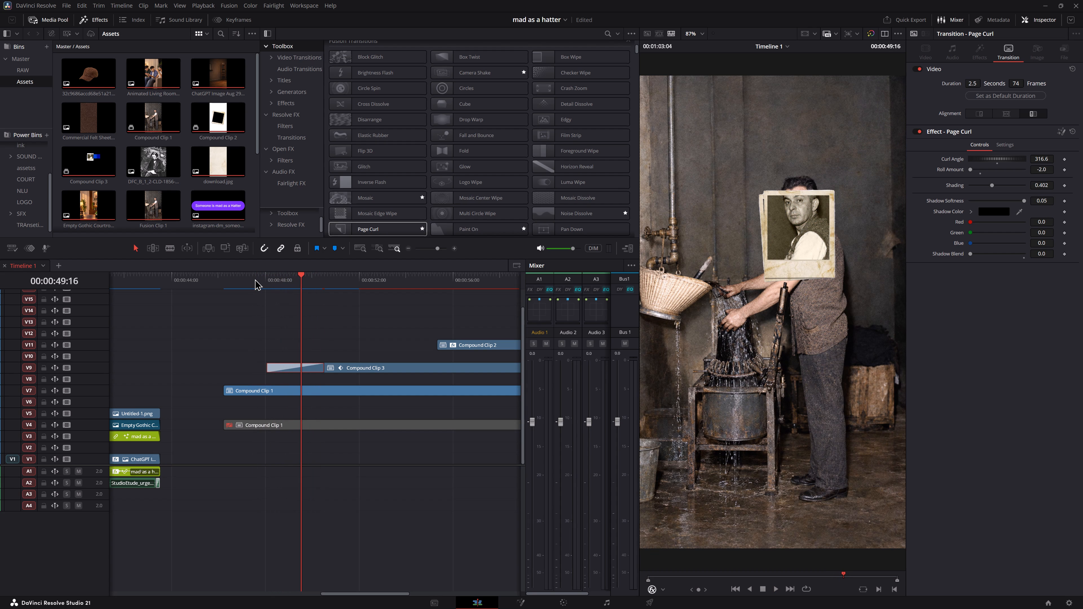
left_click(350, 320)
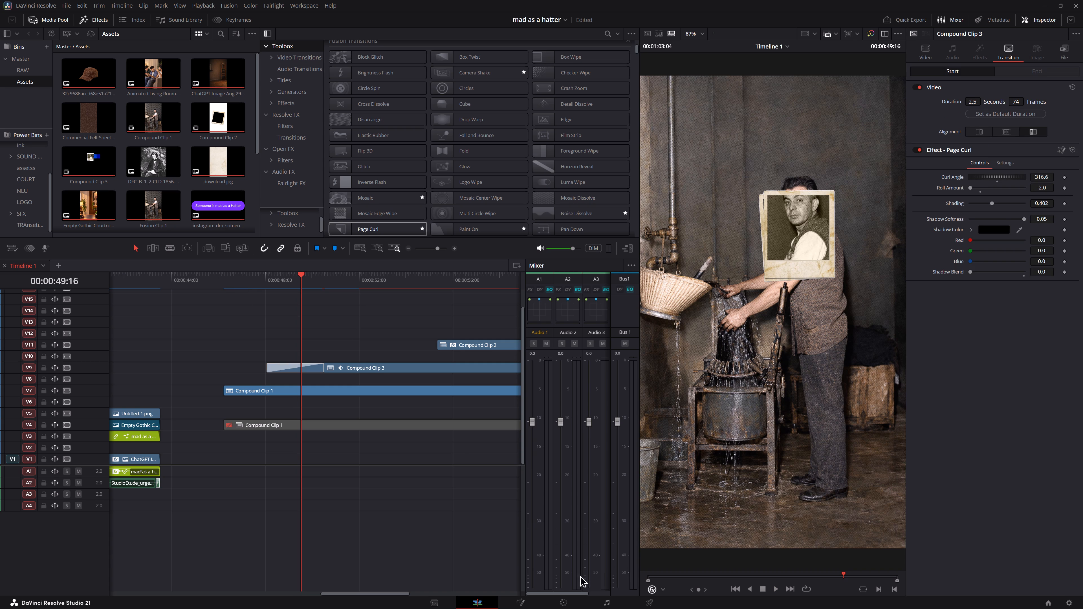
Turn off the on-screen overlay controls in the timeline viewer.
left_click(651, 587)
Create a new project named "Mannnik sir" in the REEL'S project folder.
left_click(1050, 603)
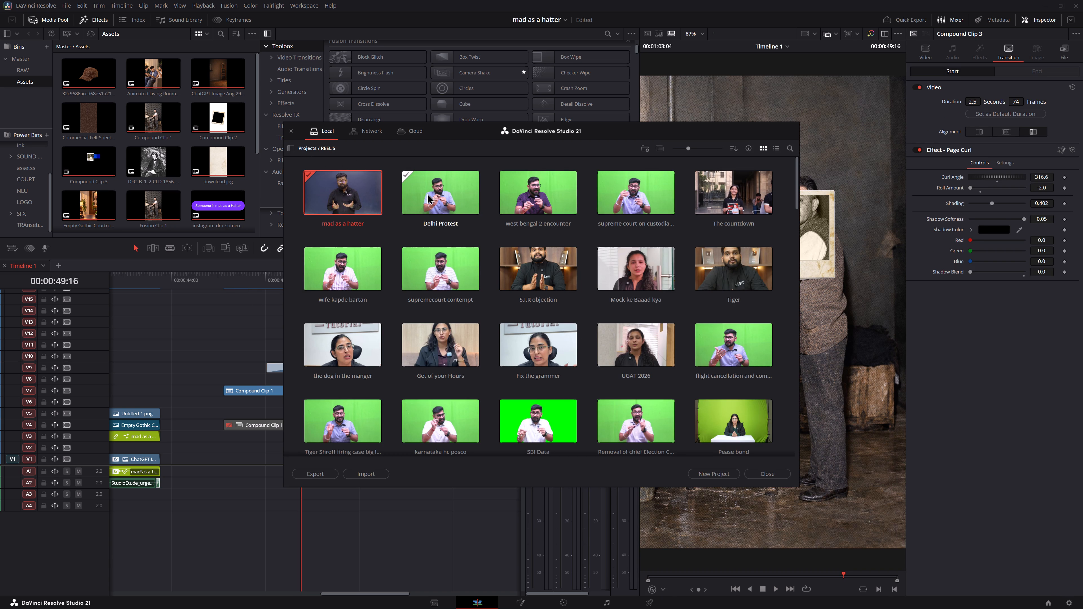
left_click(706, 472)
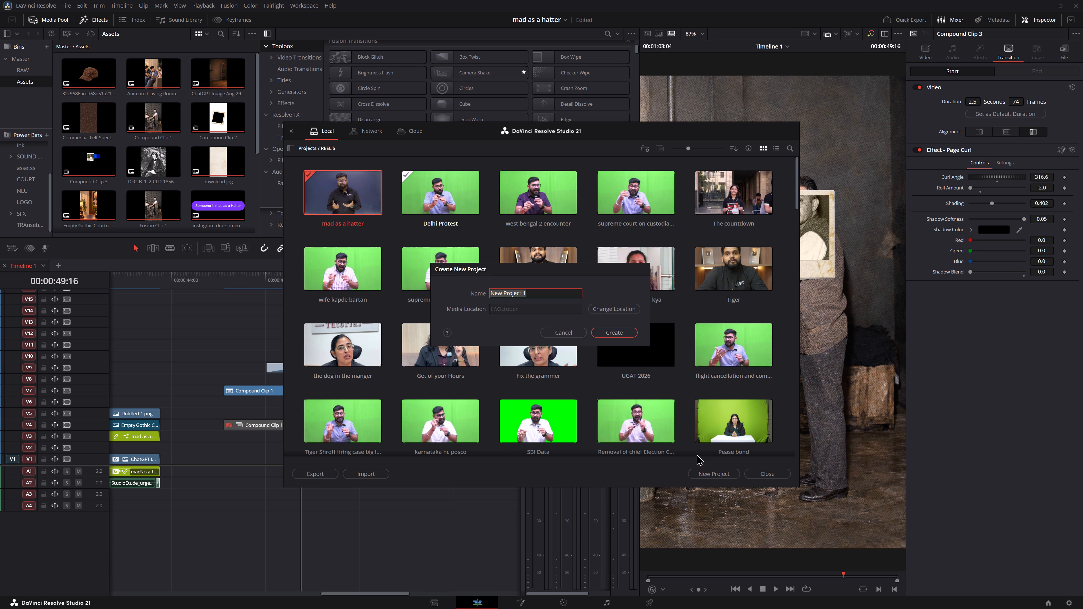
key("BackSpace")
key("BackSpace")
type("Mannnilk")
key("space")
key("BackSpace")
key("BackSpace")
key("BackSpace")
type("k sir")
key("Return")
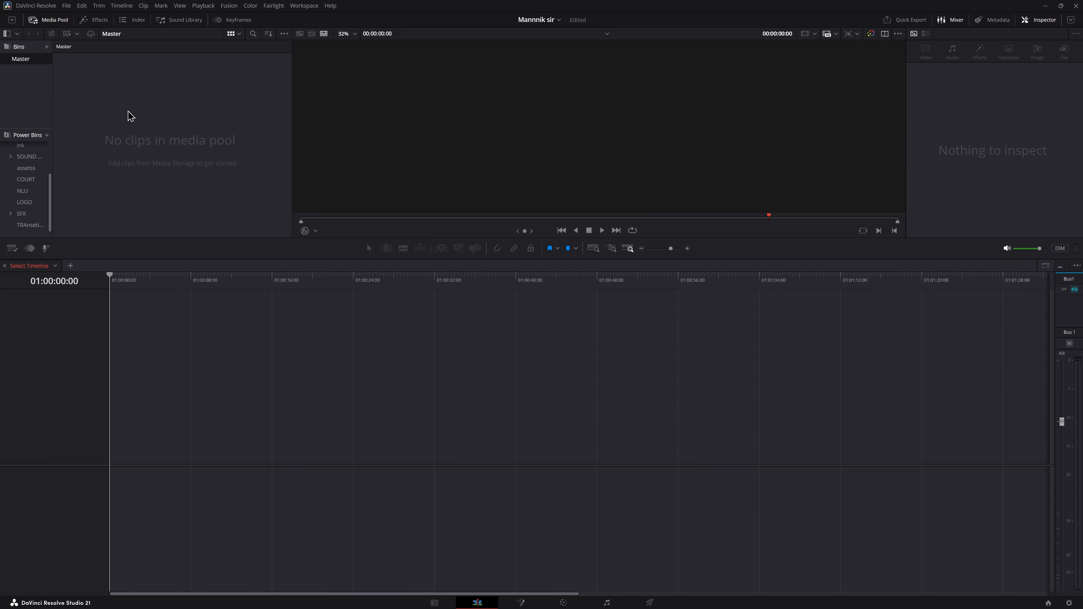
Create a new bin under Master and name it RAW.
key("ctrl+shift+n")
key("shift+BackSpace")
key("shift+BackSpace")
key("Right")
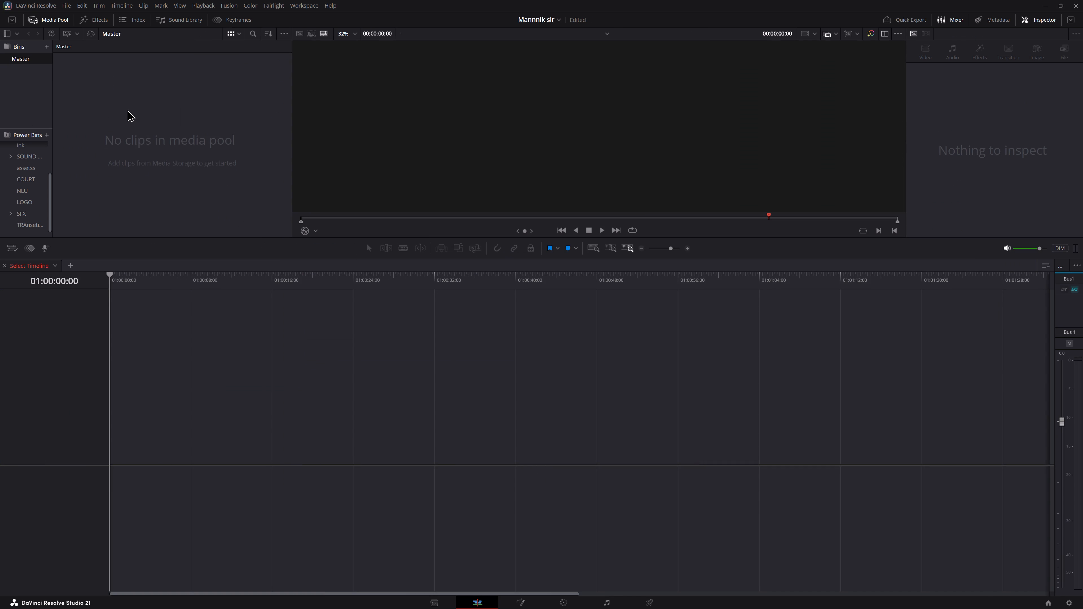
right_click(127, 110)
left_click(81, 84)
left_click(46, 49)
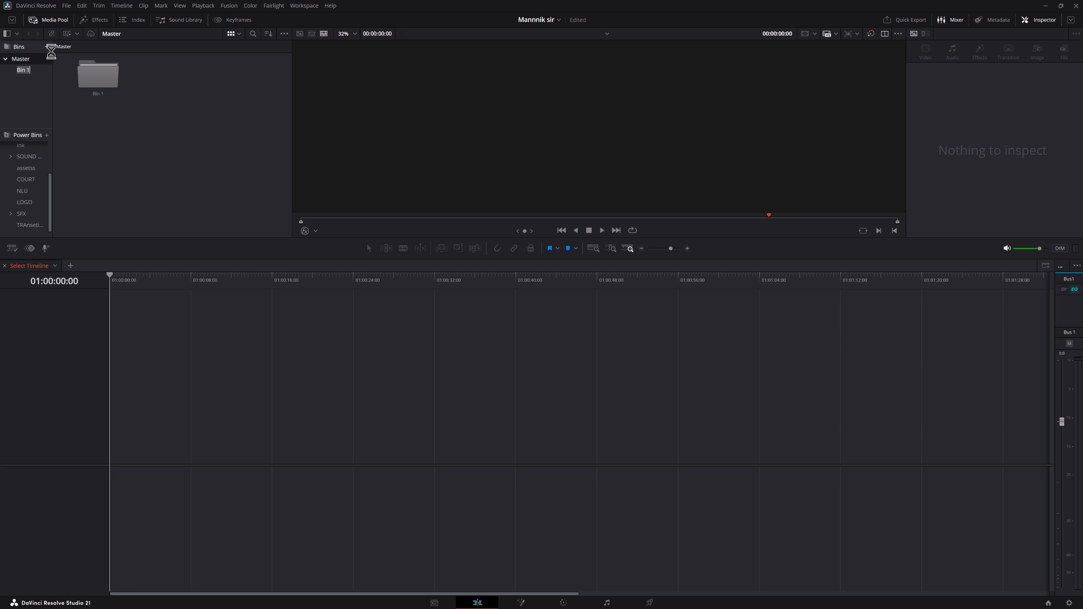
key("F2")
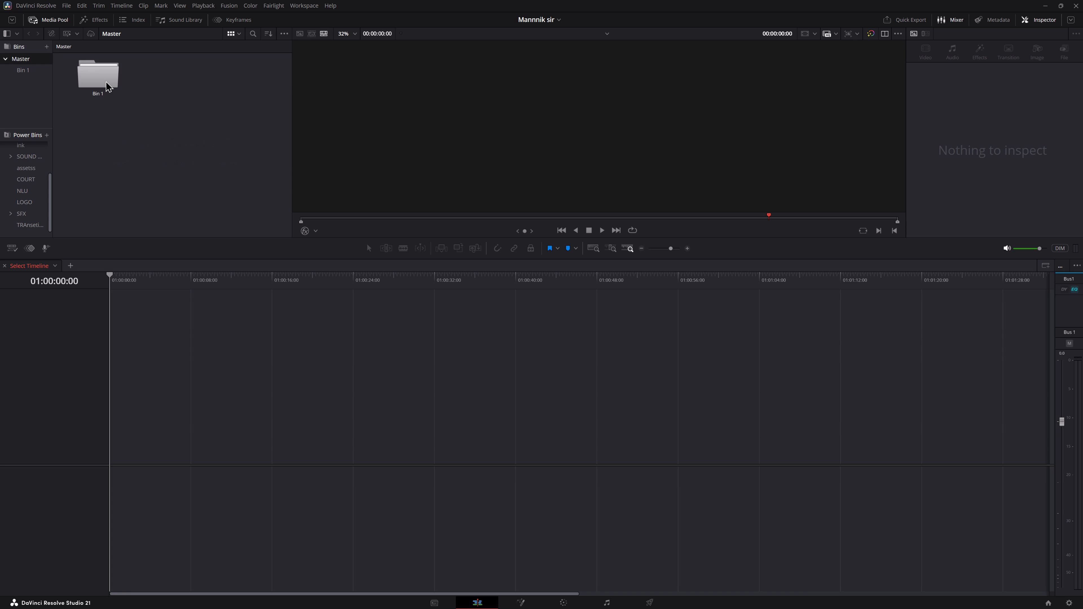
key("BackSpace")
left_click(86, 63)
key("F2")
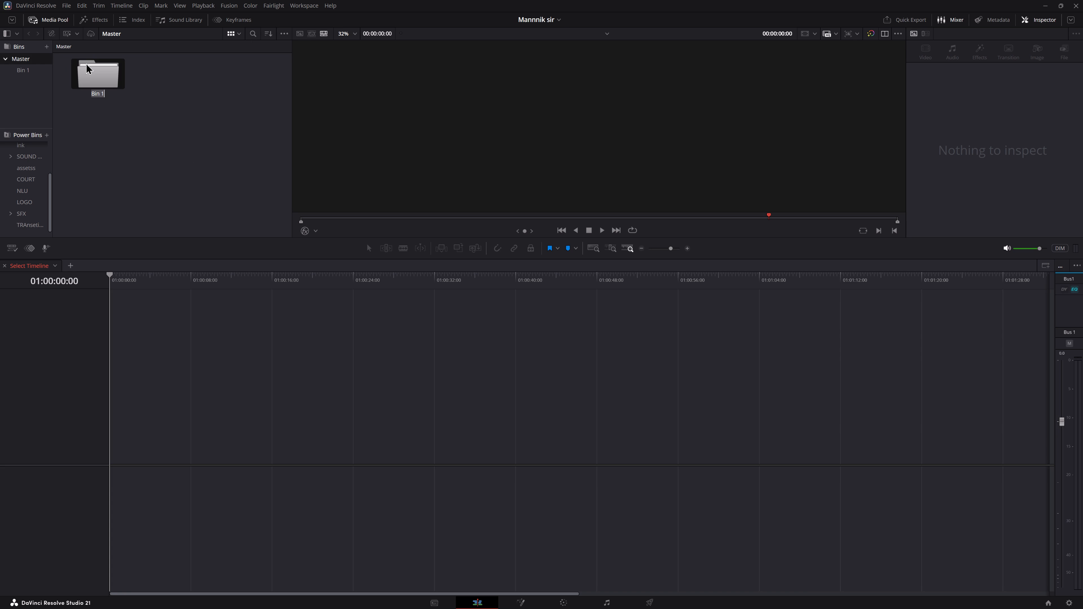
key("BackSpace")
type("RAW")
key("Return")
Create a second bin under Master named Assets.
key("ctrl+shift+n")
key("ctrl+shift+n")
key("shift+BackSpace")
key("shift+BackSpace")
type("Assets \\")
key("Return")
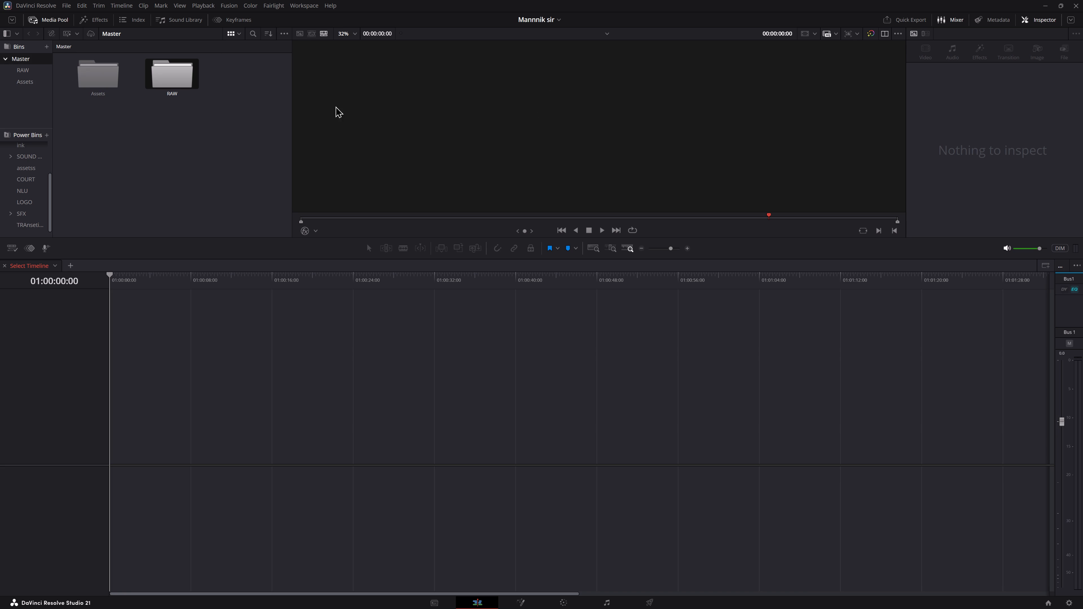
Import the clip C1749 from the Video 2 RAW folder into the RAW bin, changing the project frame rate to 25 fps.
double_click(171, 78)
right_click(171, 78)
left_click(250, 196)
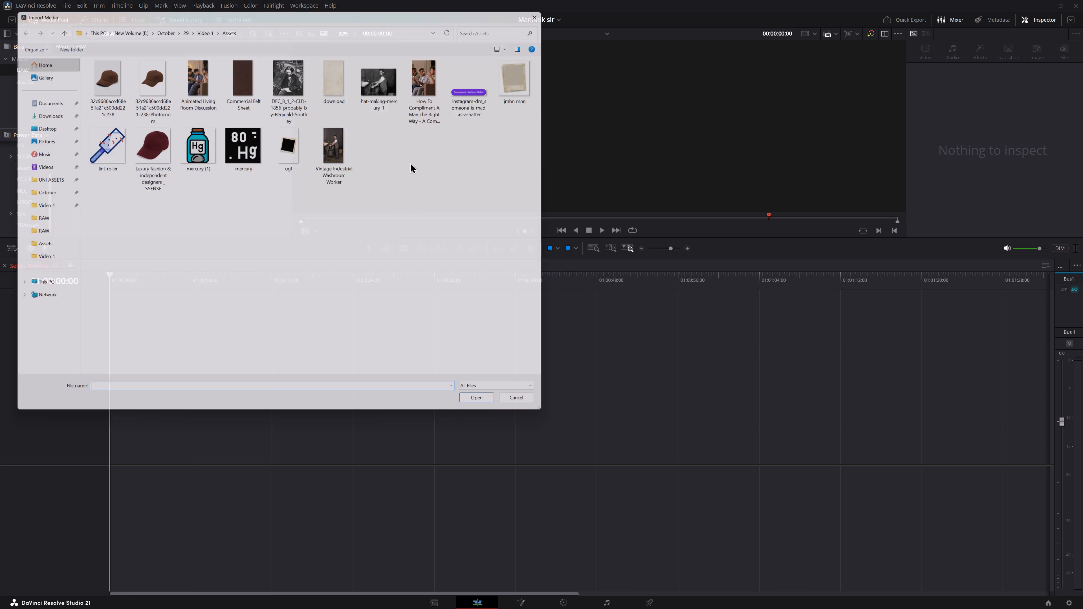
left_click(201, 23)
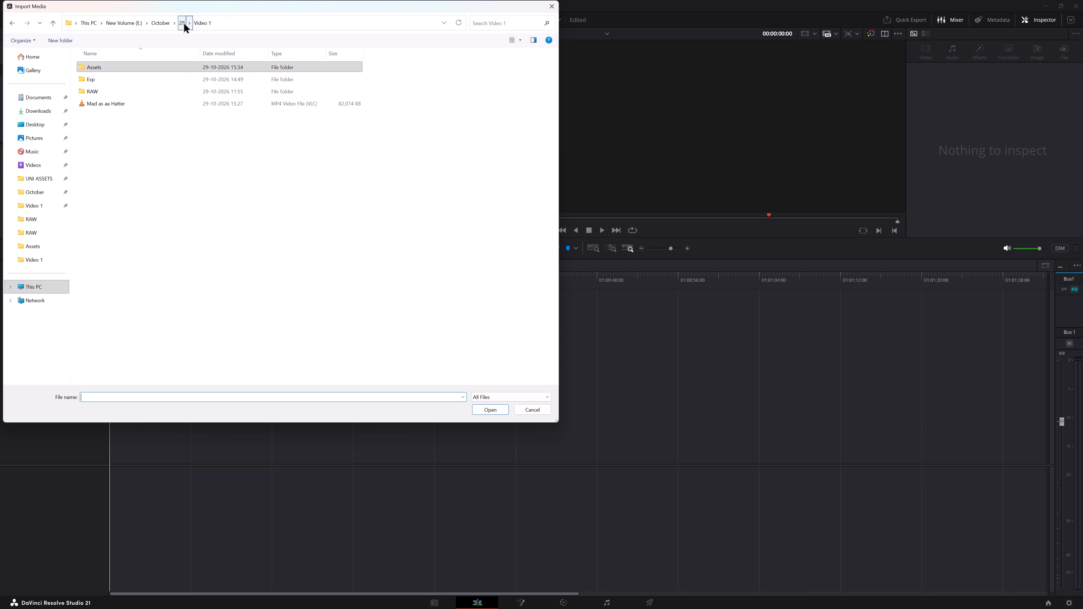
left_click(183, 22)
double_click(118, 79)
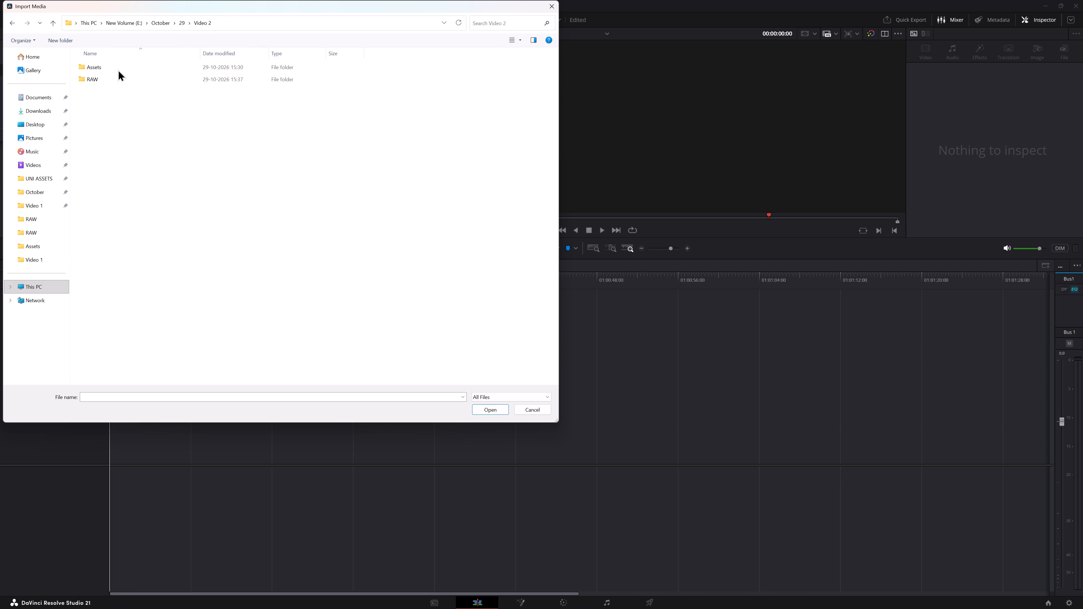
double_click(116, 80)
key("ctrl+a")
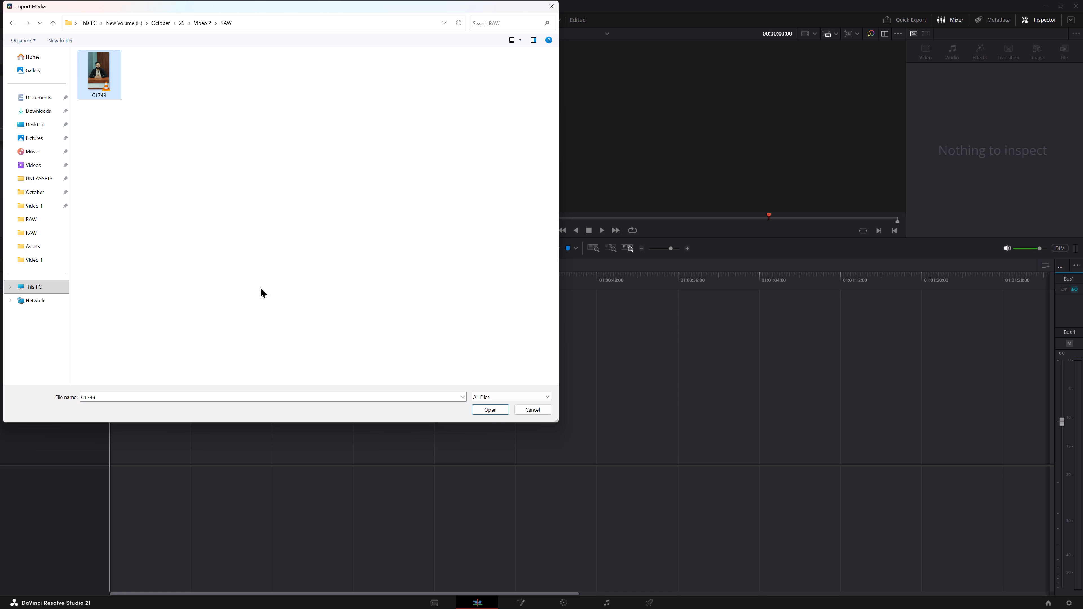
left_click(497, 419)
left_click(492, 413)
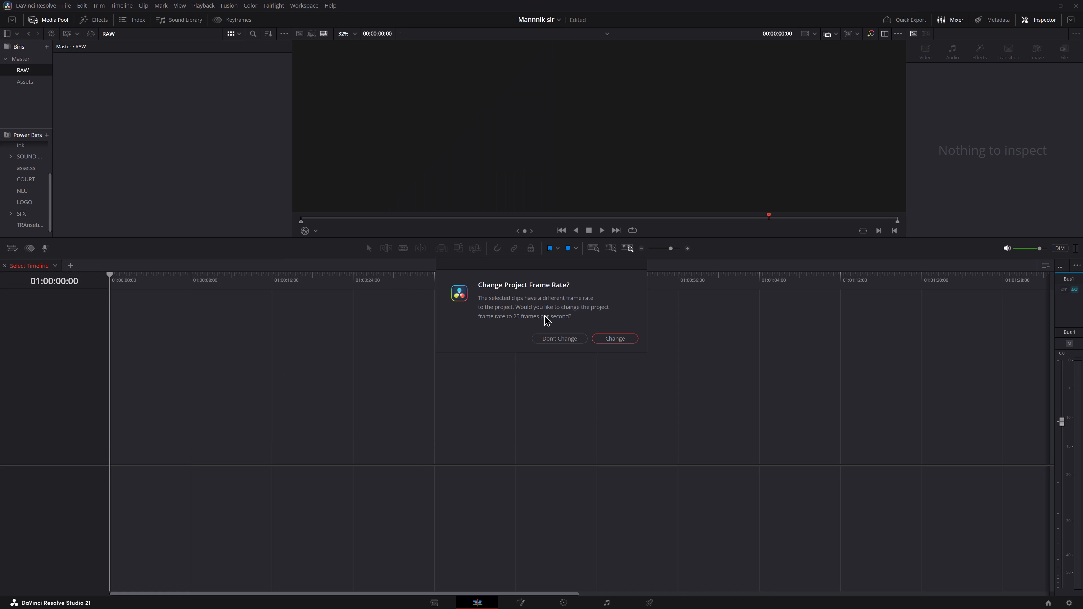
left_click(608, 339)
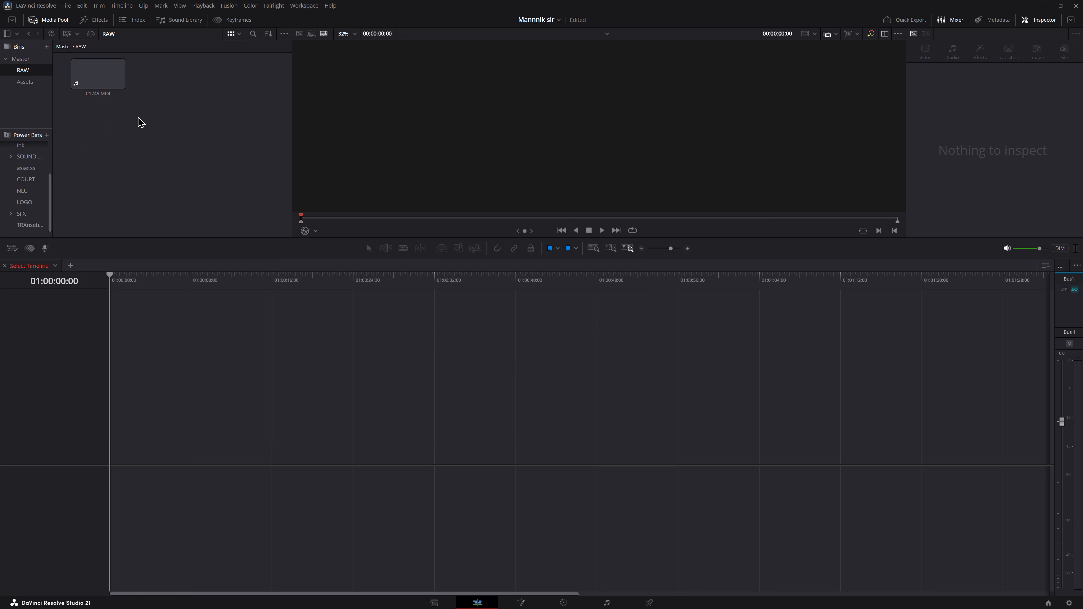
Place C1749.MP4 at the start of a new timeline, with its video on V1 and audio on A1.
left_click_drag(81, 75, 104, 454)
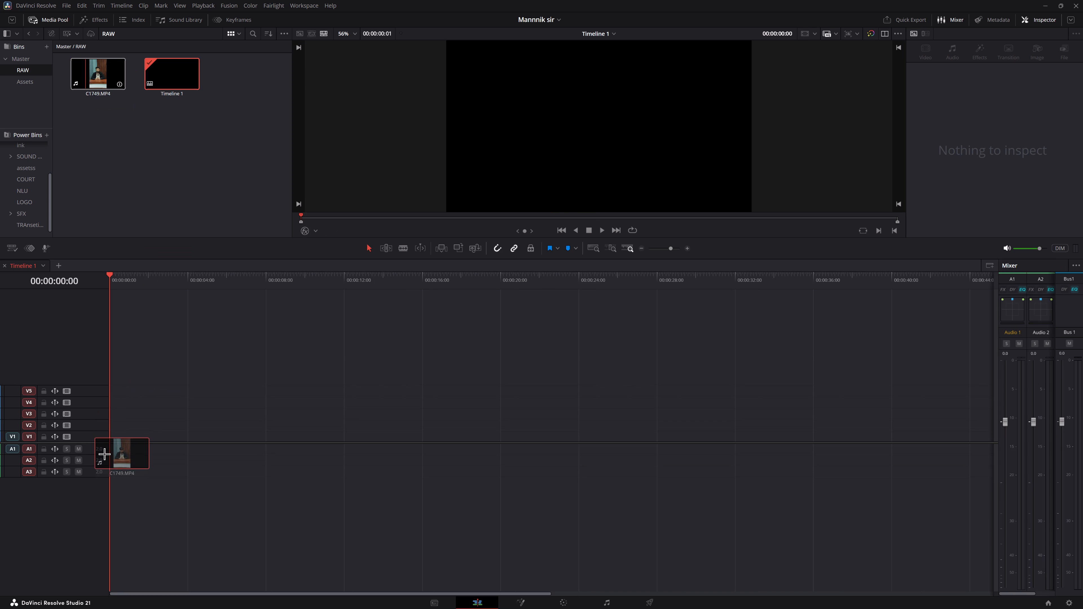
left_click_drag(104, 454, 108, 445)
Increase the height of the Audio 1 track to enlarge the clip's waveform.
left_click_drag(94, 453, 101, 488)
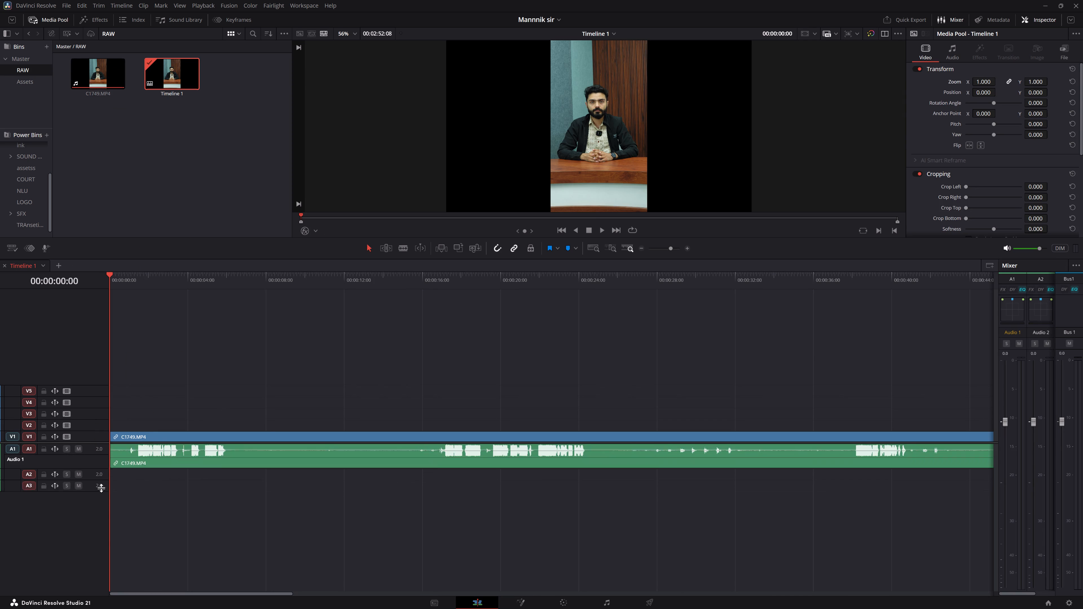
left_click_drag(101, 488, 101, 517)
Play the opening frames of C1749.MP4 to check the footage and audio.
key("space")
key("space")
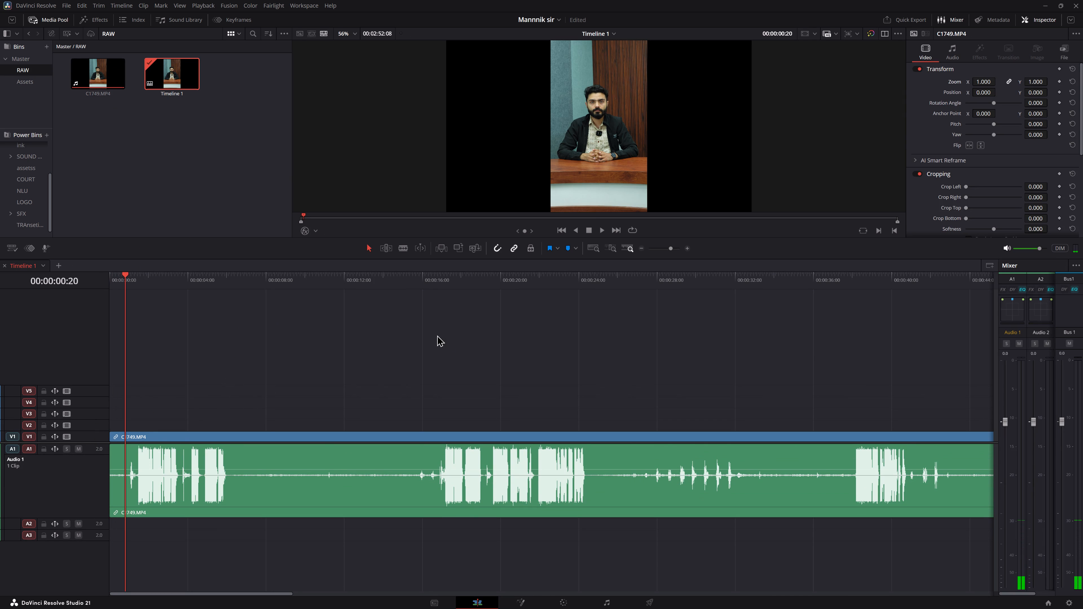
Play Timeline 1 from its start to check the opening speech of C1749.MP4.
scroll(318, 344, "down", 6, "alt")
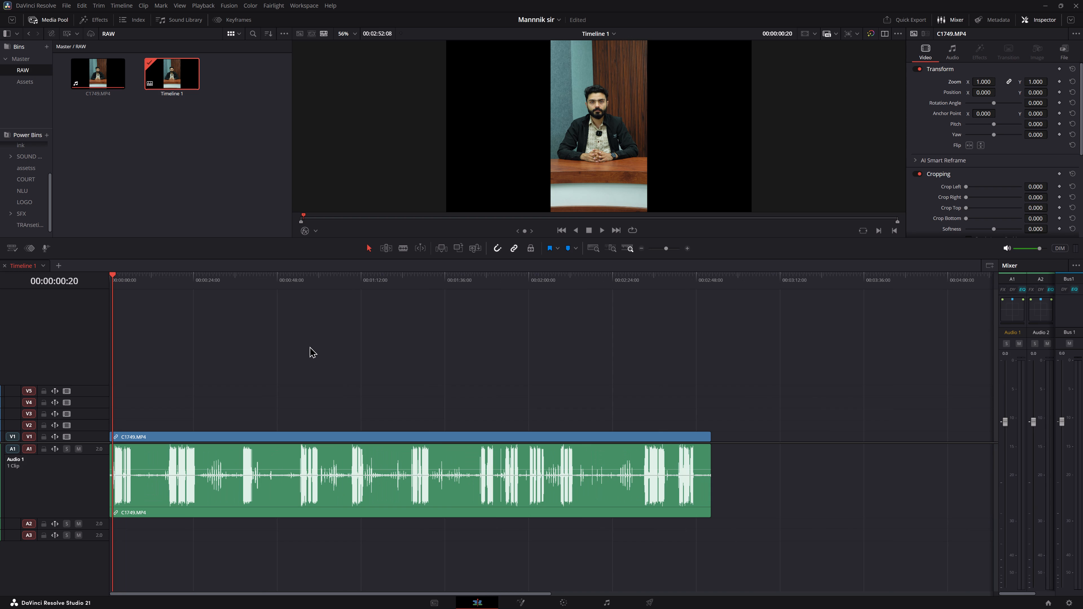
scroll(305, 346, "up", 7, "alt")
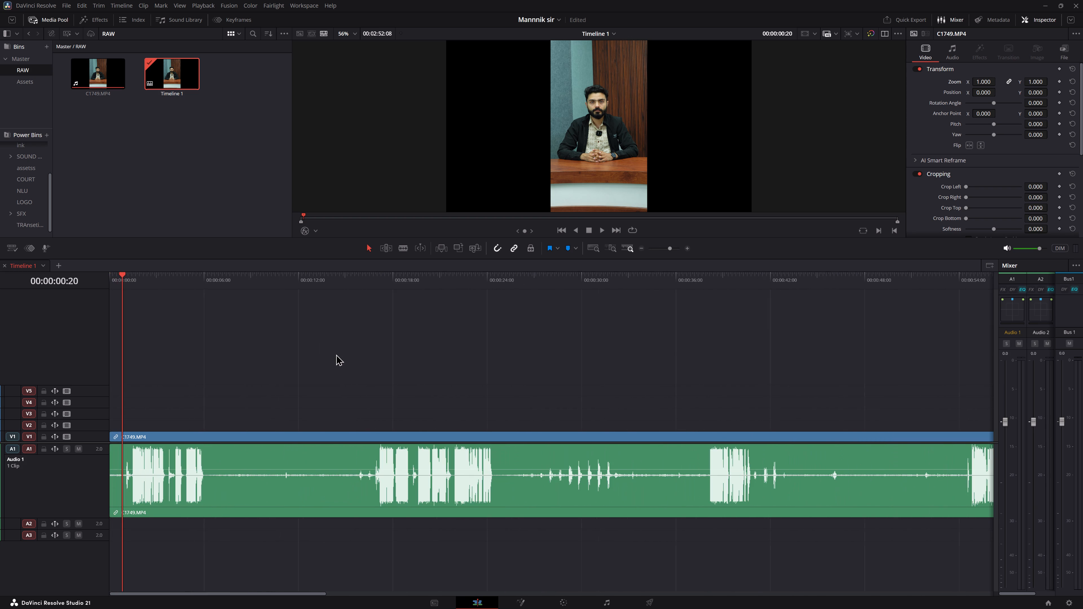
scroll(336, 354, "up", 6, "alt")
left_click_drag(149, 277, 44, 292)
key("space")
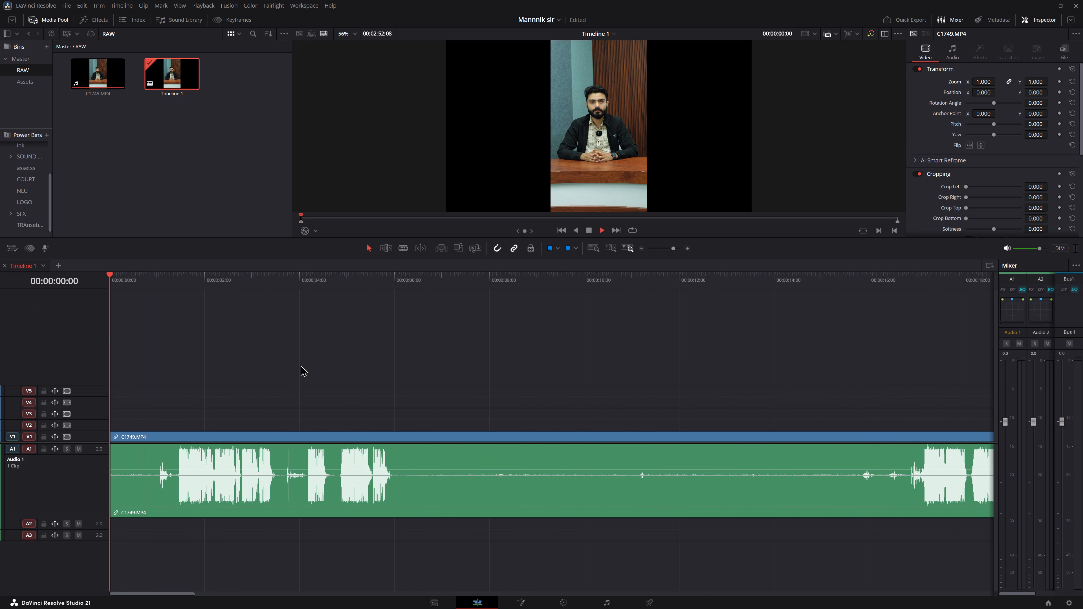
key("space")
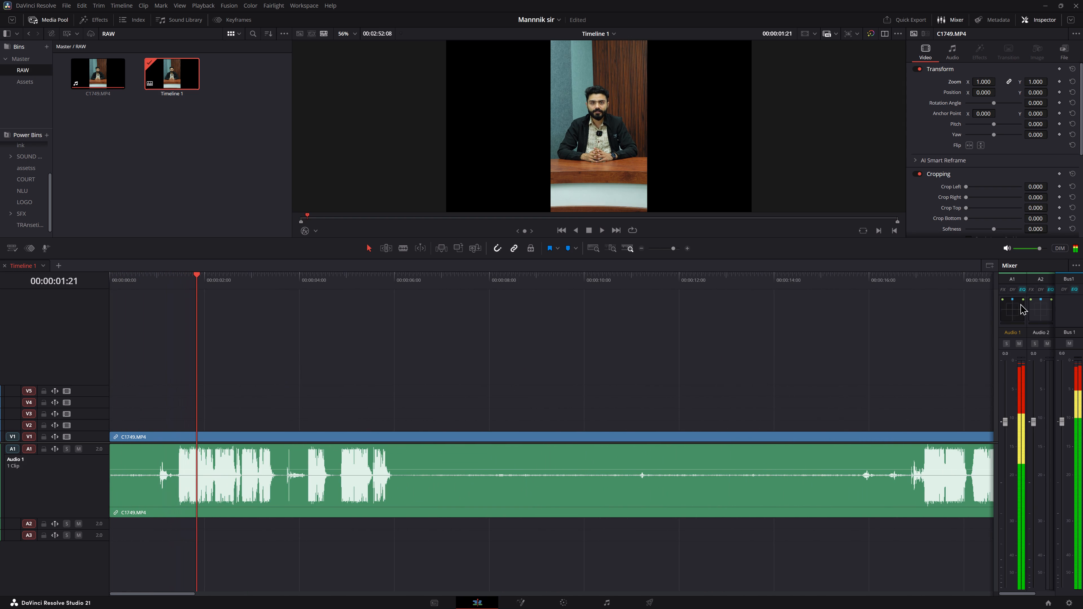
Give Timeline 1 its own settings instead of the project settings, with vertical resolution at 1080 x 1920 HD.
right_click(156, 72)
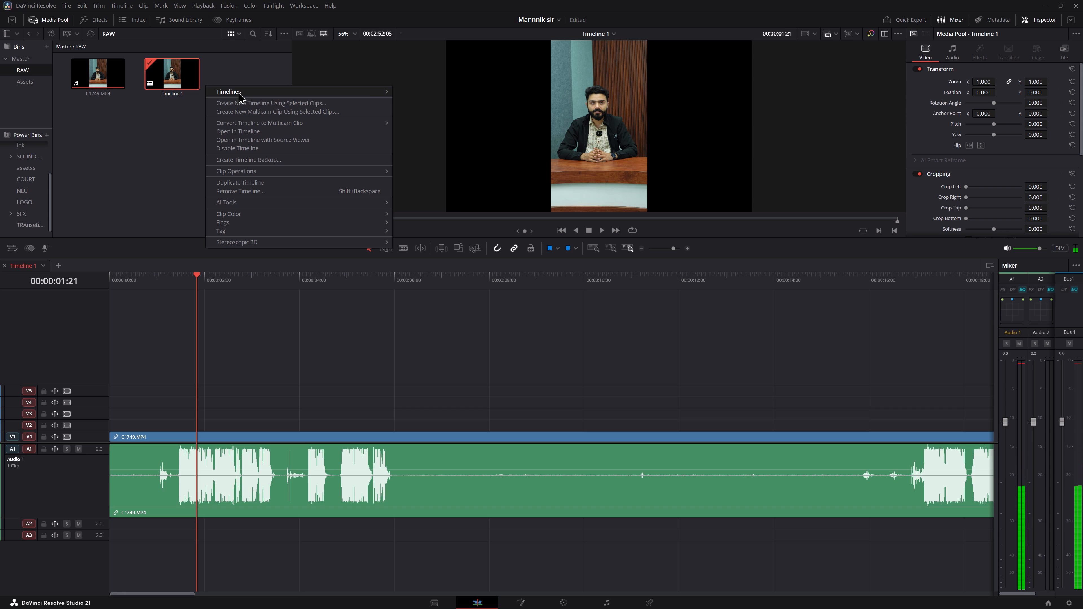
left_click(238, 92)
left_click(421, 92)
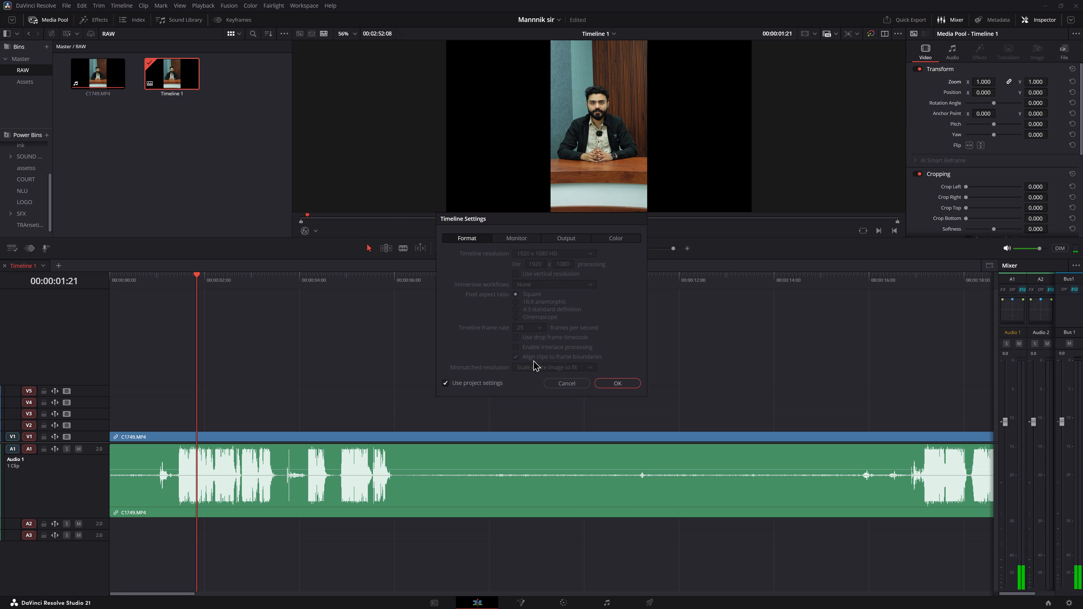
left_click(442, 383)
left_click(514, 272)
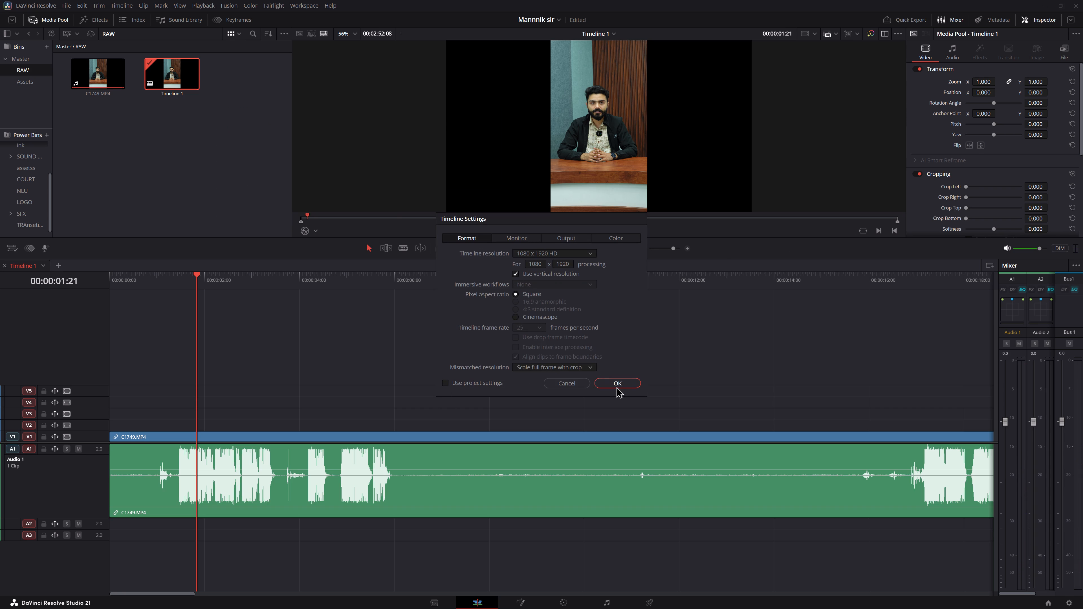
left_click(615, 385)
Expand the timeline viewer to full height and play the opening seconds to check the vertical framing.
left_click(1080, 251)
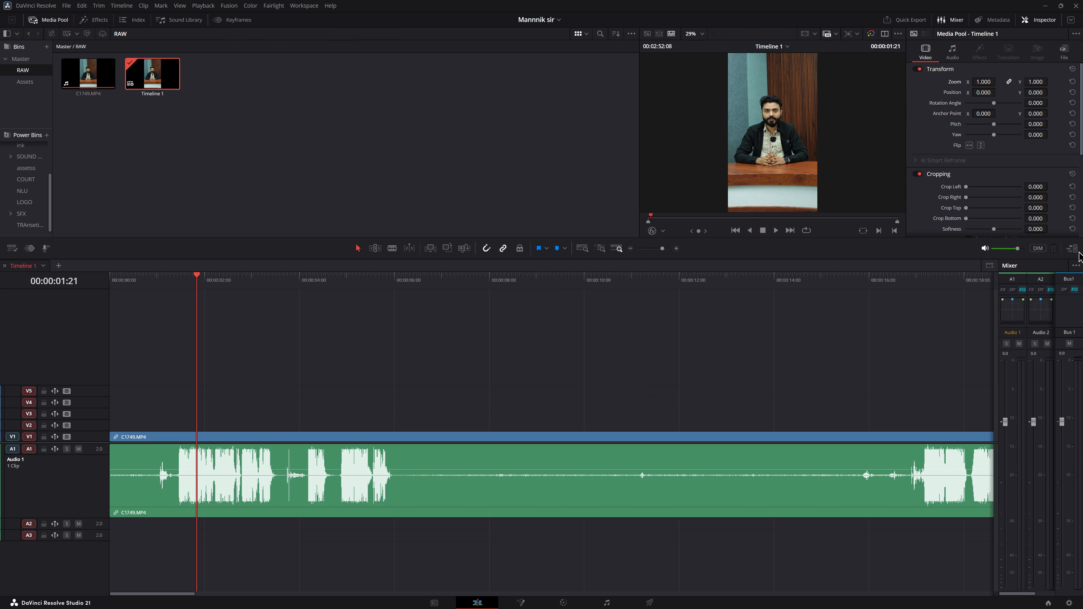
left_click(1077, 249)
key("space")
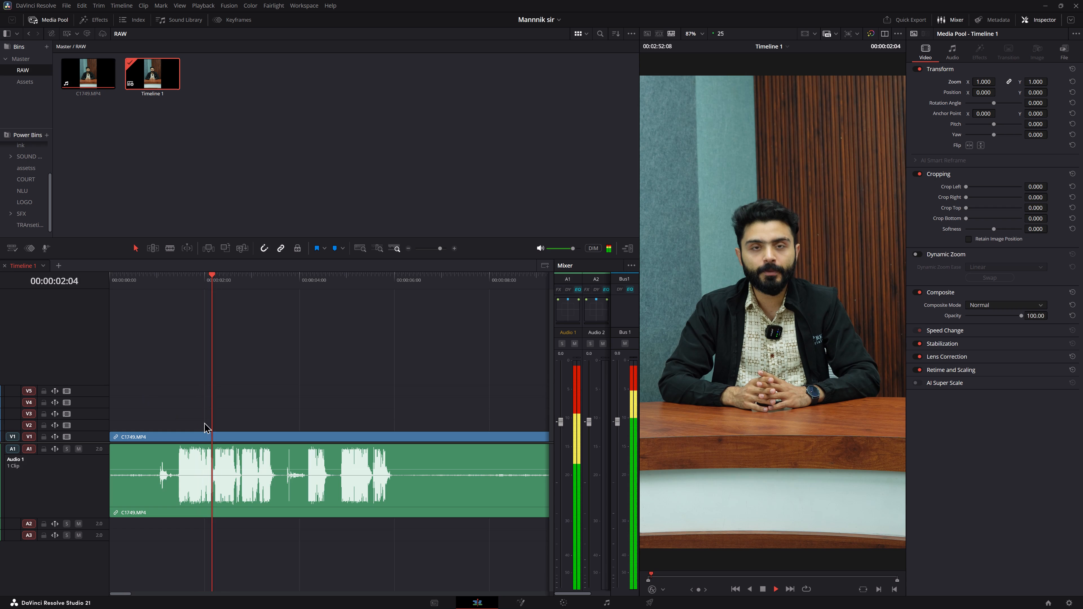
key("space")
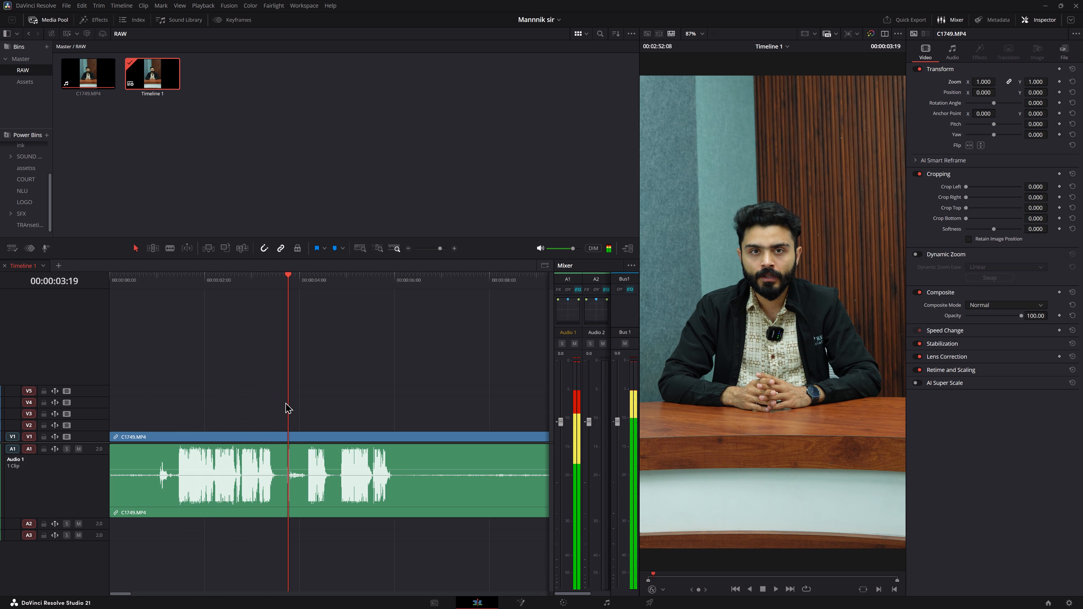
Save the project.
key("ctrl+s")
key("ctrl+s")
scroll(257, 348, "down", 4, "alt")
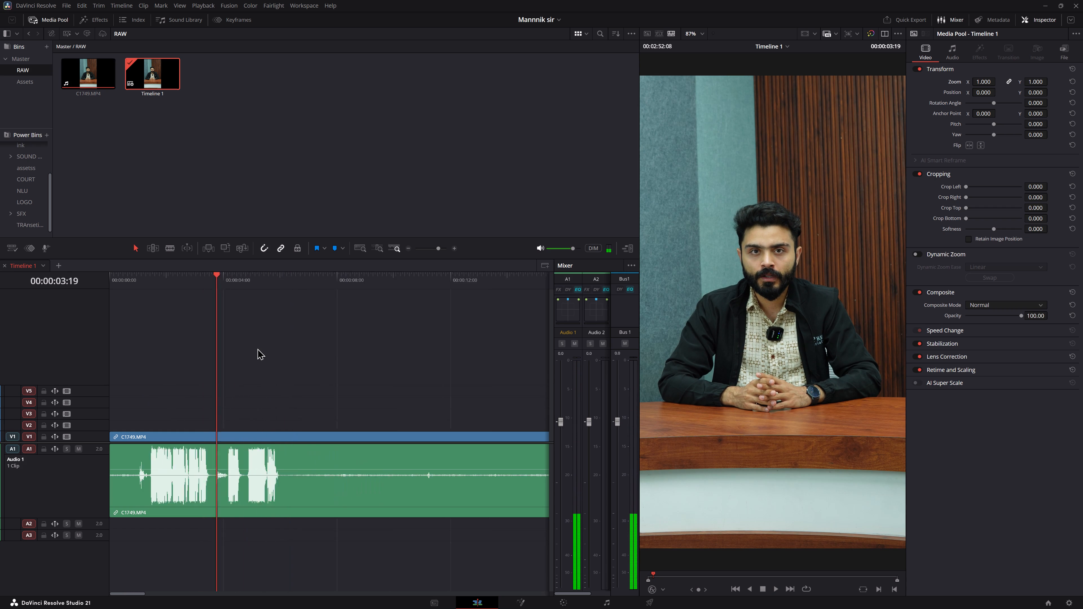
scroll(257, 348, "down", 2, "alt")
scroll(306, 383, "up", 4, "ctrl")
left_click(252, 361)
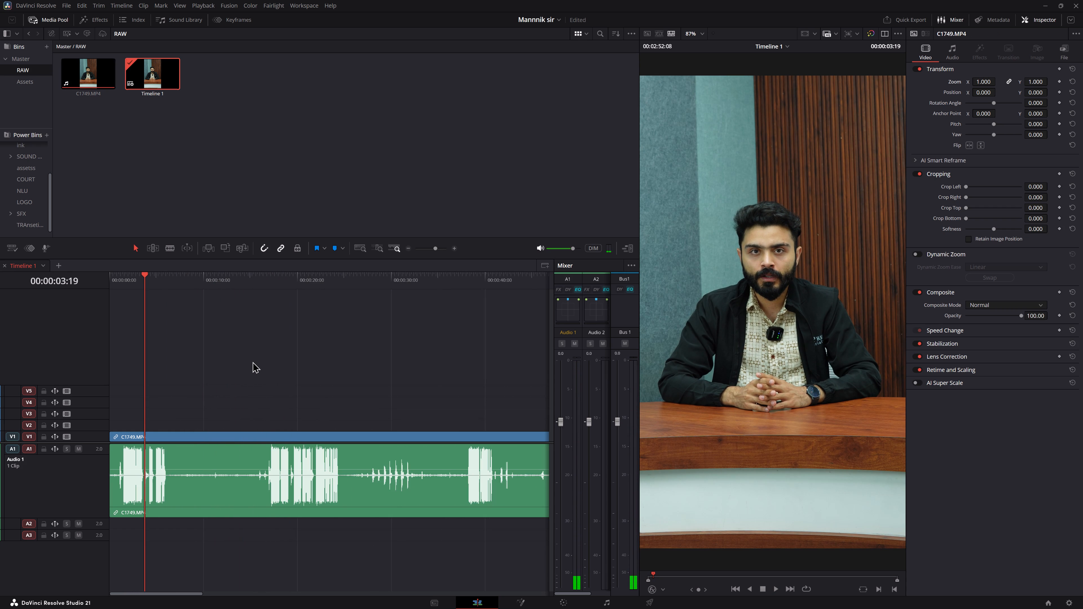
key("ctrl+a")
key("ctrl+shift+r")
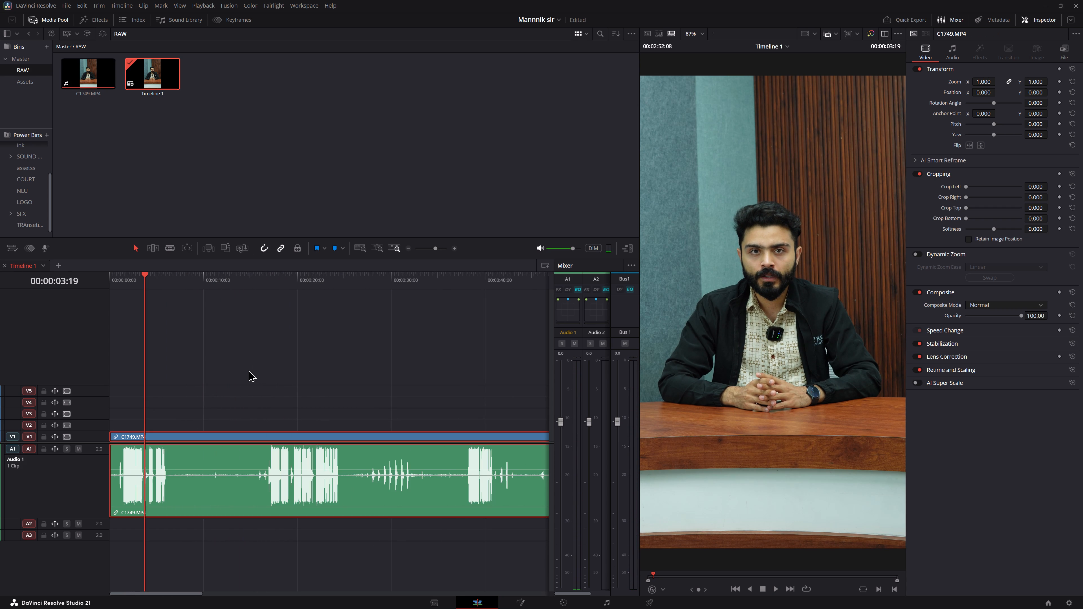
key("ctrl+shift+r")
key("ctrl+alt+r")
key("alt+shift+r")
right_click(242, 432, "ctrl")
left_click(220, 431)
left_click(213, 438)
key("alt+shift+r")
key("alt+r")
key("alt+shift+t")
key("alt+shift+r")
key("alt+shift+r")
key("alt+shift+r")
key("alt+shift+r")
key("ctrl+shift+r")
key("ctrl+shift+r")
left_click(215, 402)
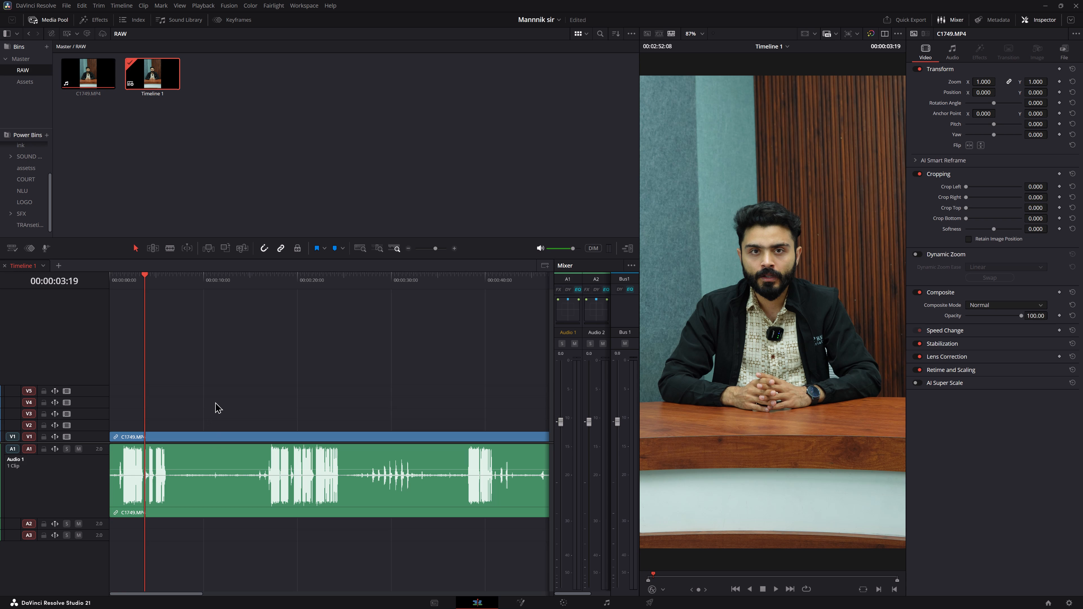
Save the project again.
key("ctrl+s")
key("ctrl+s")
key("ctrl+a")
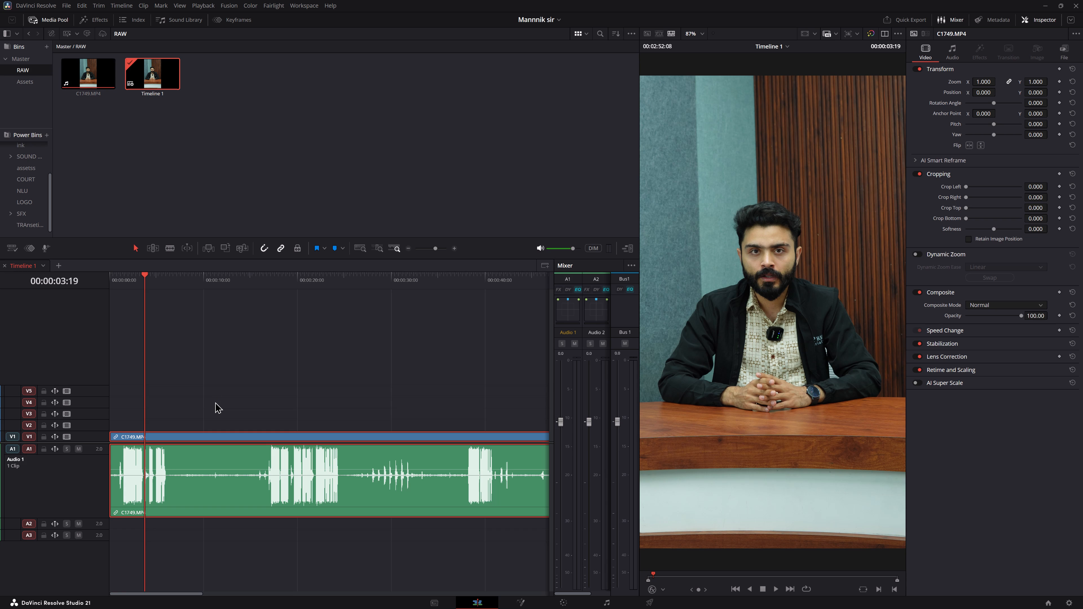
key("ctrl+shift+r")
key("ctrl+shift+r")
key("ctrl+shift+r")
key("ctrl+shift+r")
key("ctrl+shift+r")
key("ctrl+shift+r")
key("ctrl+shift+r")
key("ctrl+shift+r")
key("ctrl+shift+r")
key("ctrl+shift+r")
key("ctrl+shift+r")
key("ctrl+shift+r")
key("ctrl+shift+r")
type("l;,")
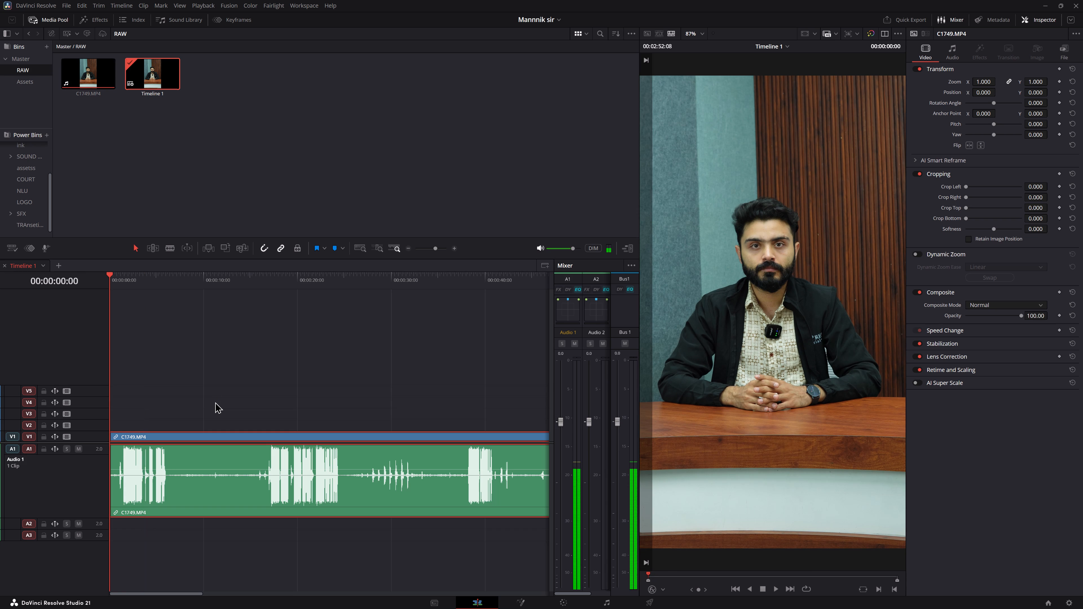
Copy the C1749.MP4 video and audio from Timeline 1 and paste them into a second timeline tab, creating a new timeline.
left_click(56, 265)
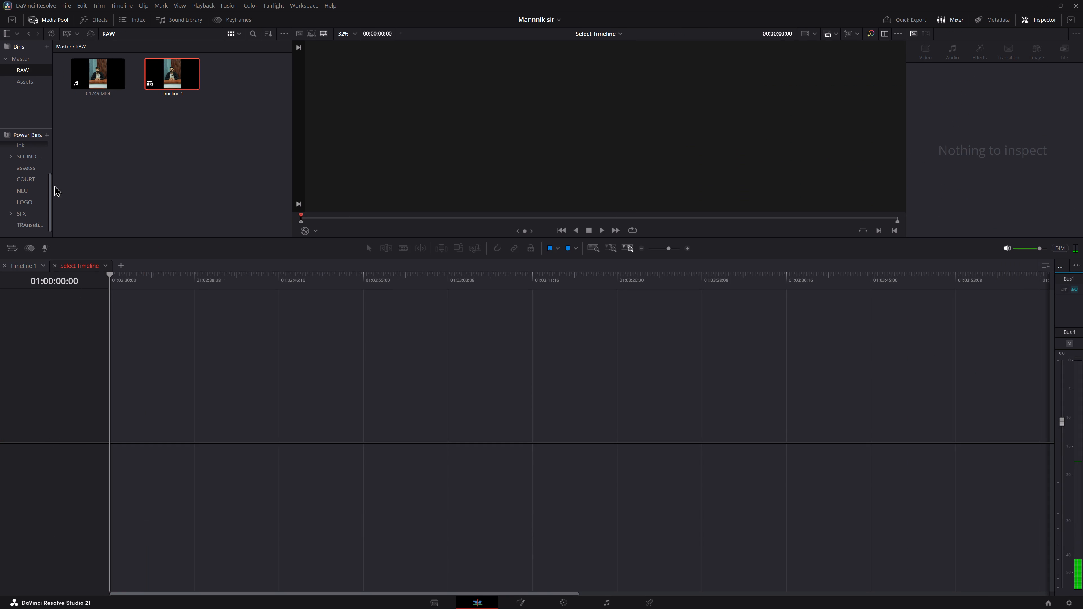
left_click(13, 265)
left_click_drag(225, 359, 218, 504)
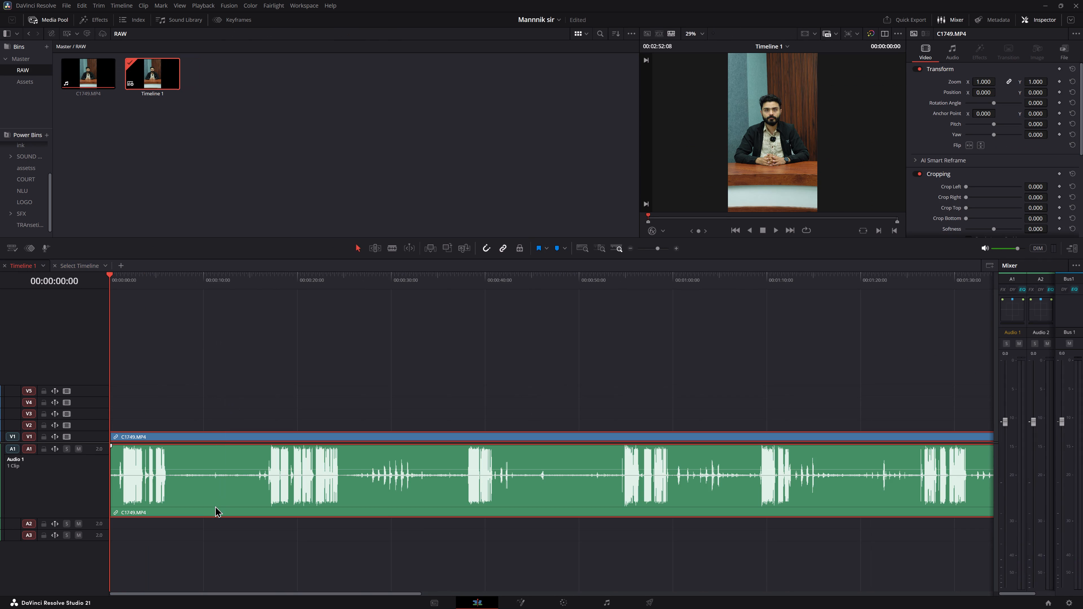
key("ctrl+c")
left_click(79, 261)
left_click(180, 347)
key("ctrl+v")
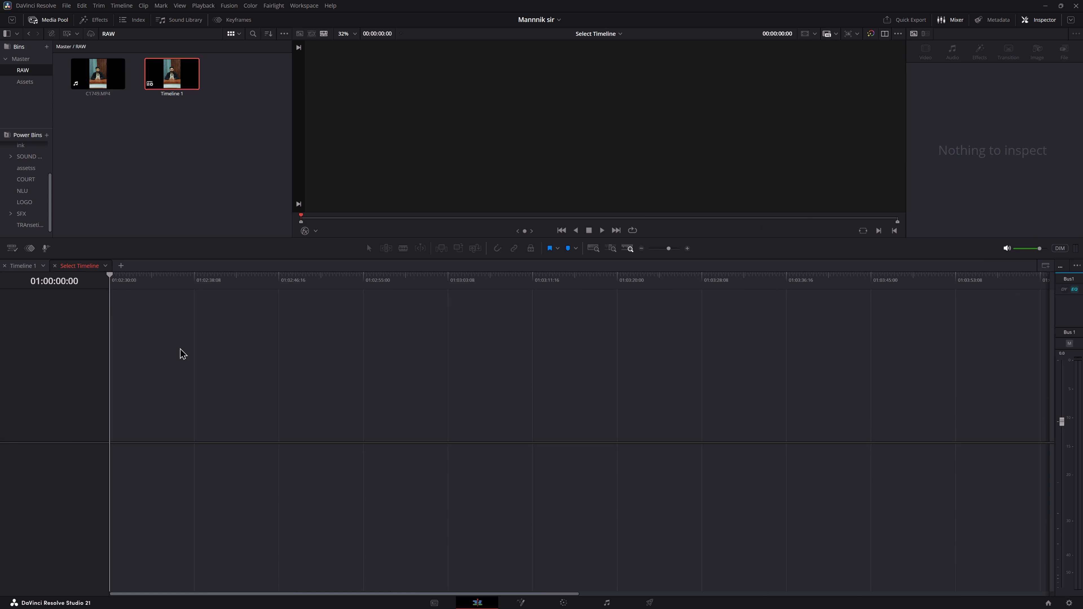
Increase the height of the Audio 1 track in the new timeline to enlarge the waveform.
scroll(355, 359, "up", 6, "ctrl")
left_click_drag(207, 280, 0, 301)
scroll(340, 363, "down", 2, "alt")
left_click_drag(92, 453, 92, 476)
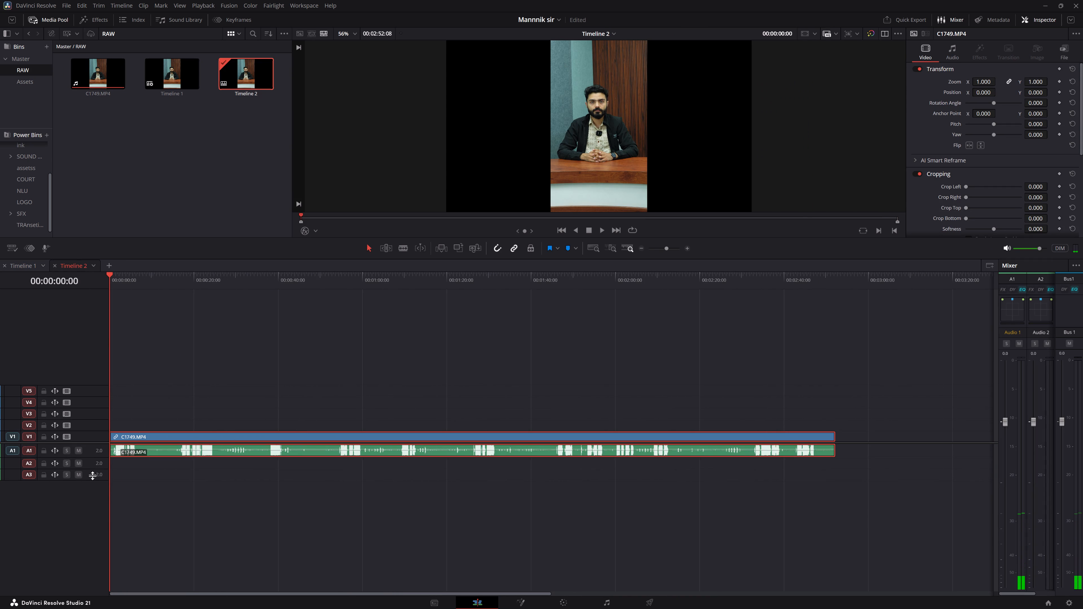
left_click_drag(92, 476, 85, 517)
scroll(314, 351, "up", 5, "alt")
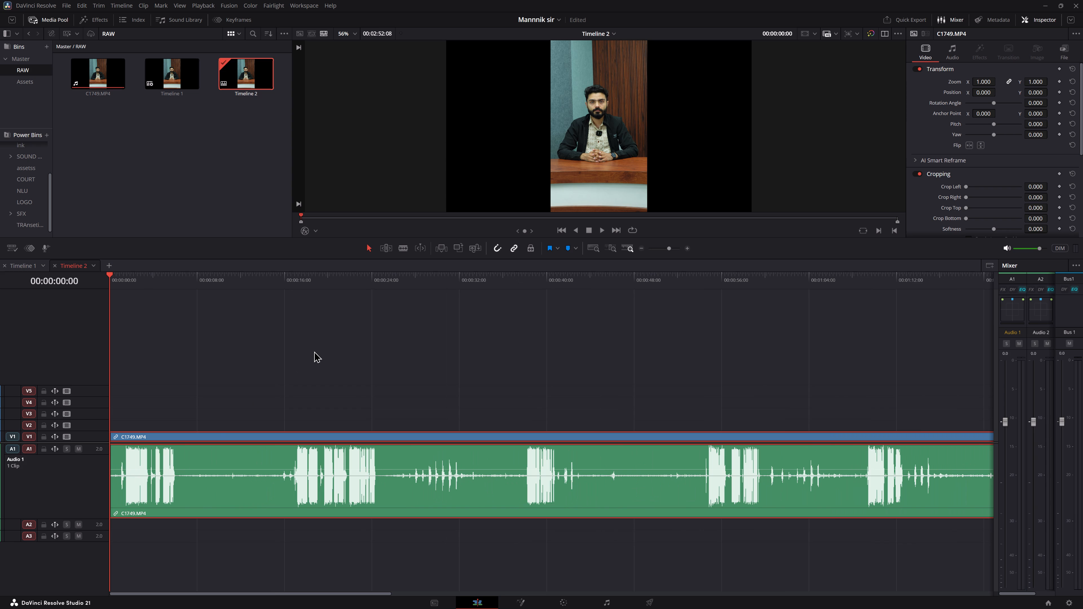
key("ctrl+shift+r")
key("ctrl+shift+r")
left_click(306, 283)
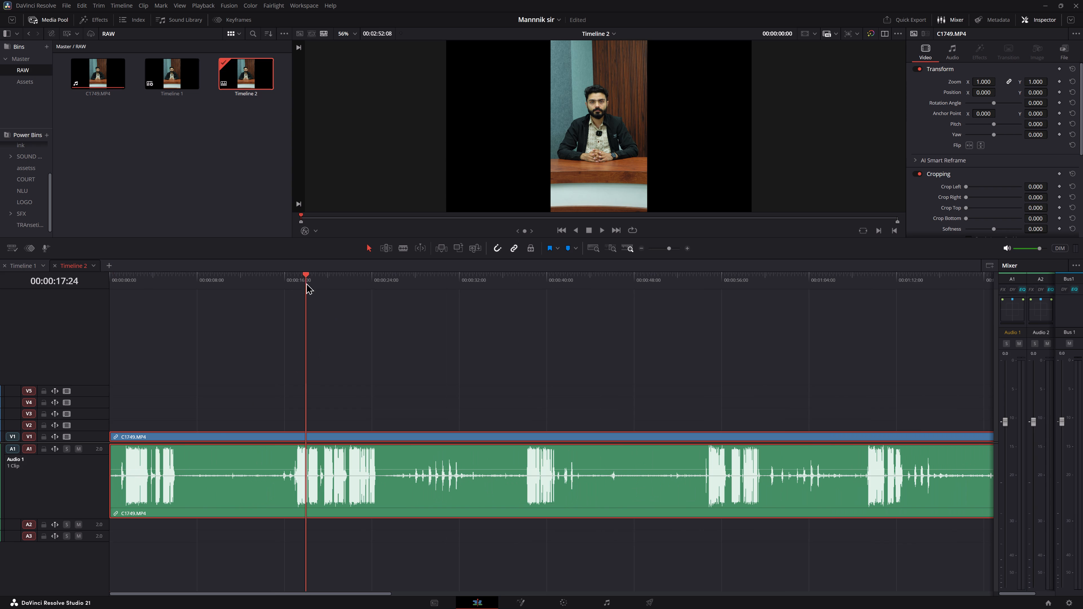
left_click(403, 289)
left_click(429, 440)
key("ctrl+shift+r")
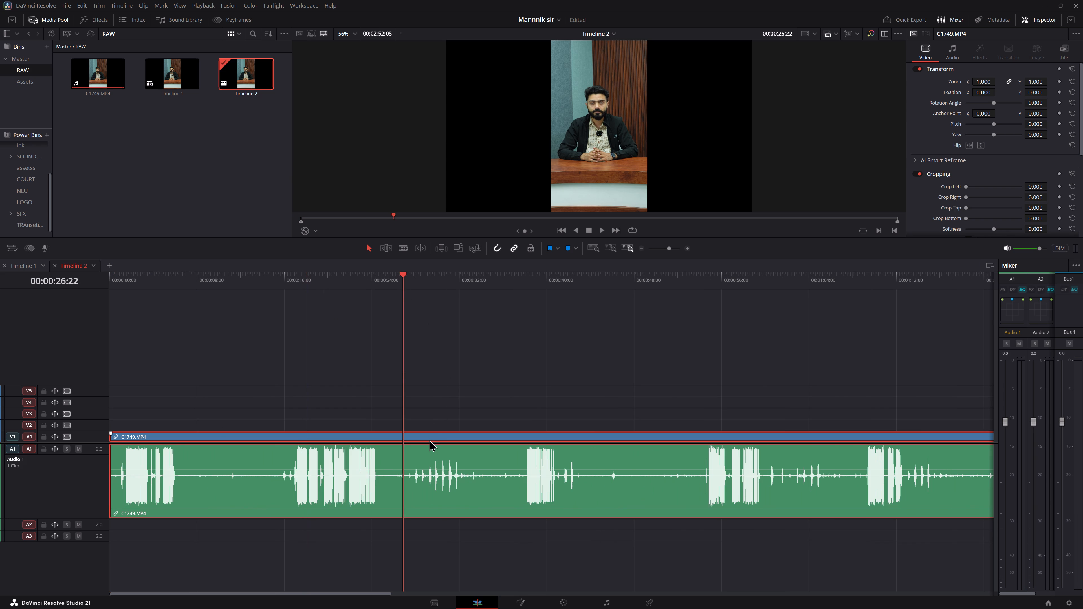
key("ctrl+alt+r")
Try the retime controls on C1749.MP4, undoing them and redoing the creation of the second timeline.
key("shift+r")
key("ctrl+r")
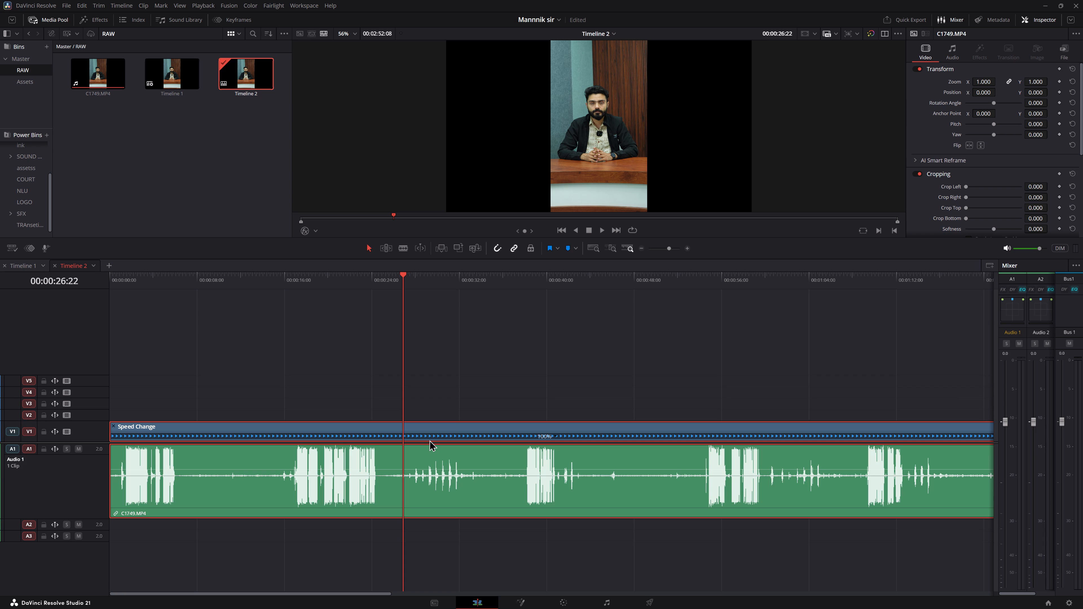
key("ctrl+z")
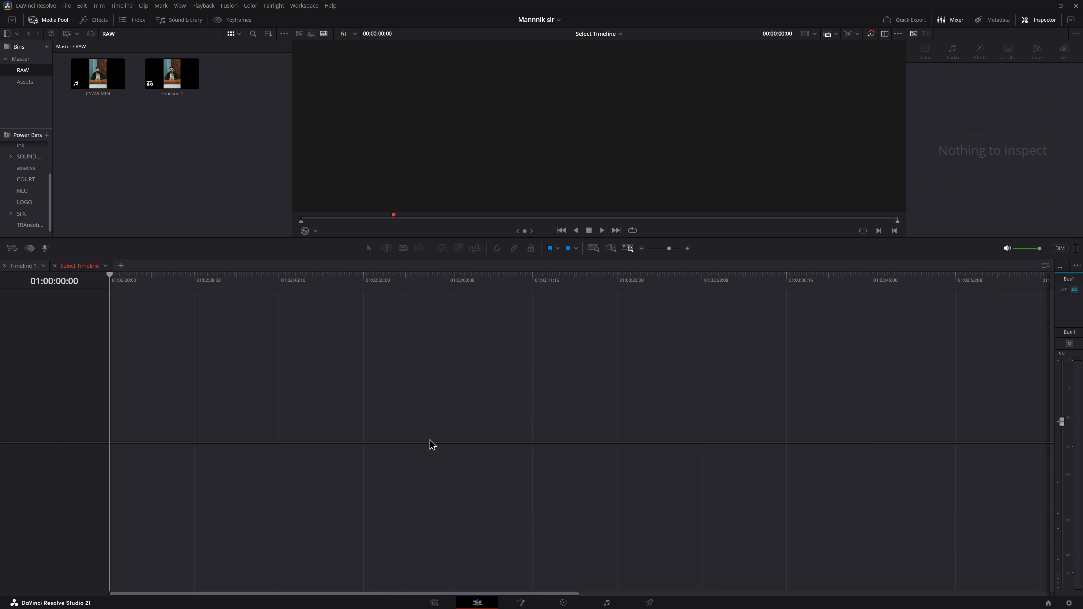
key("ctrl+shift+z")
Increase the height of the Audio 1 track in Timeline 2 to enlarge the C1749.MP4 waveform.
left_click(391, 438)
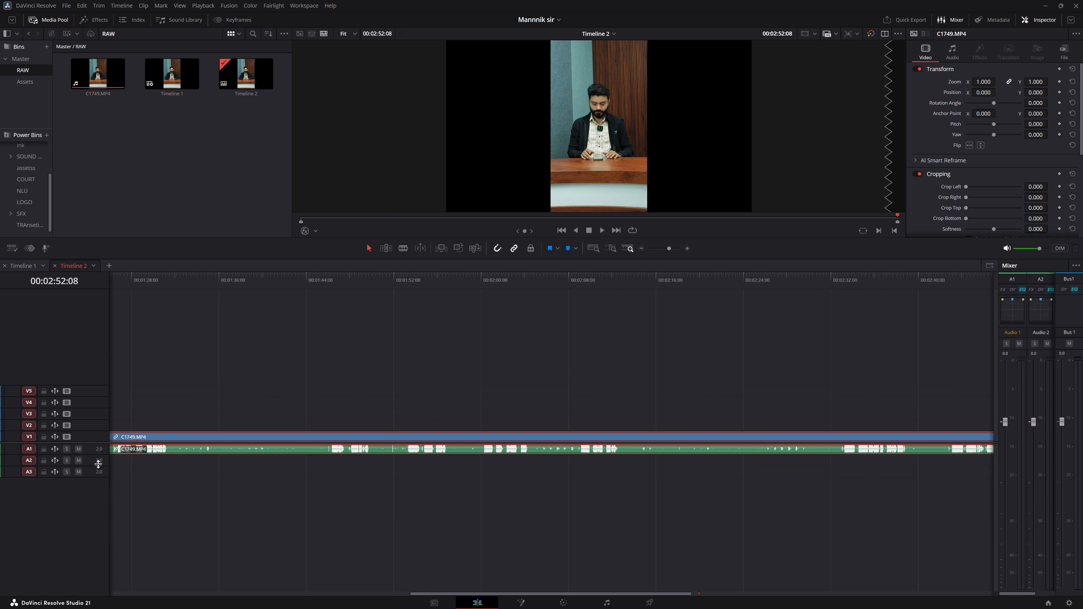
left_click_drag(90, 452, 81, 520)
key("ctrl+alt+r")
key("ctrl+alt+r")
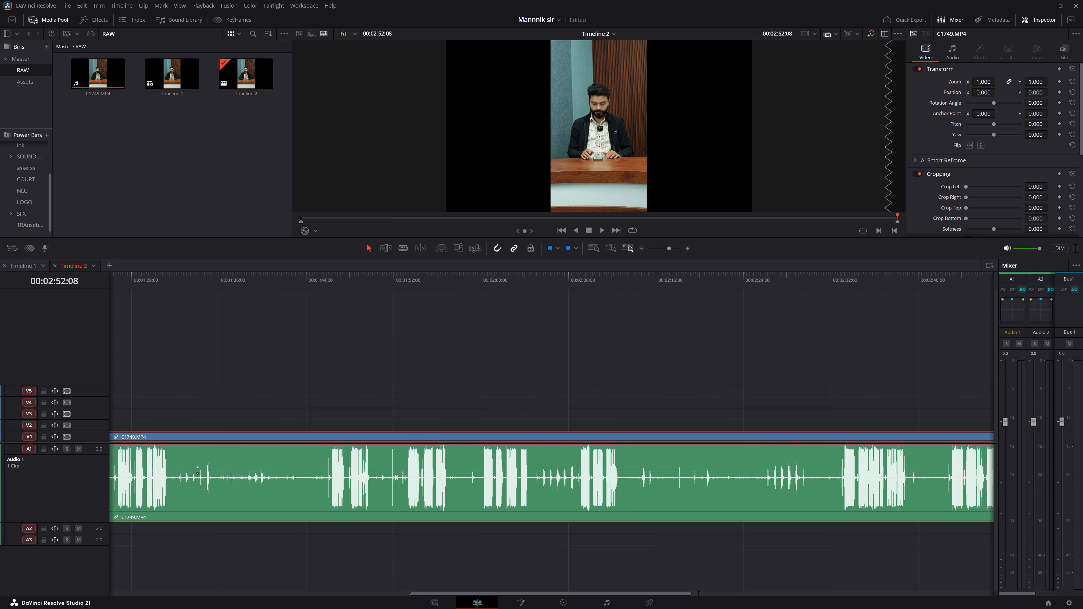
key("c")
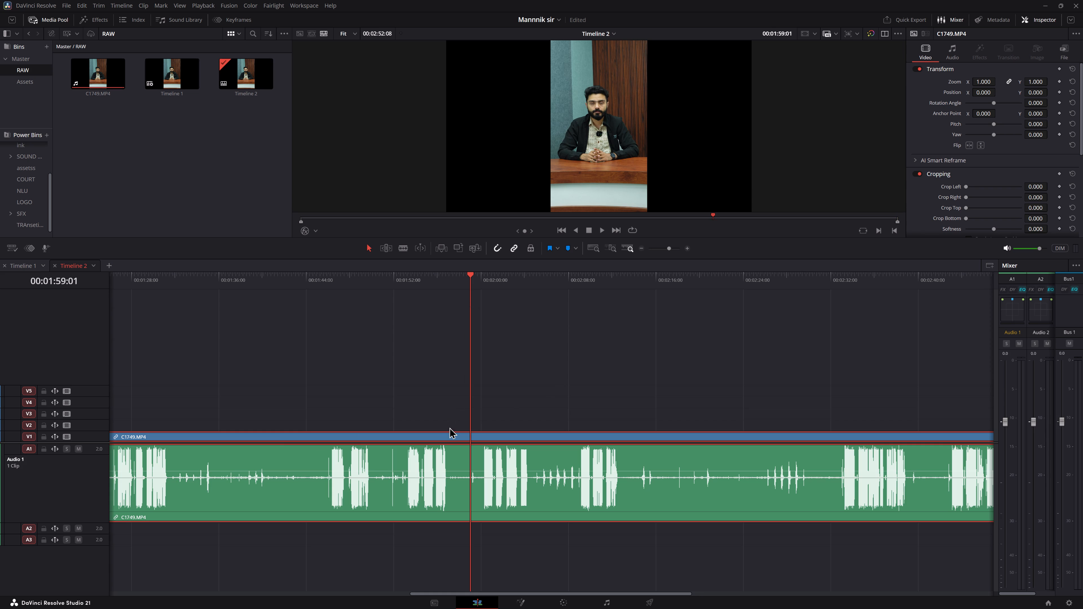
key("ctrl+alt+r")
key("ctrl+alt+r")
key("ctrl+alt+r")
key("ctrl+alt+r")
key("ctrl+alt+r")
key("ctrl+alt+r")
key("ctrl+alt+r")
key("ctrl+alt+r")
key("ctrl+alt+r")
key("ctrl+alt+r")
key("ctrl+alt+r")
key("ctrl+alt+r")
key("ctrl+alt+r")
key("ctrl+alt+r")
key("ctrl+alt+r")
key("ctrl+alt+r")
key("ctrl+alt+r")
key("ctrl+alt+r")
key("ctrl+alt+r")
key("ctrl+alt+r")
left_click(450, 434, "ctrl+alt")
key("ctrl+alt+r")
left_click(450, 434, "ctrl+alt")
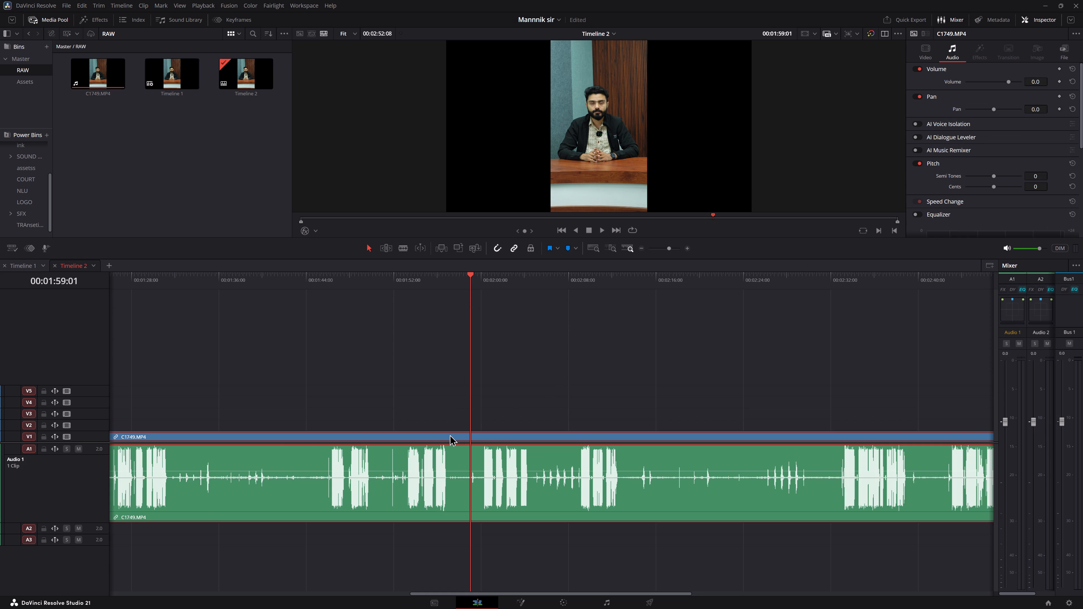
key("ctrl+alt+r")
Search the application's commands for "ri" and apply Ripple Cut to the selected C1749.MP4 clip in Timeline 2.
left_click(337, 7)
left_click(344, 18)
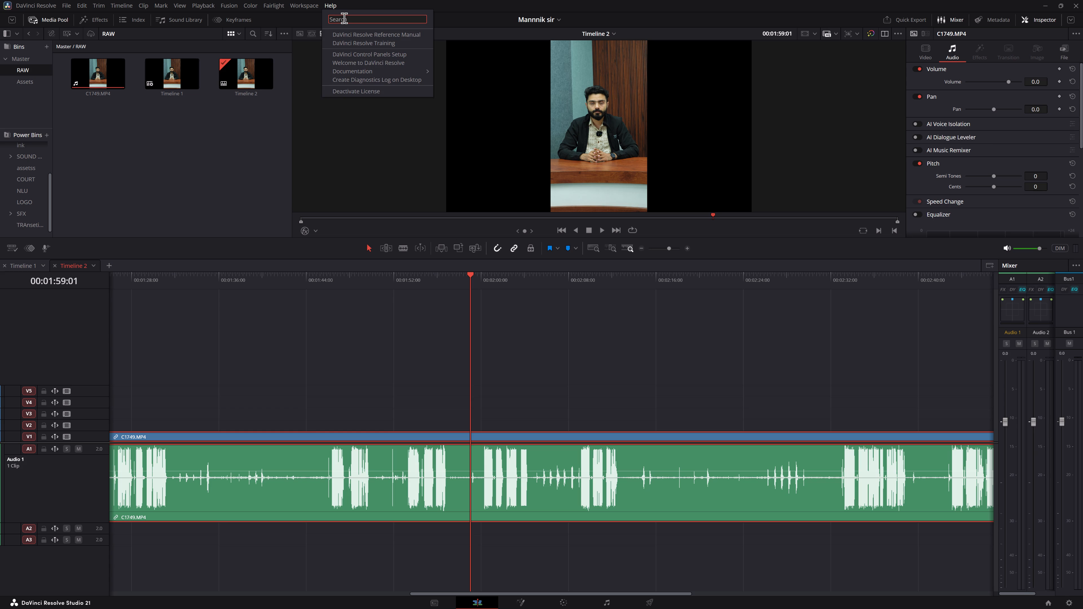
type("ri")
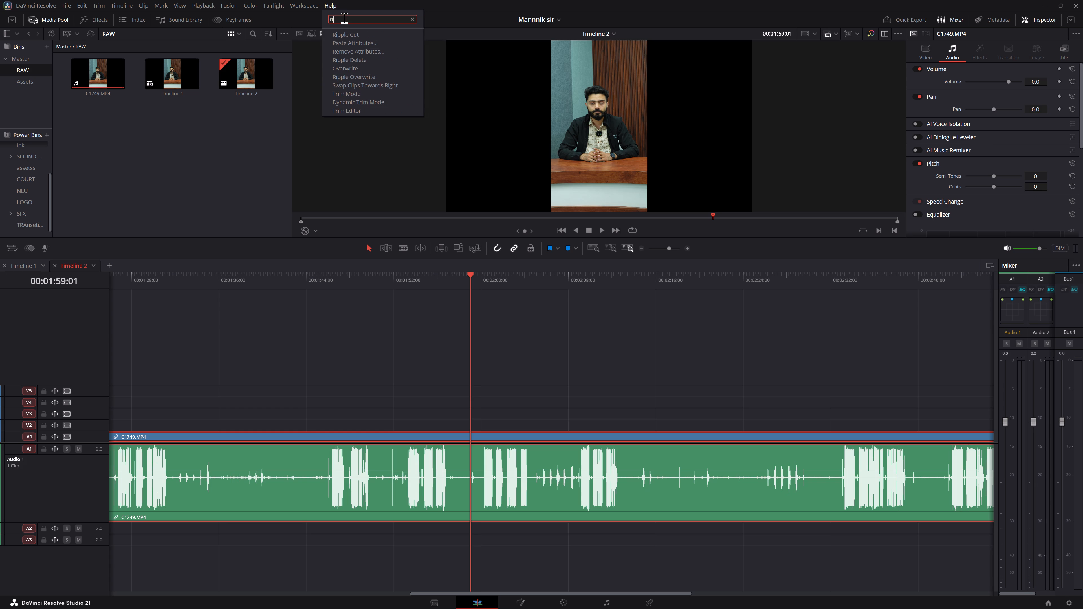
key("Left")
key("Left")
left_click(353, 33)
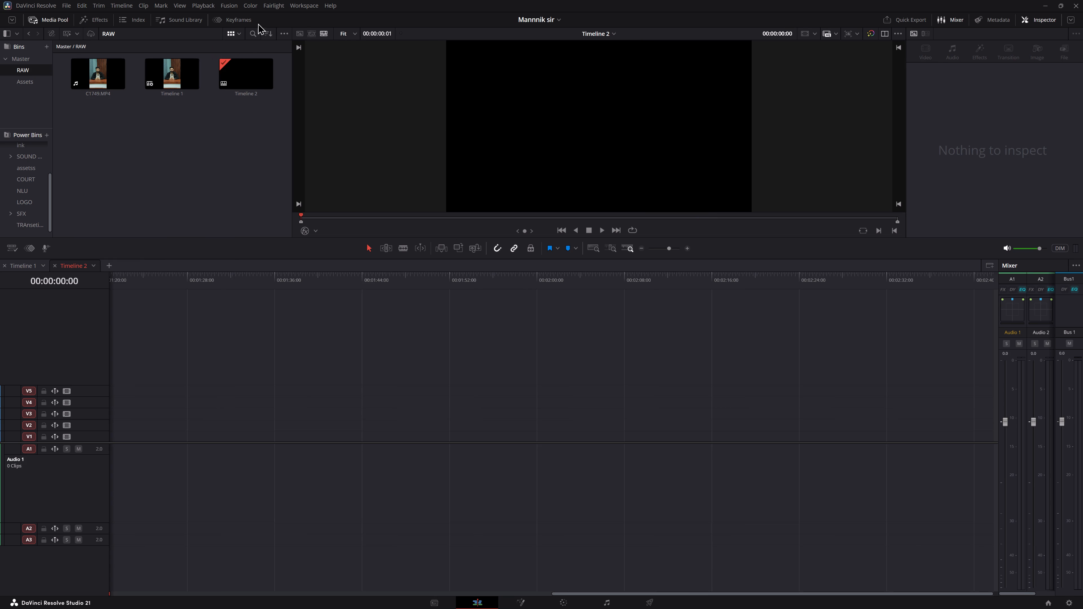
left_click(324, 6)
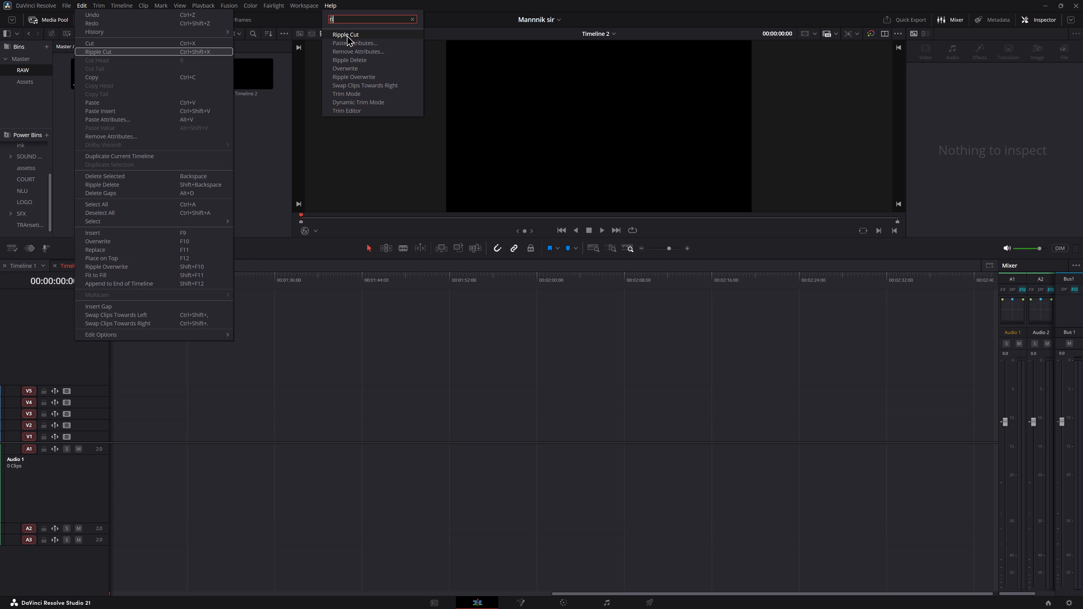
left_click(388, 333)
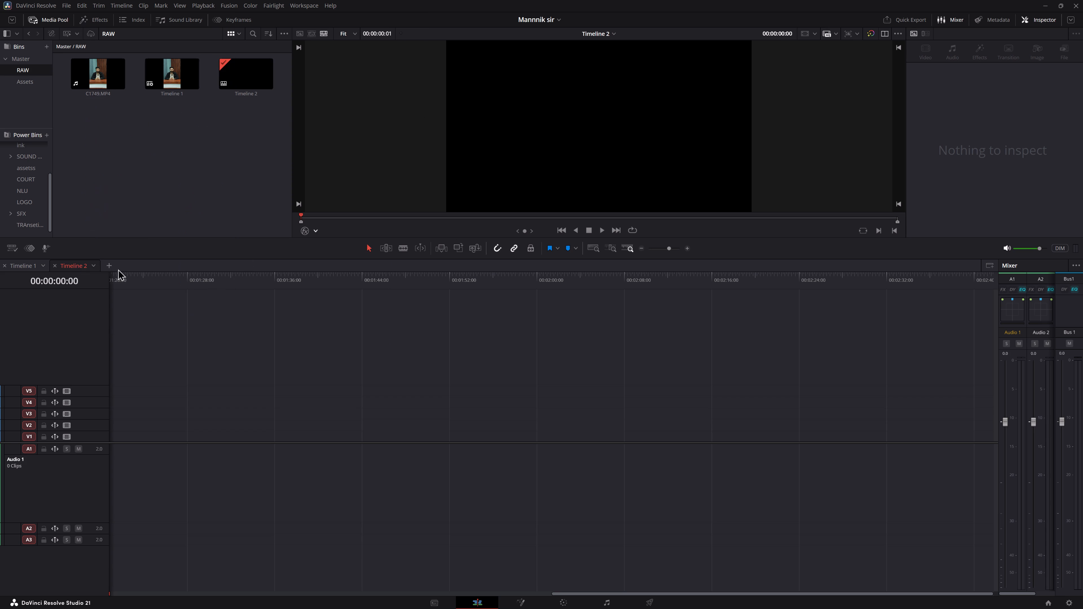
Switch back to Timeline 1 and select the C1749.MP4 video and audio.
left_click(25, 262)
scroll(330, 377, "up", 5, "ctrl")
left_click_drag(268, 365, 316, 487, "ctrl")
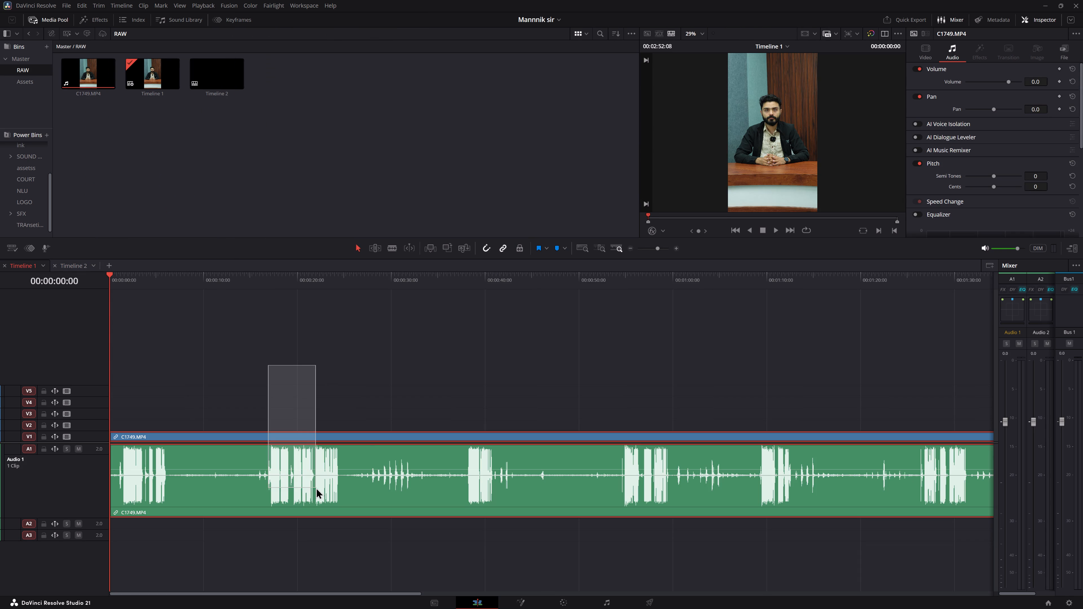
Switch the edit workspace to the full-height vertical viewer layout.
left_click(1072, 248)
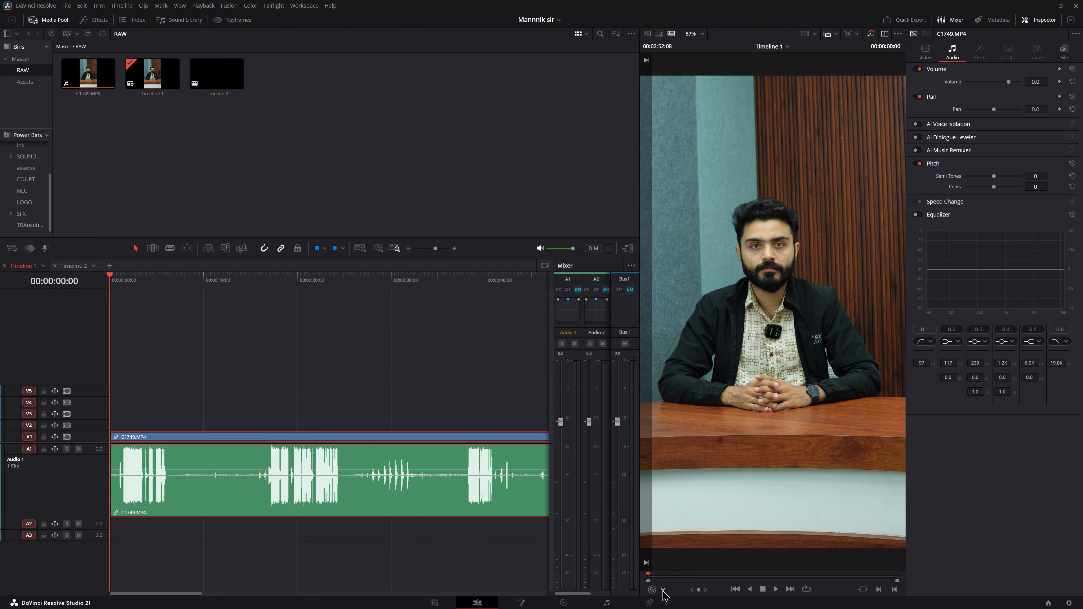
Open the timeline viewer's choice of on-screen overlay modes.
left_click(662, 590)
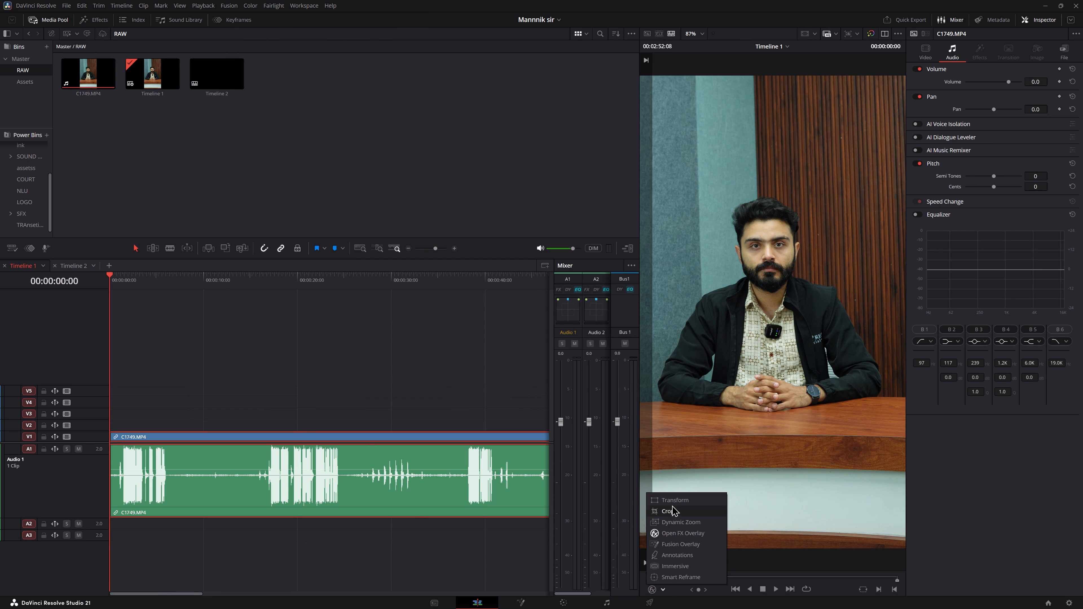